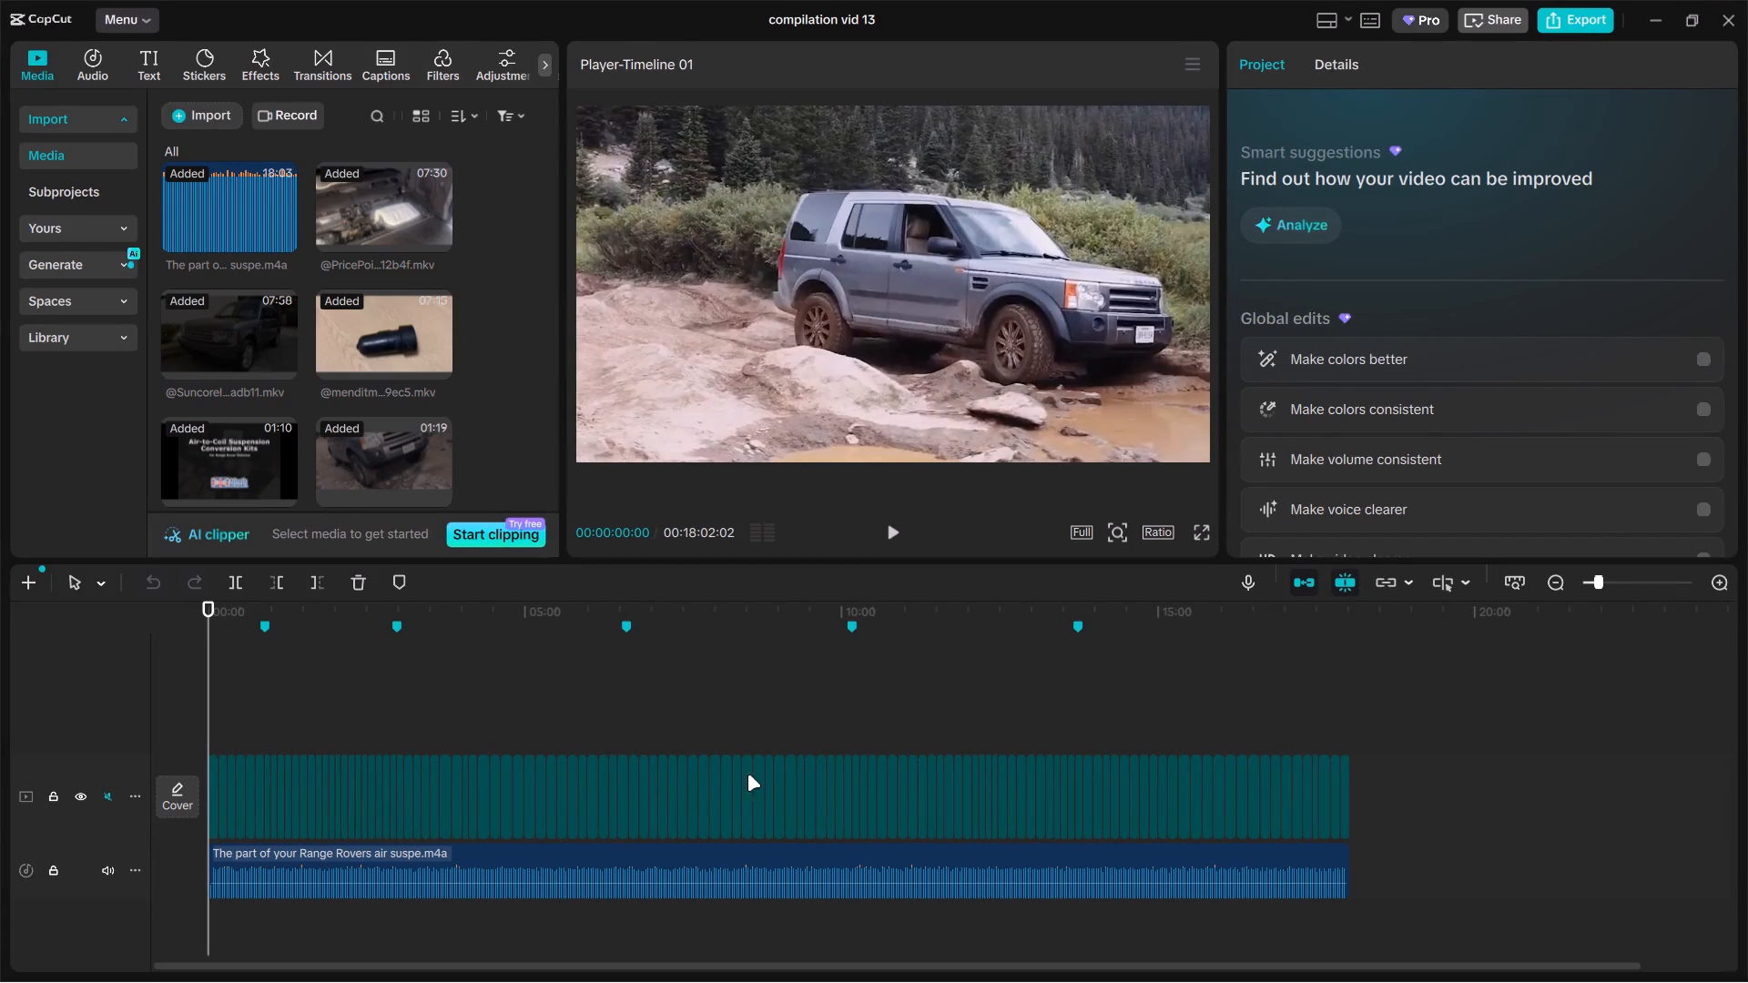
Import the SRT caption file from the Downloads folder and add its captions to the timeline.
{"action": "left_click", "coordinate": [375, 64]}
{"action": "left_click", "coordinate": [53, 239]}
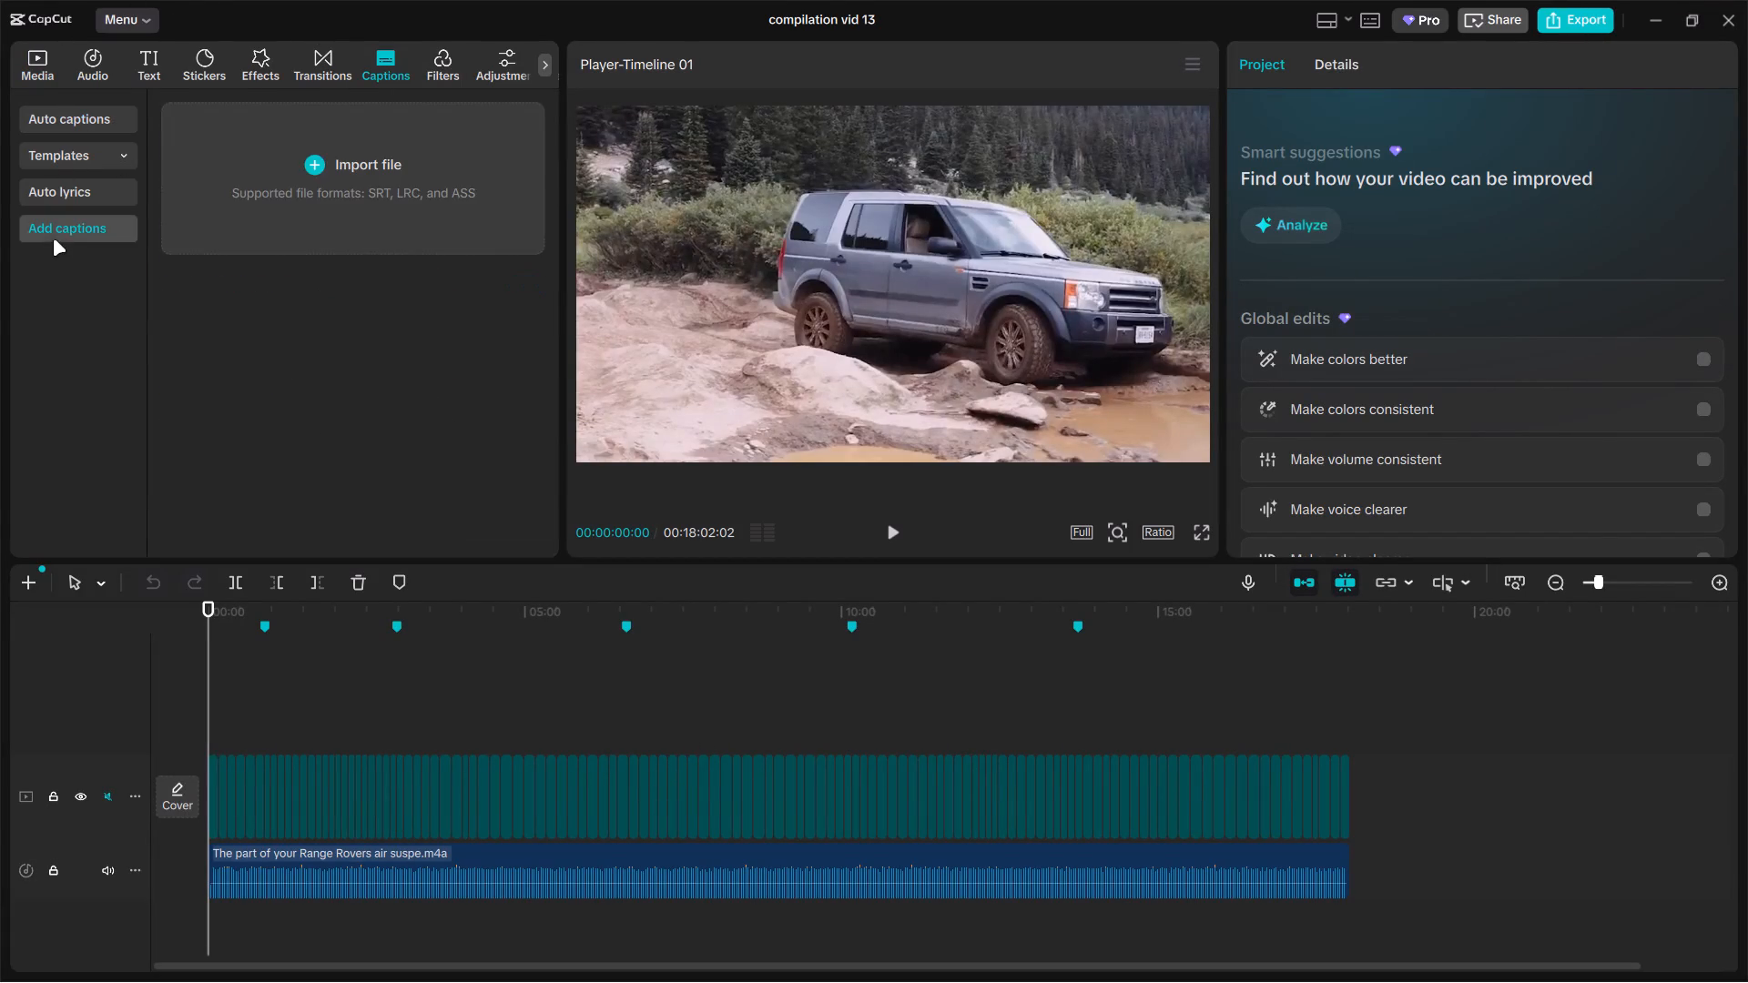
{"action": "left_click", "coordinate": [288, 189]}
{"action": "scroll", "coordinate": [131, 551], "scroll_direction": "down", "scroll_amount": 4}
{"action": "scroll", "coordinate": [70, 316], "scroll_direction": "up", "scroll_amount": 3}
{"action": "scroll", "coordinate": [105, 400], "scroll_direction": "up", "scroll_amount": 2}
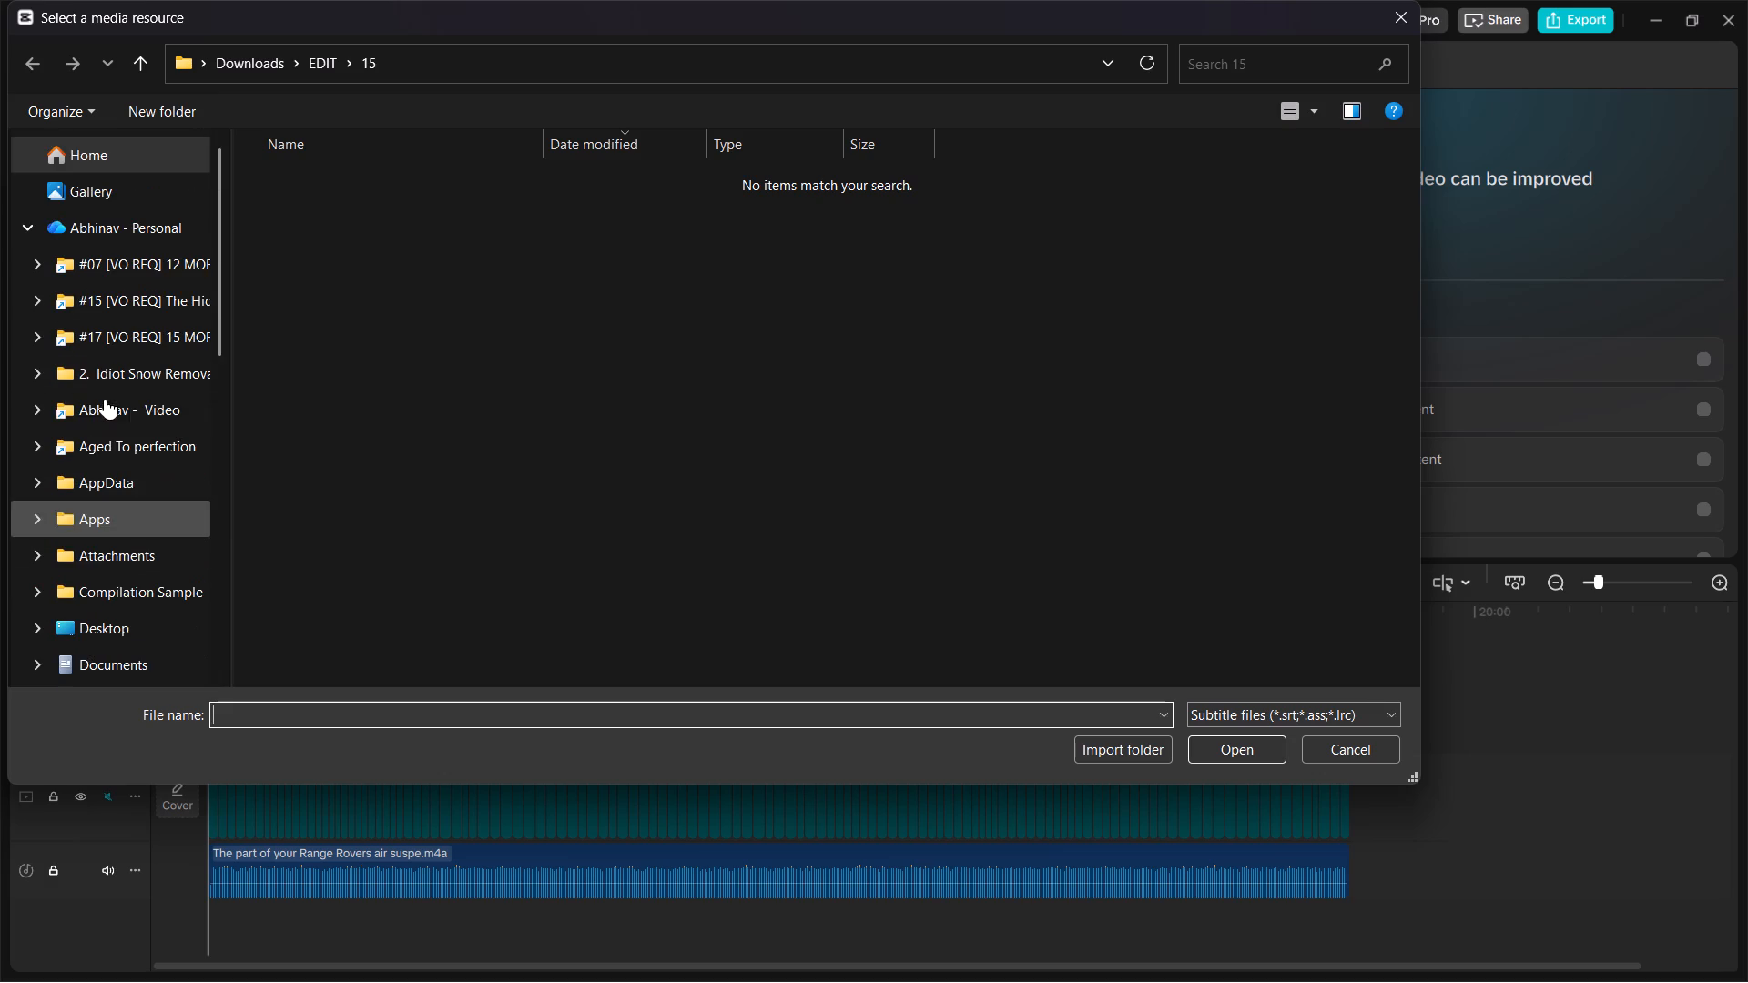
{"action": "scroll", "coordinate": [96, 517], "scroll_direction": "down", "scroll_amount": 7}
{"action": "left_click", "coordinate": [104, 253]}
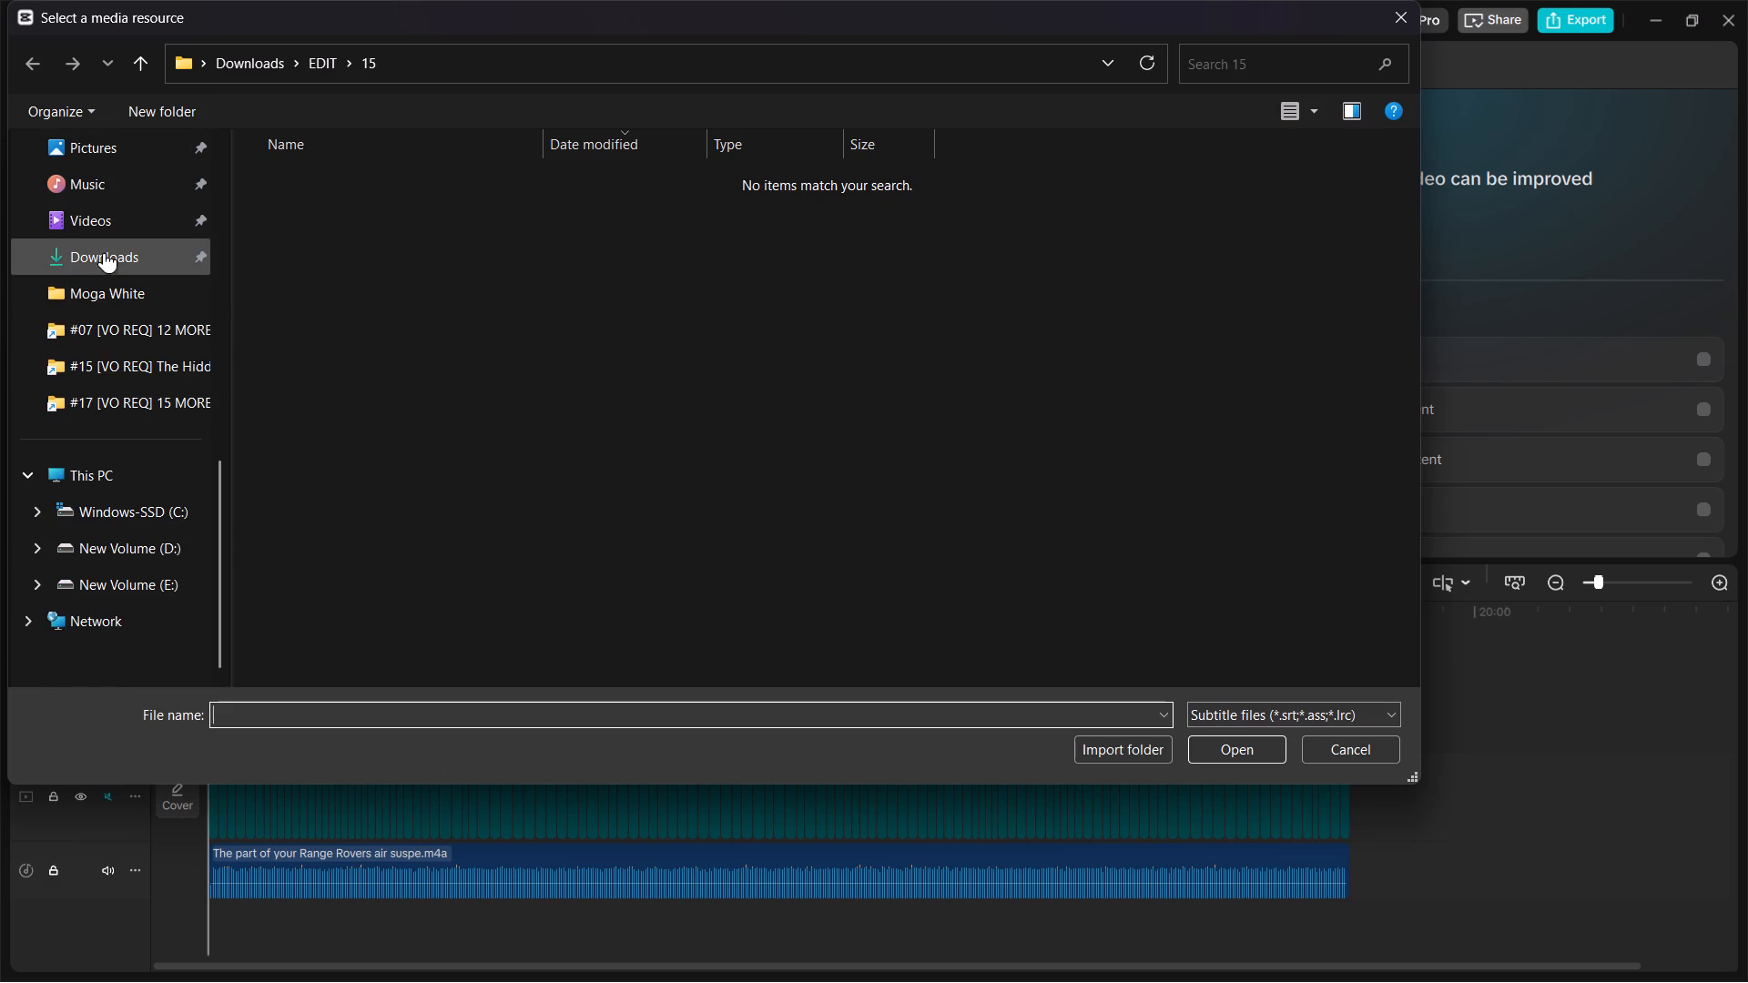
{"action": "double_click", "coordinate": [271, 220]}
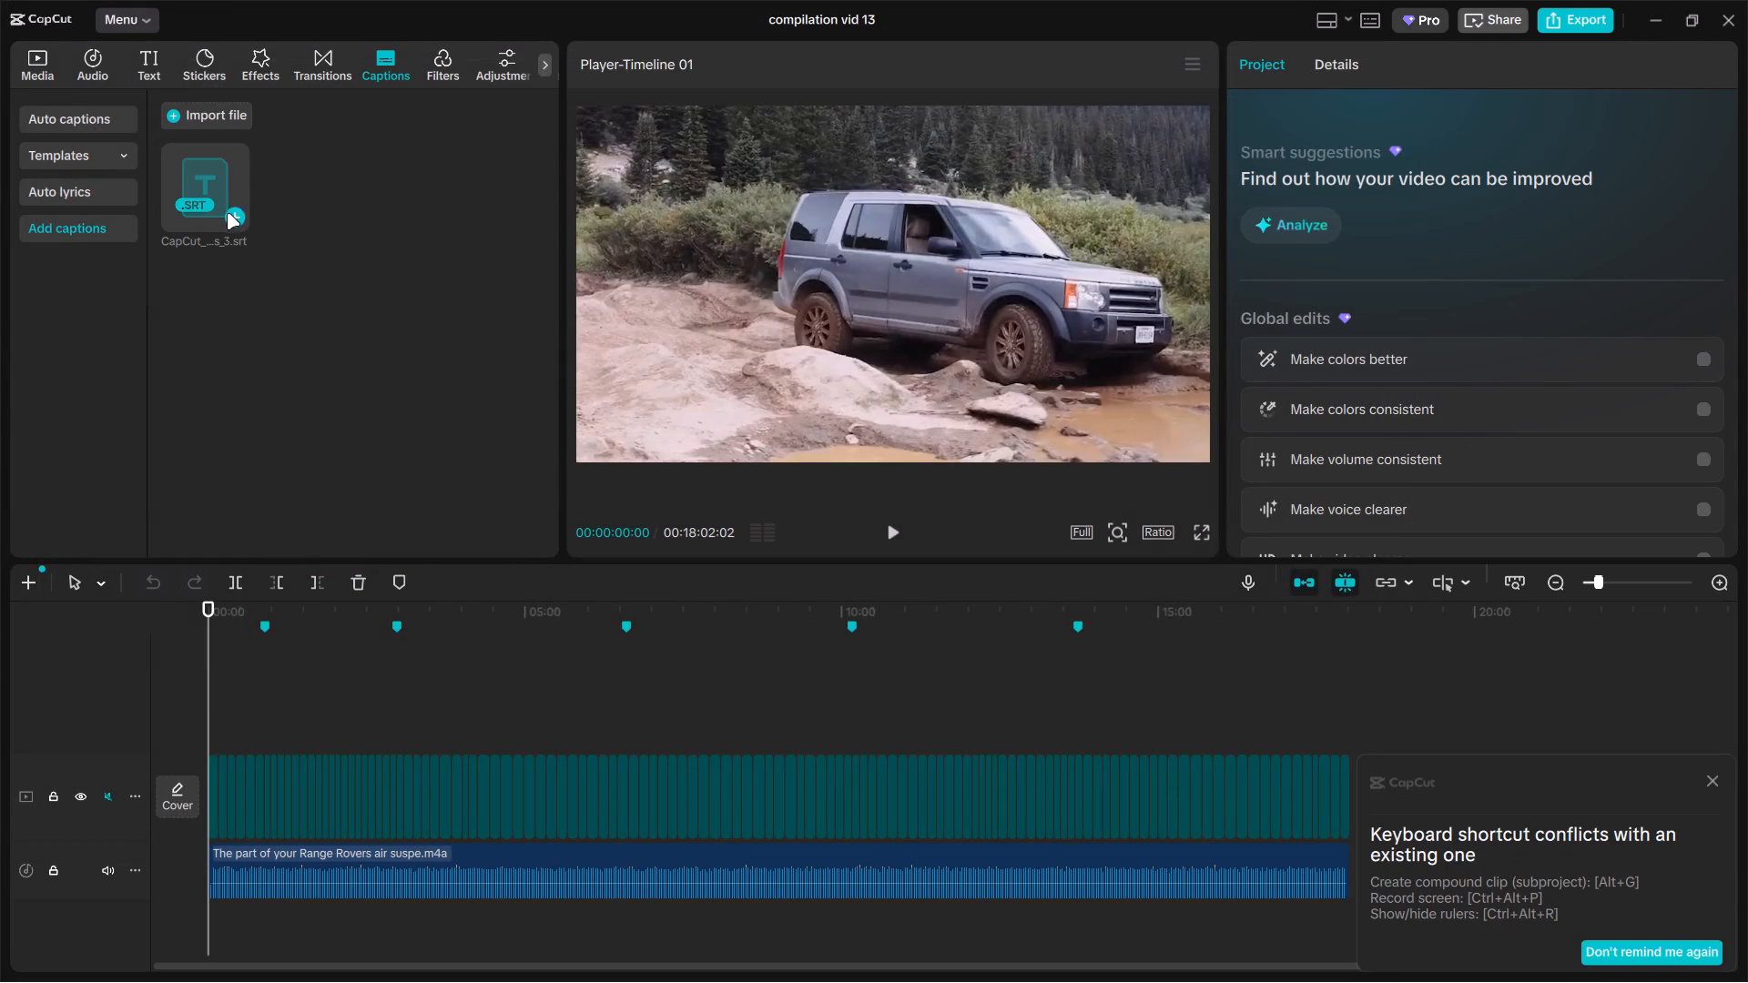
{"action": "left_click", "coordinate": [227, 212]}
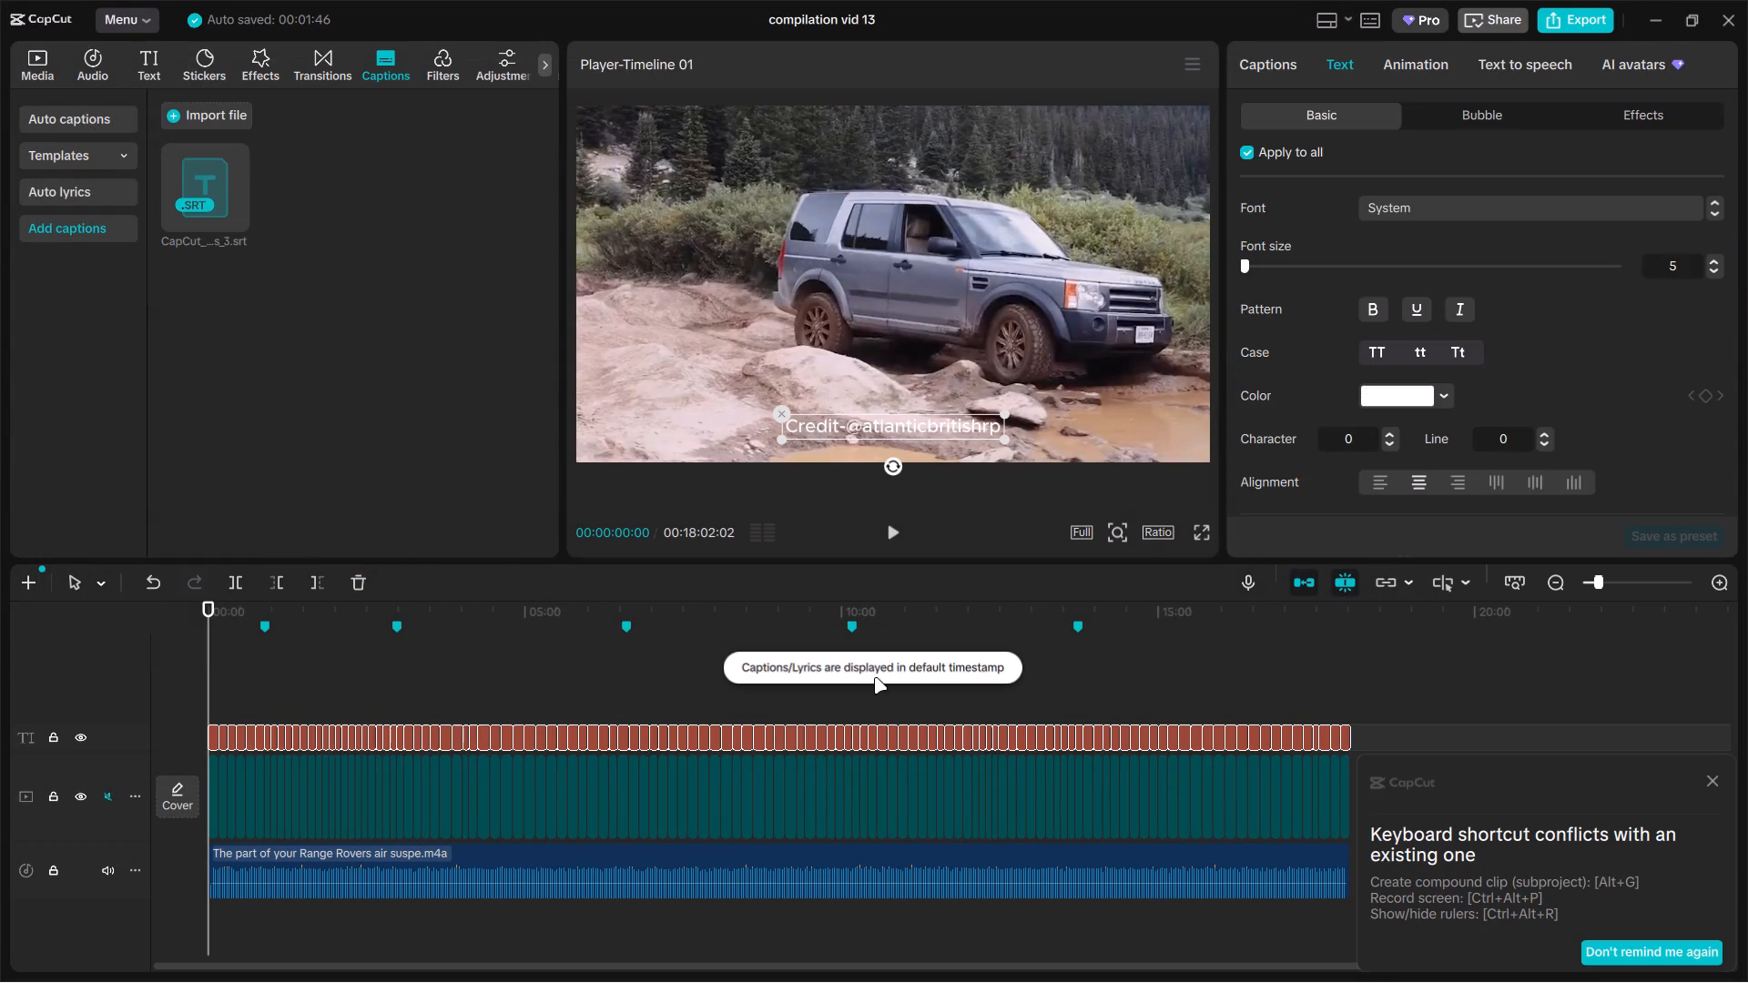
Examine how the imported captions line up with the video clips in the middle and at the end of the timeline.
{"action": "left_click", "coordinate": [874, 677]}
{"action": "scroll", "coordinate": [983, 723], "scroll_direction": "up", "scroll_amount": 5, "text": "ctrl"}
{"action": "scroll", "coordinate": [951, 764], "scroll_direction": "up", "scroll_amount": 19, "text": "ctrl"}
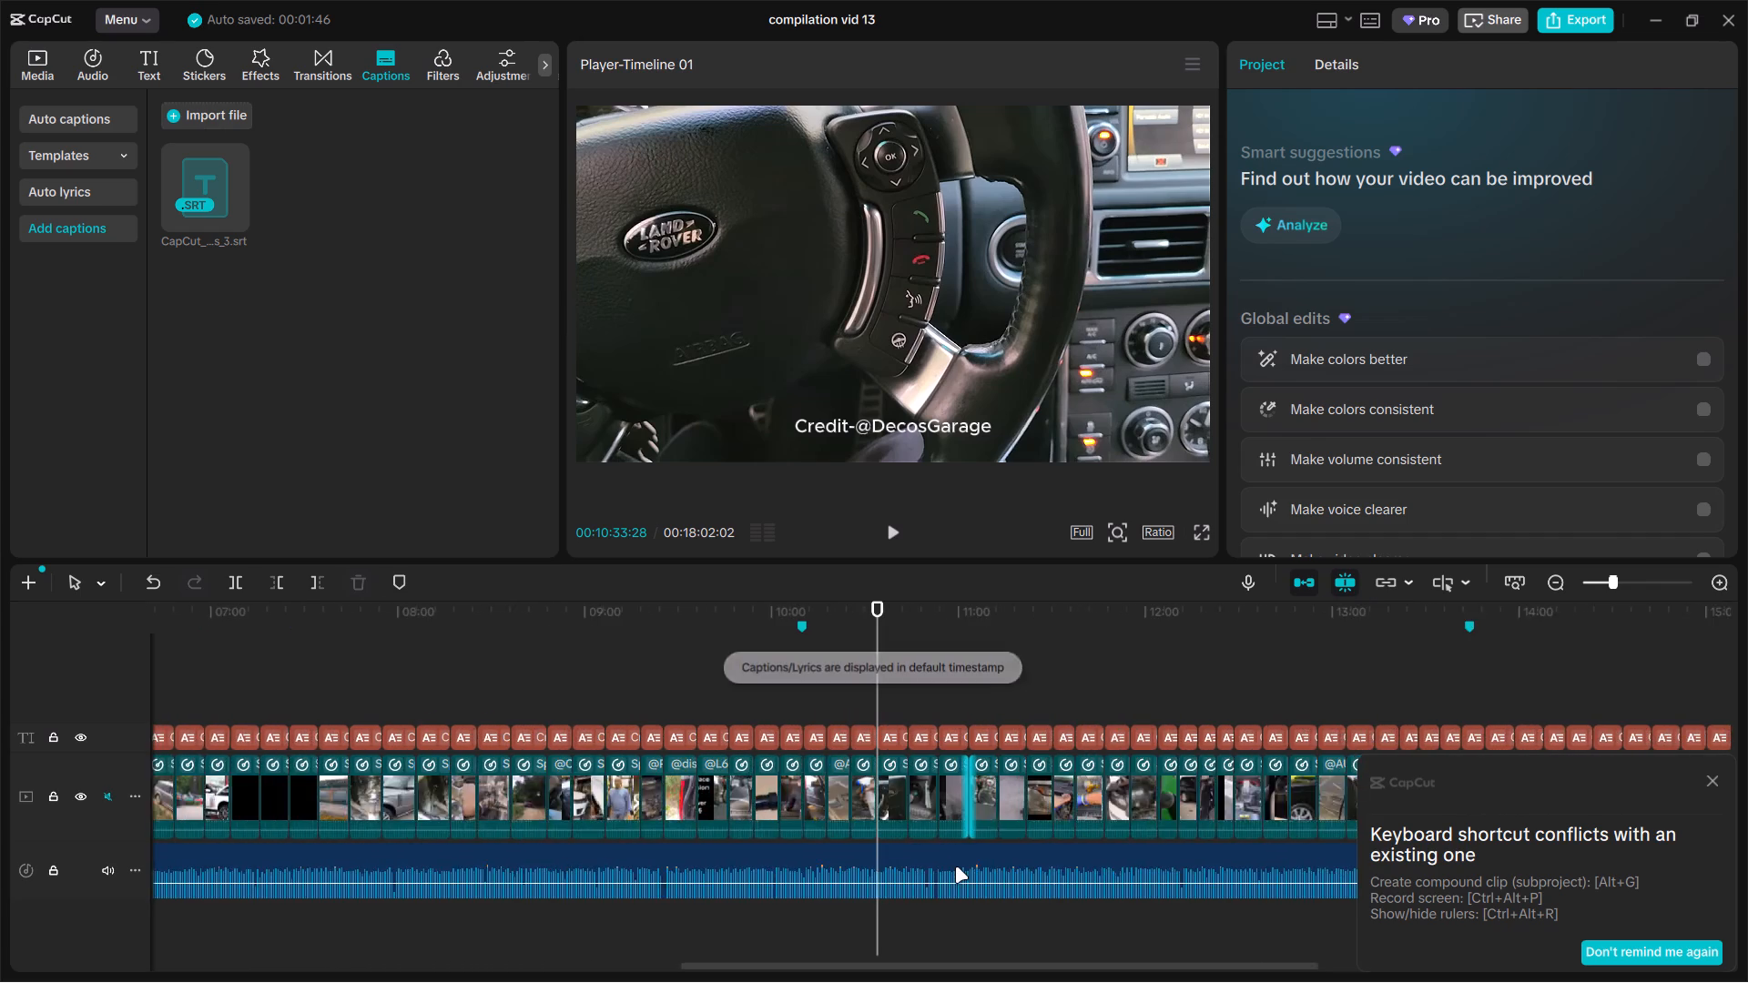
{"action": "scroll", "coordinate": [955, 866], "scroll_direction": "up", "scroll_amount": 19, "text": "ctrl"}
{"action": "scroll", "coordinate": [956, 866], "scroll_direction": "down", "scroll_amount": 13, "text": "ctrl"}
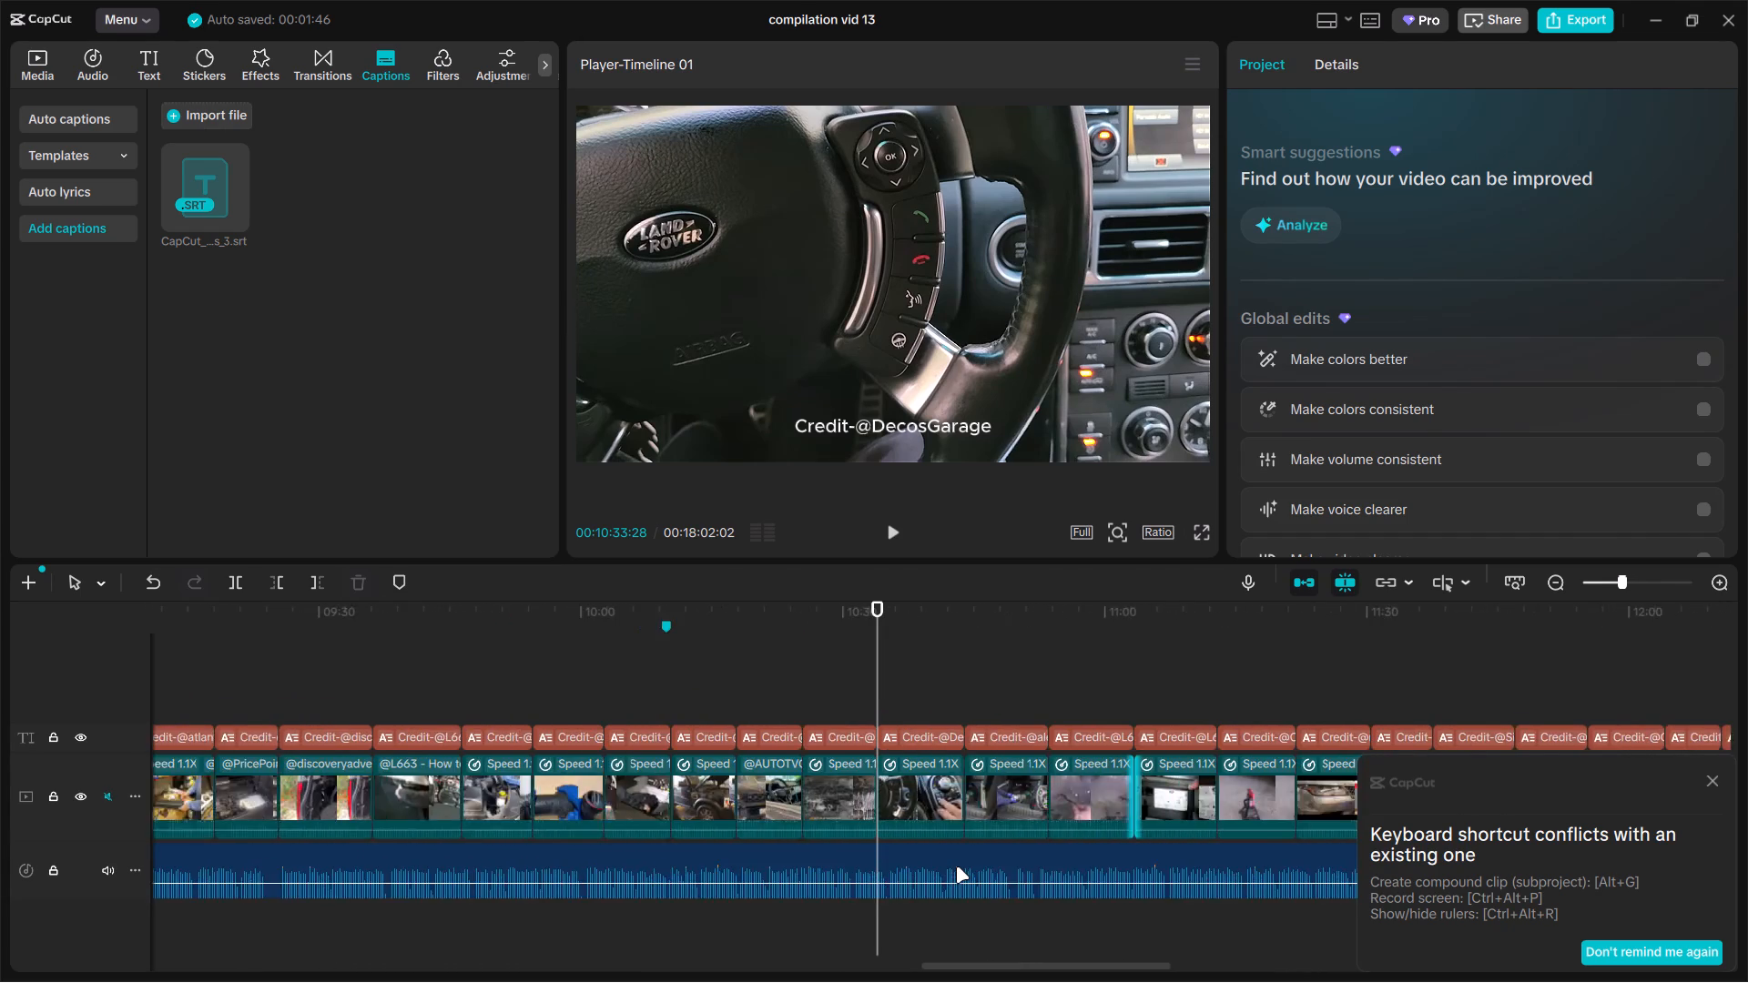
{"action": "scroll", "coordinate": [956, 866], "scroll_direction": "down", "scroll_amount": 20, "text": "ctrl"}
{"action": "scroll", "coordinate": [956, 866], "scroll_direction": "down", "scroll_amount": 6, "text": "ctrl"}
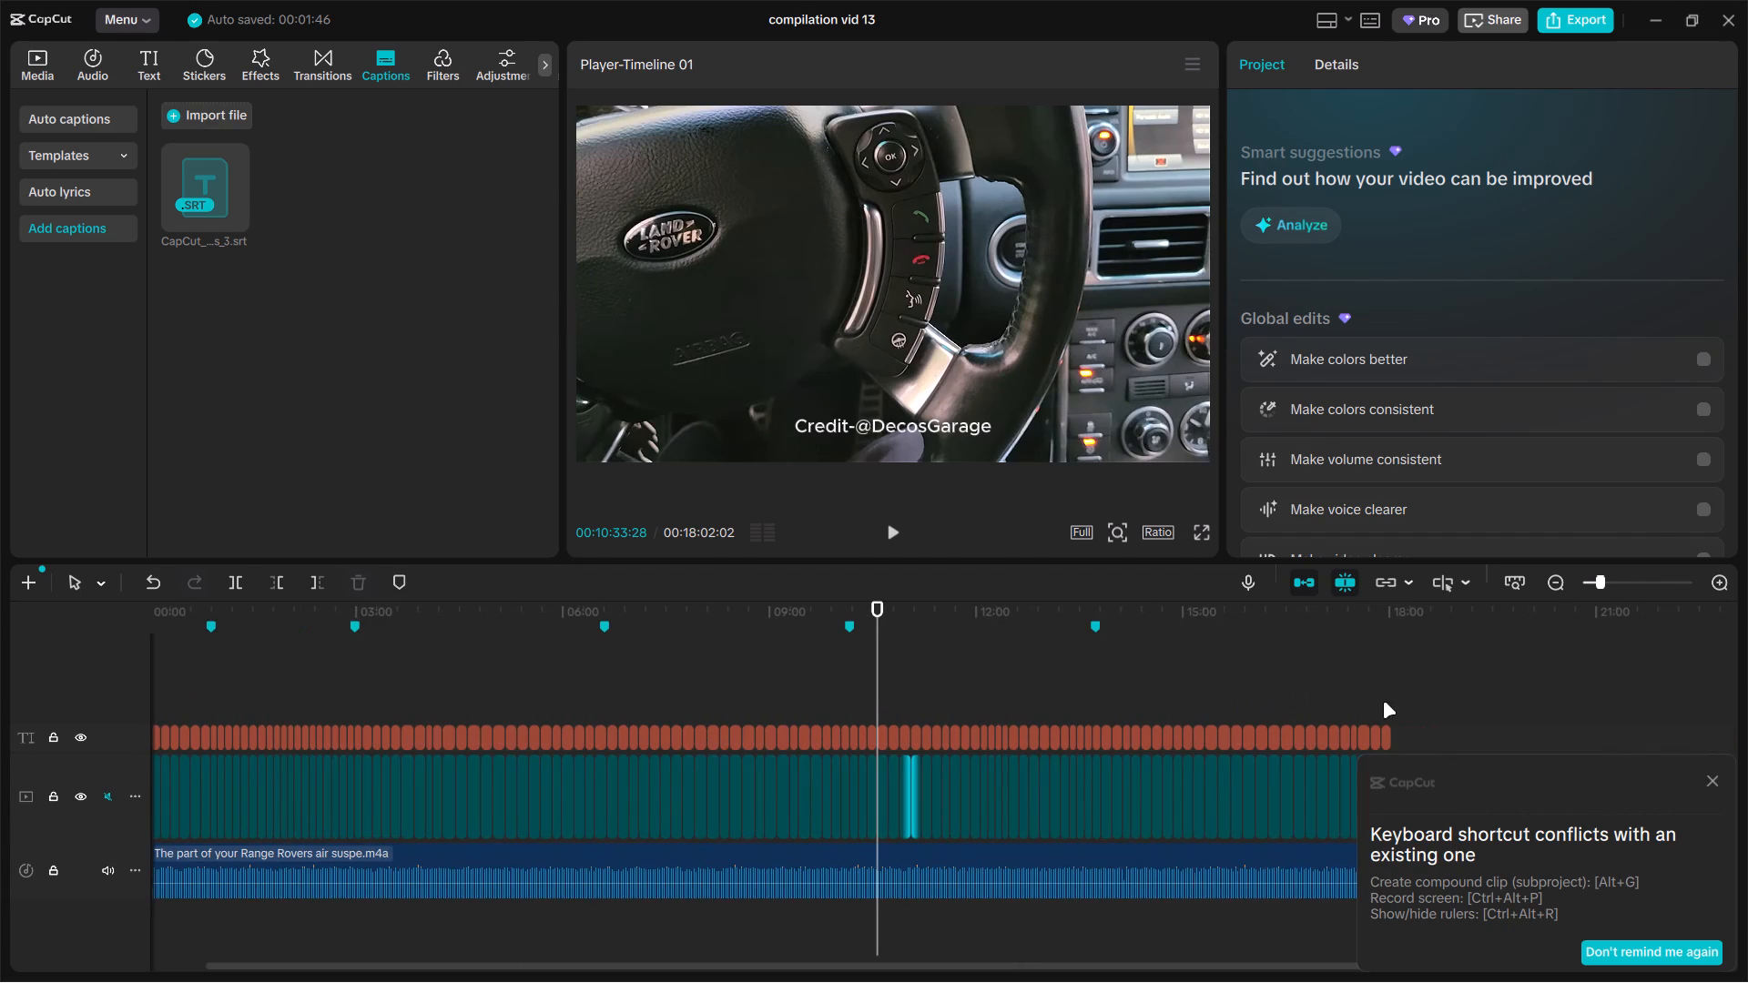
{"action": "left_click", "coordinate": [1383, 702]}
{"action": "left_click", "coordinate": [1715, 778]}
{"action": "scroll", "coordinate": [1584, 787], "scroll_direction": "up", "scroll_amount": 2, "text": "ctrl"}
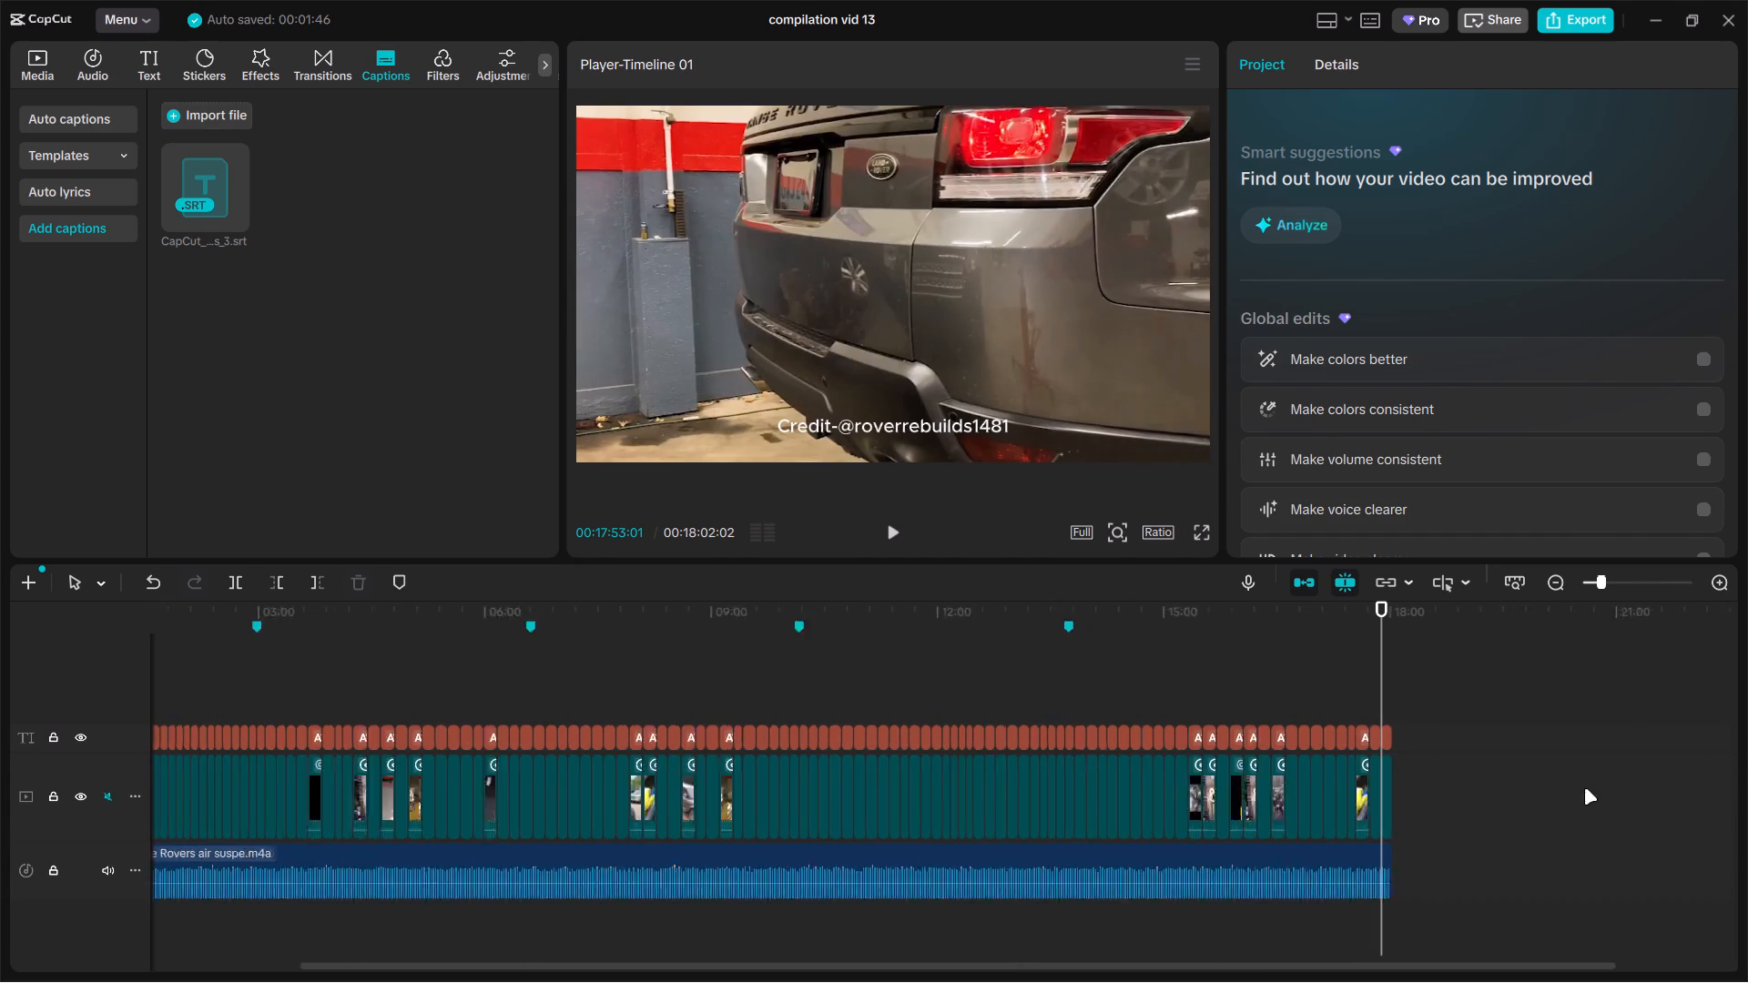
{"action": "scroll", "coordinate": [1584, 788], "scroll_direction": "up", "scroll_amount": 20, "text": "ctrl"}
{"action": "scroll", "coordinate": [1584, 788], "scroll_direction": "up", "scroll_amount": 11, "text": "ctrl"}
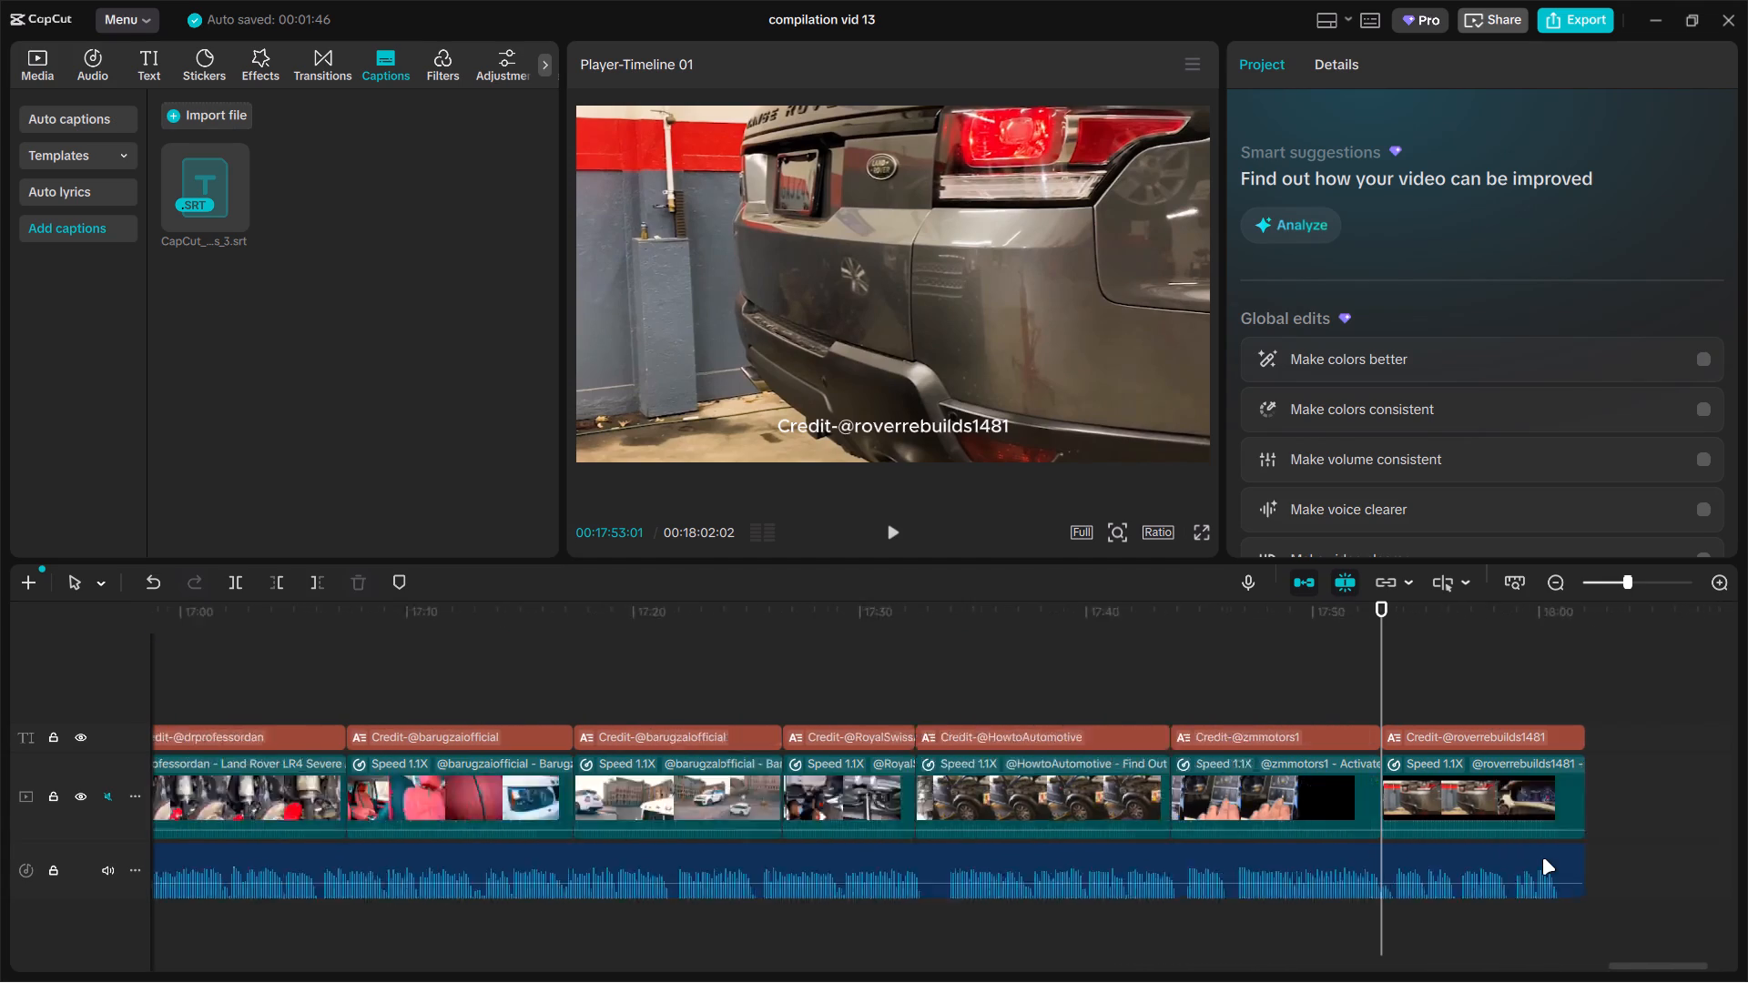
{"action": "scroll", "coordinate": [1542, 858], "scroll_direction": "up", "scroll_amount": 1, "text": "ctrl"}
{"action": "scroll", "coordinate": [1542, 858], "scroll_direction": "down", "scroll_amount": 20, "text": "ctrl"}
{"action": "scroll", "coordinate": [1542, 858], "scroll_direction": "down", "scroll_amount": 7, "text": "ctrl"}
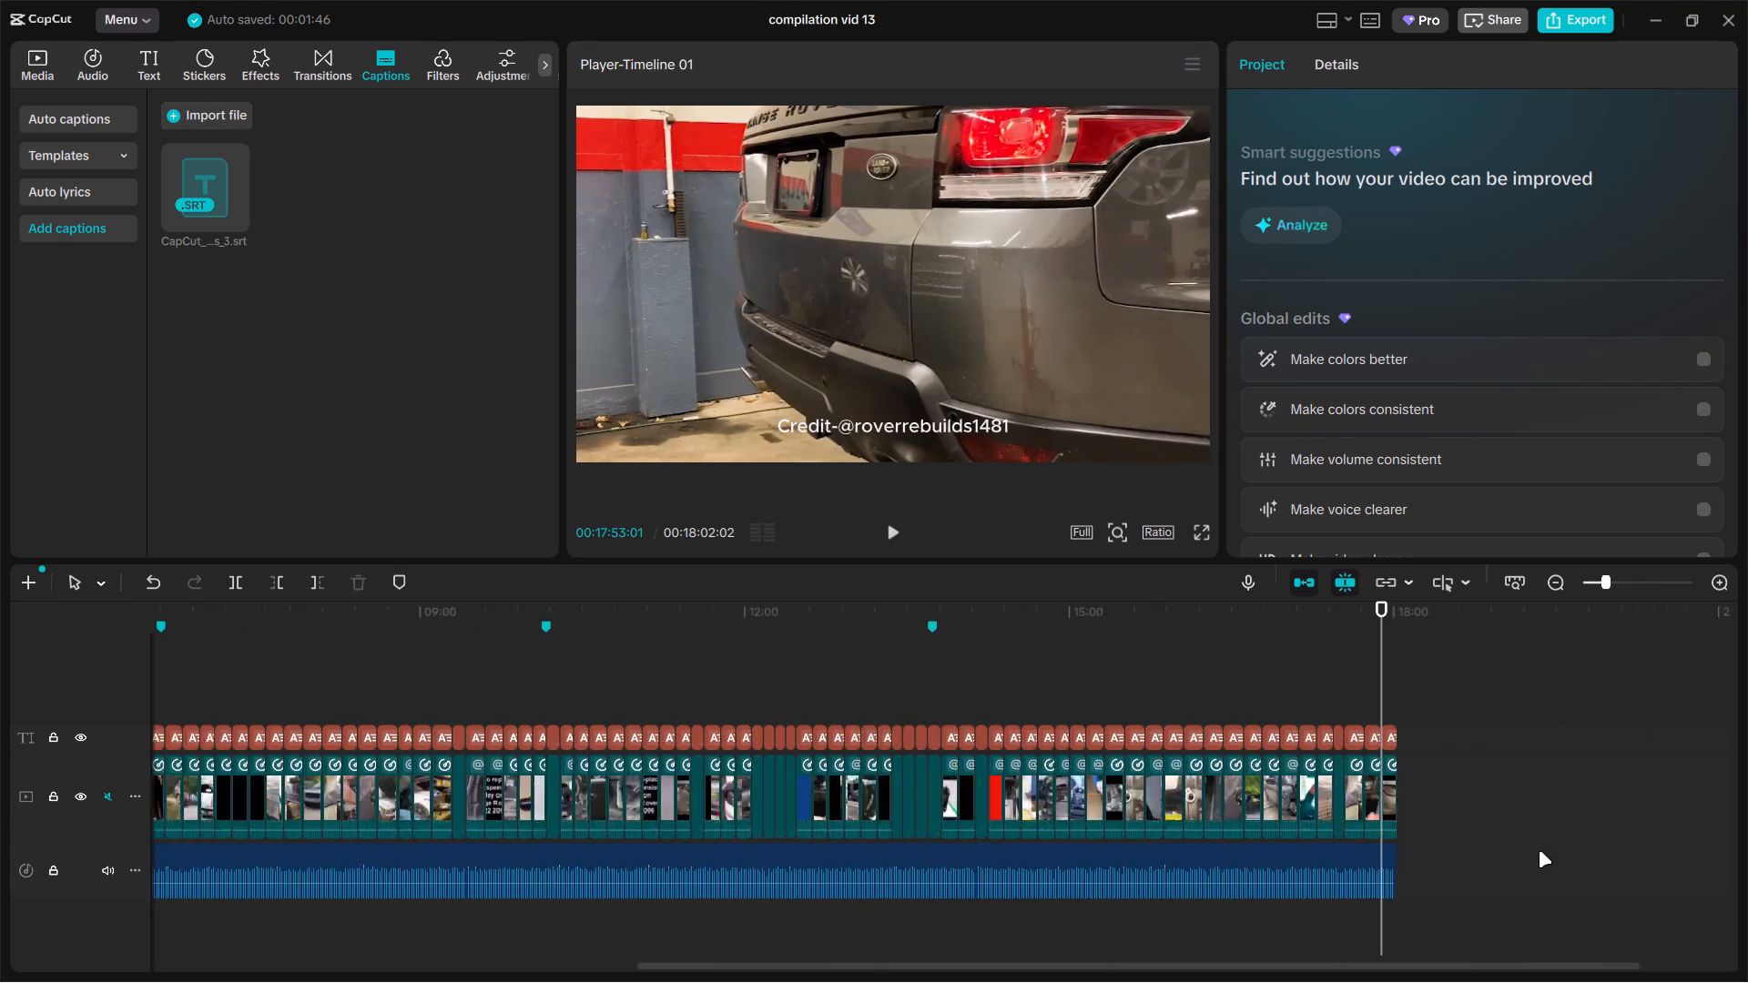
{"action": "scroll", "coordinate": [1539, 851], "scroll_direction": "down", "scroll_amount": 10, "text": "ctrl"}
Insert the saved preset My presets17 at the end of the timeline.
{"action": "left_click", "coordinate": [1059, 695]}
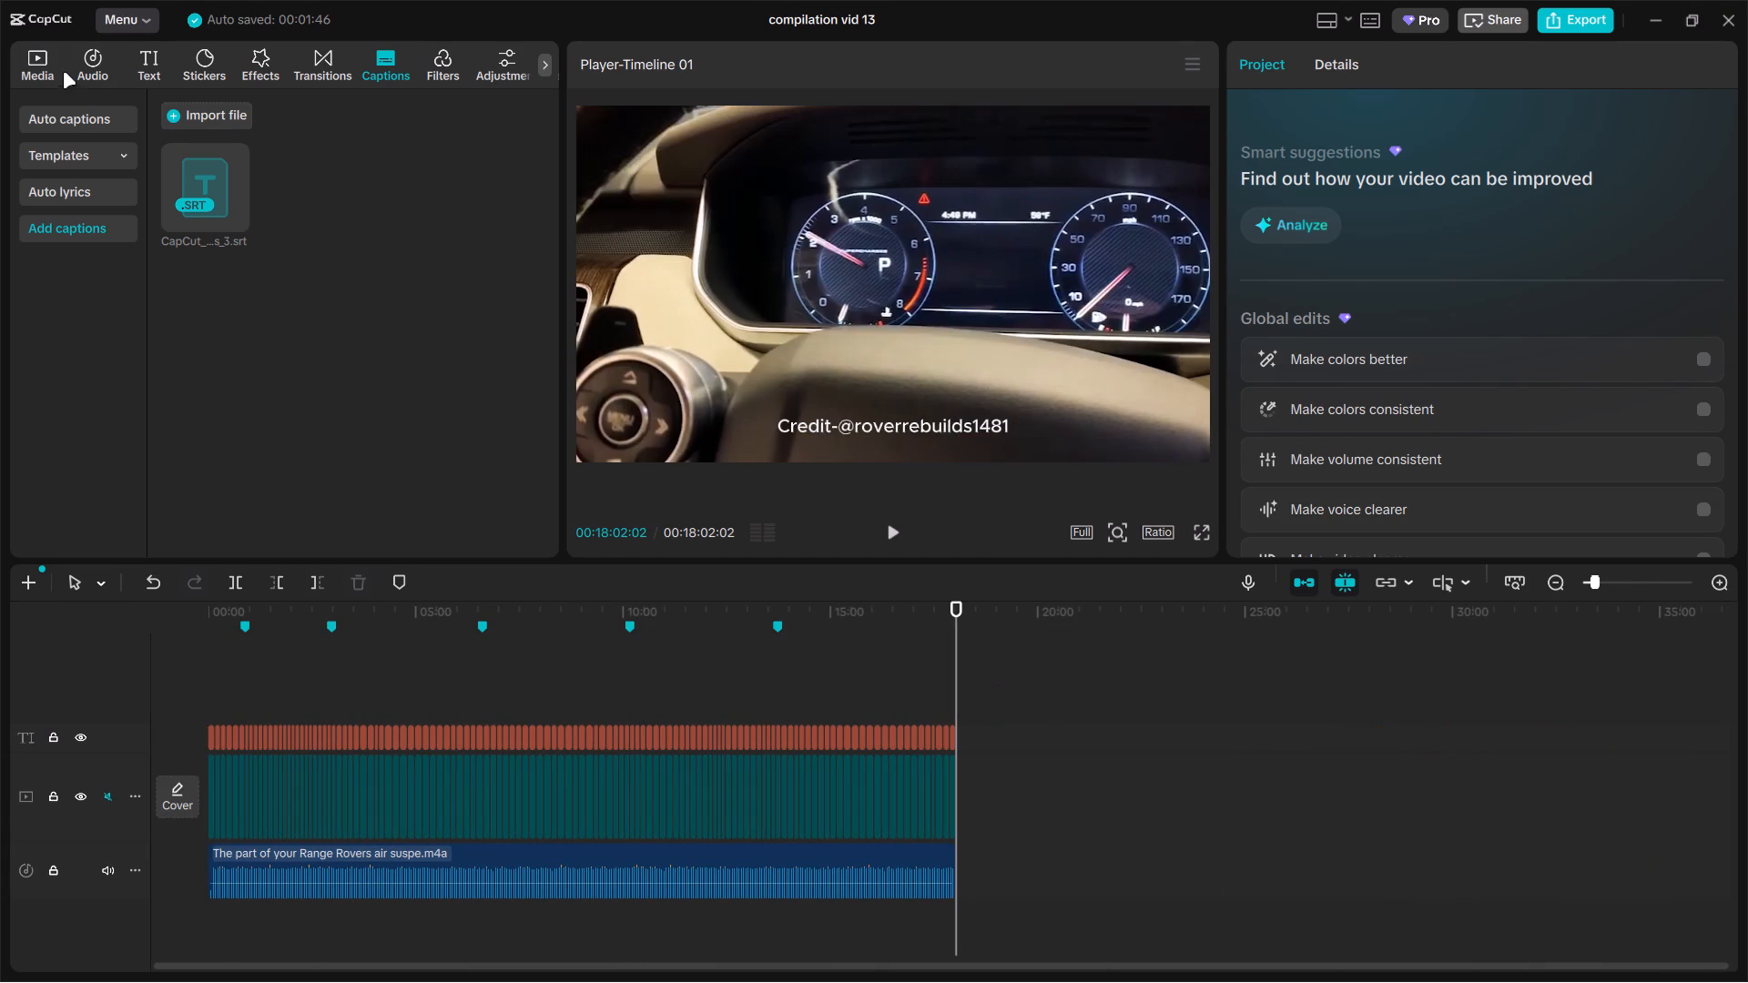
{"action": "left_click", "coordinate": [39, 73]}
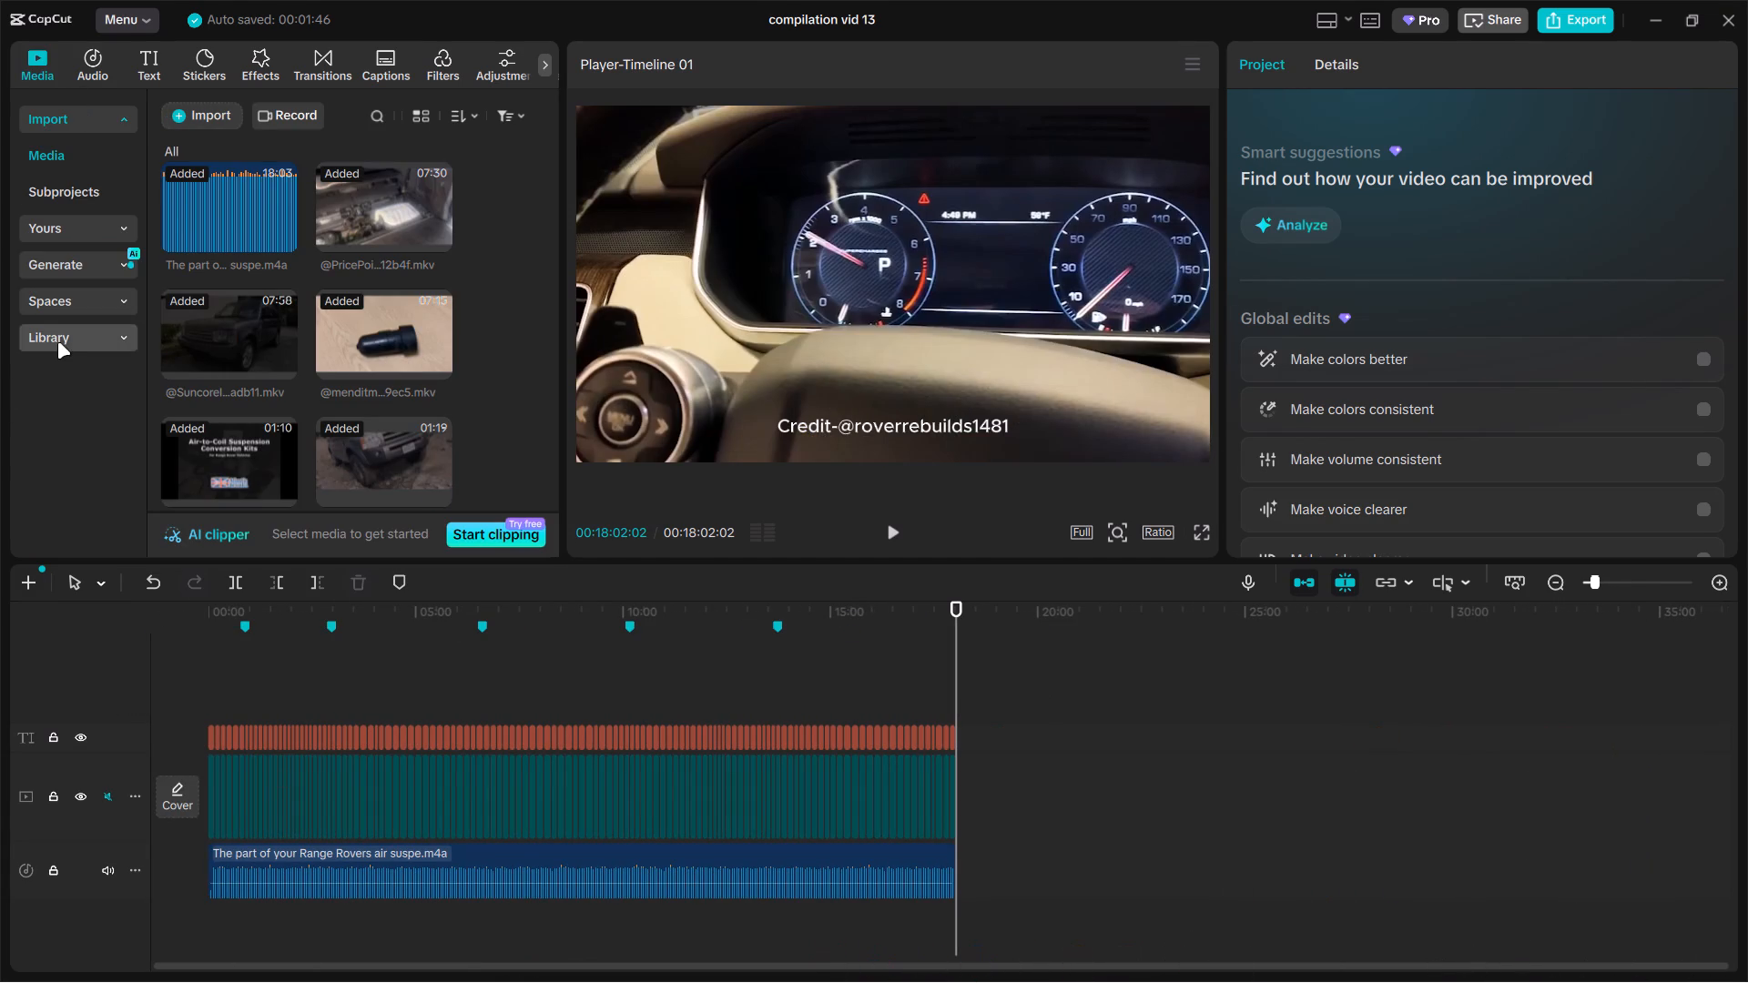
{"action": "left_click", "coordinate": [59, 231]}
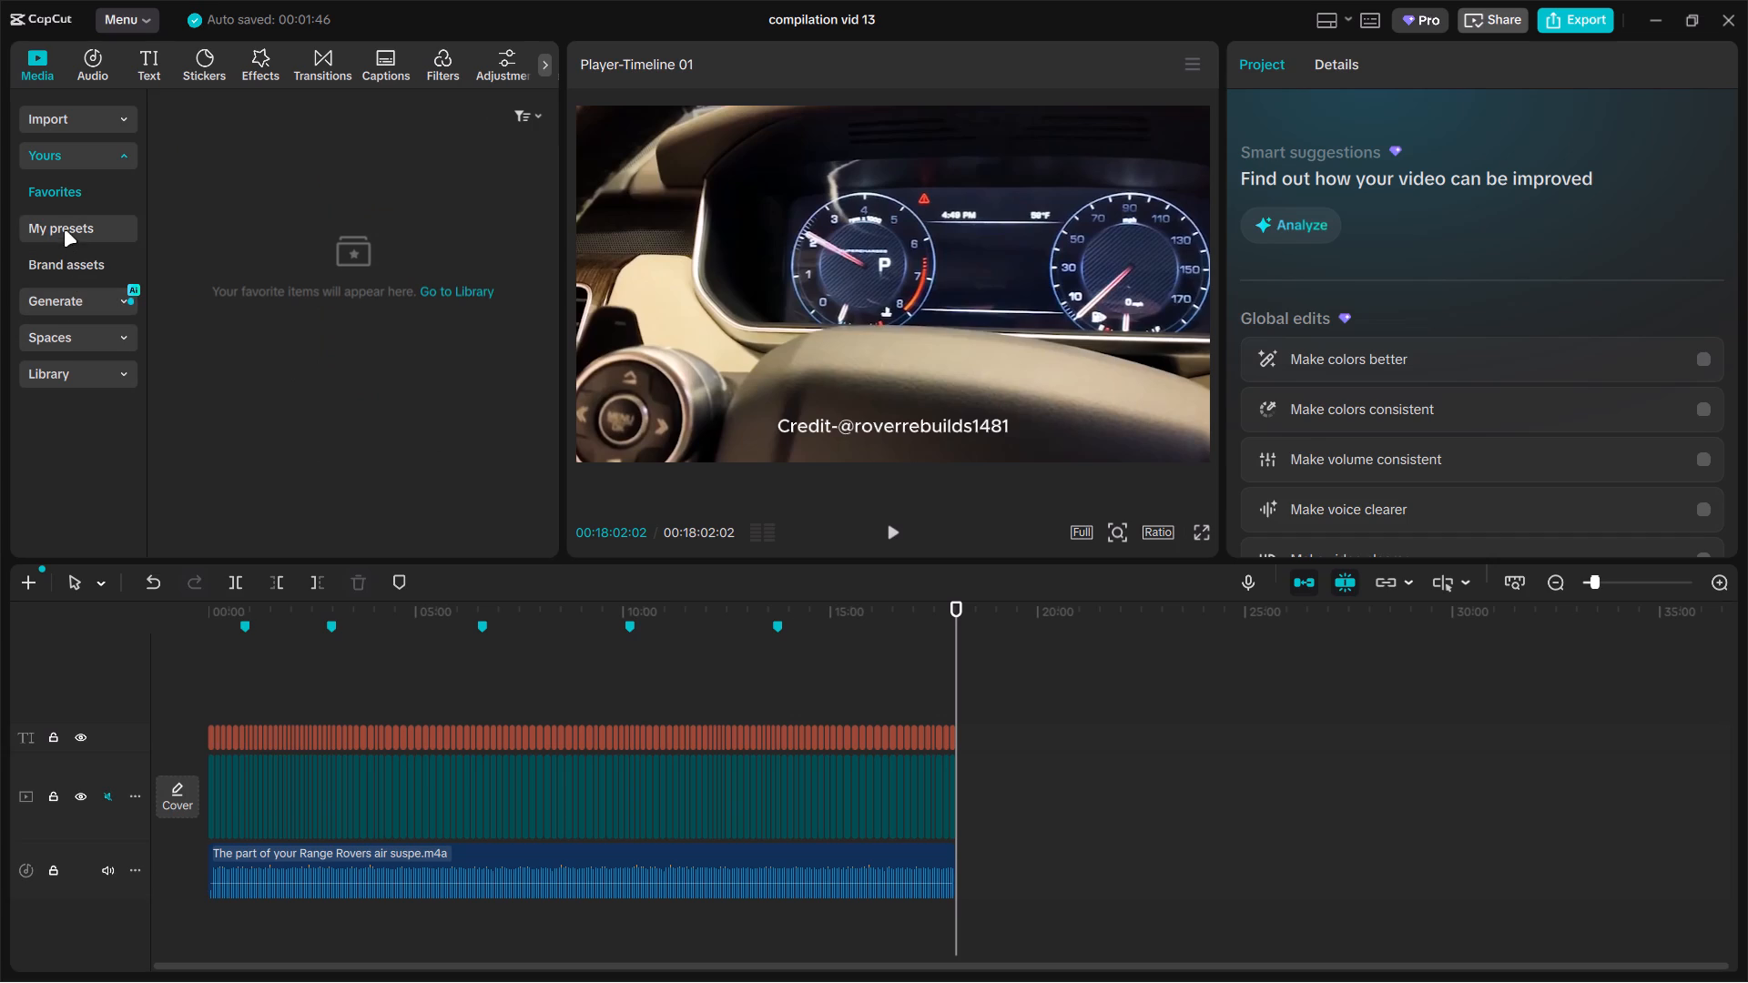
{"action": "left_click", "coordinate": [64, 230]}
{"action": "scroll", "coordinate": [301, 364], "scroll_direction": "down", "scroll_amount": 14}
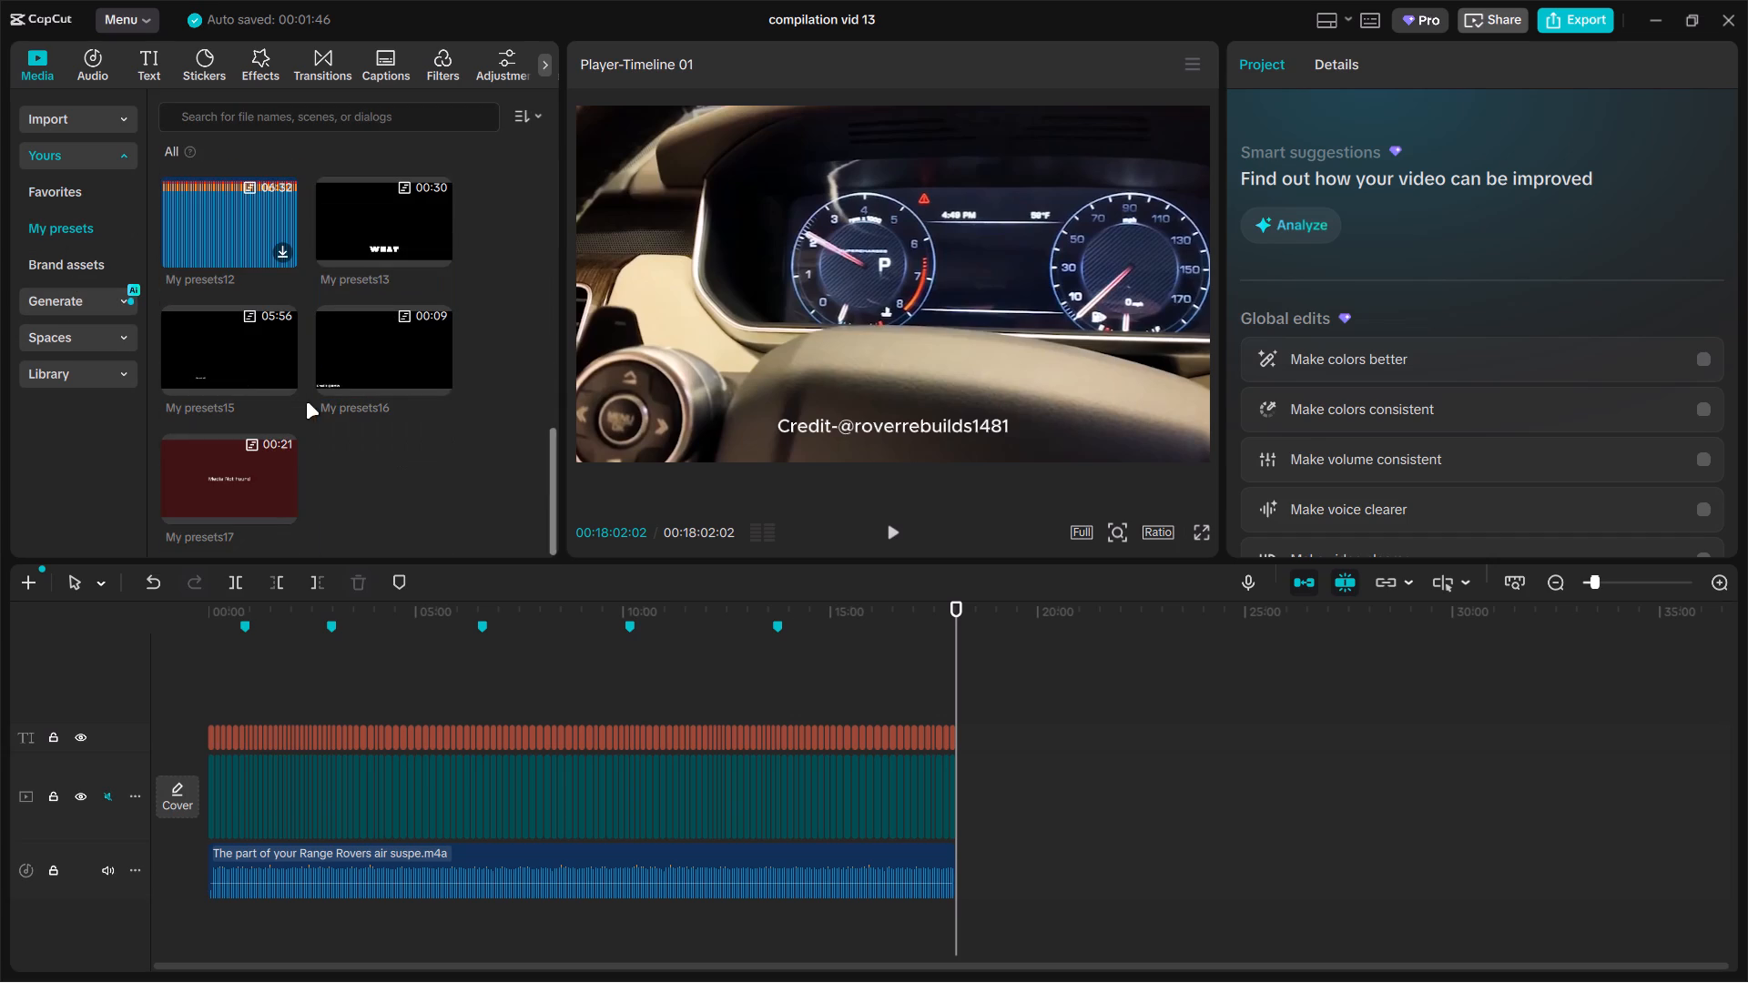
{"action": "left_click", "coordinate": [286, 506]}
Open the My presets17 compound clip, copy its two clips and two credit captions, and return to the main timeline.
{"action": "scroll", "coordinate": [1029, 803], "scroll_direction": "up", "scroll_amount": 6, "text": "ctrl"}
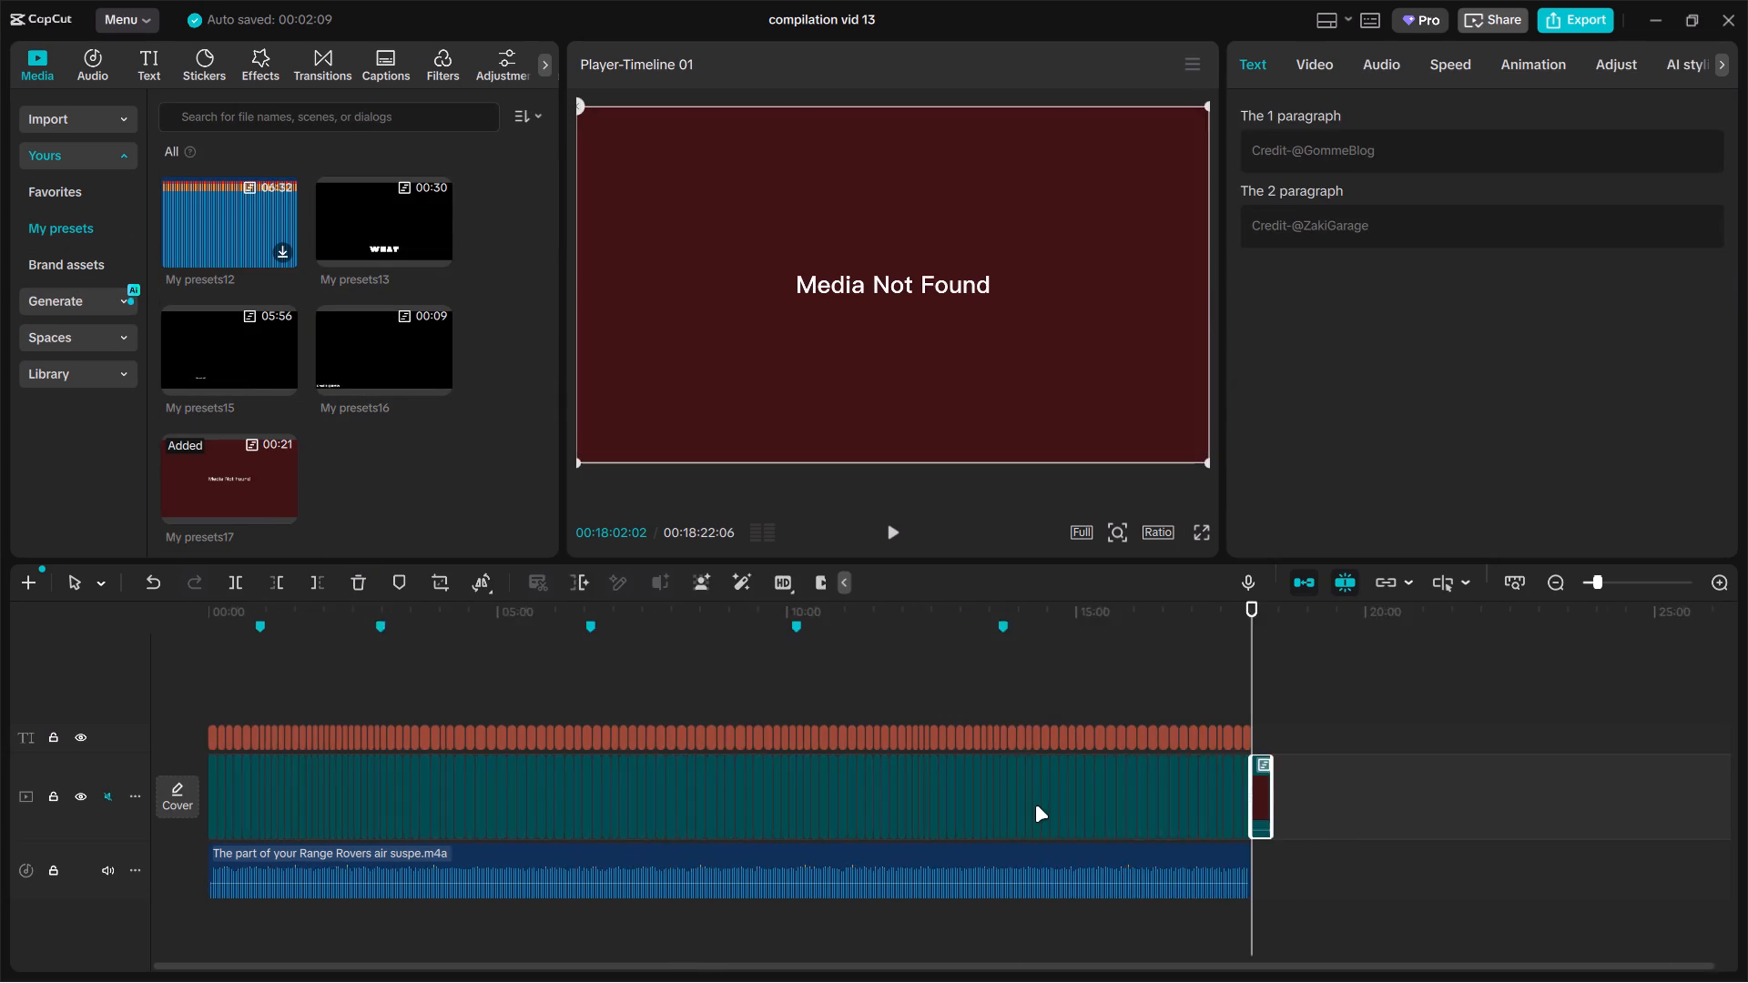
{"action": "scroll", "coordinate": [1035, 806], "scroll_direction": "up", "scroll_amount": 17, "text": "ctrl"}
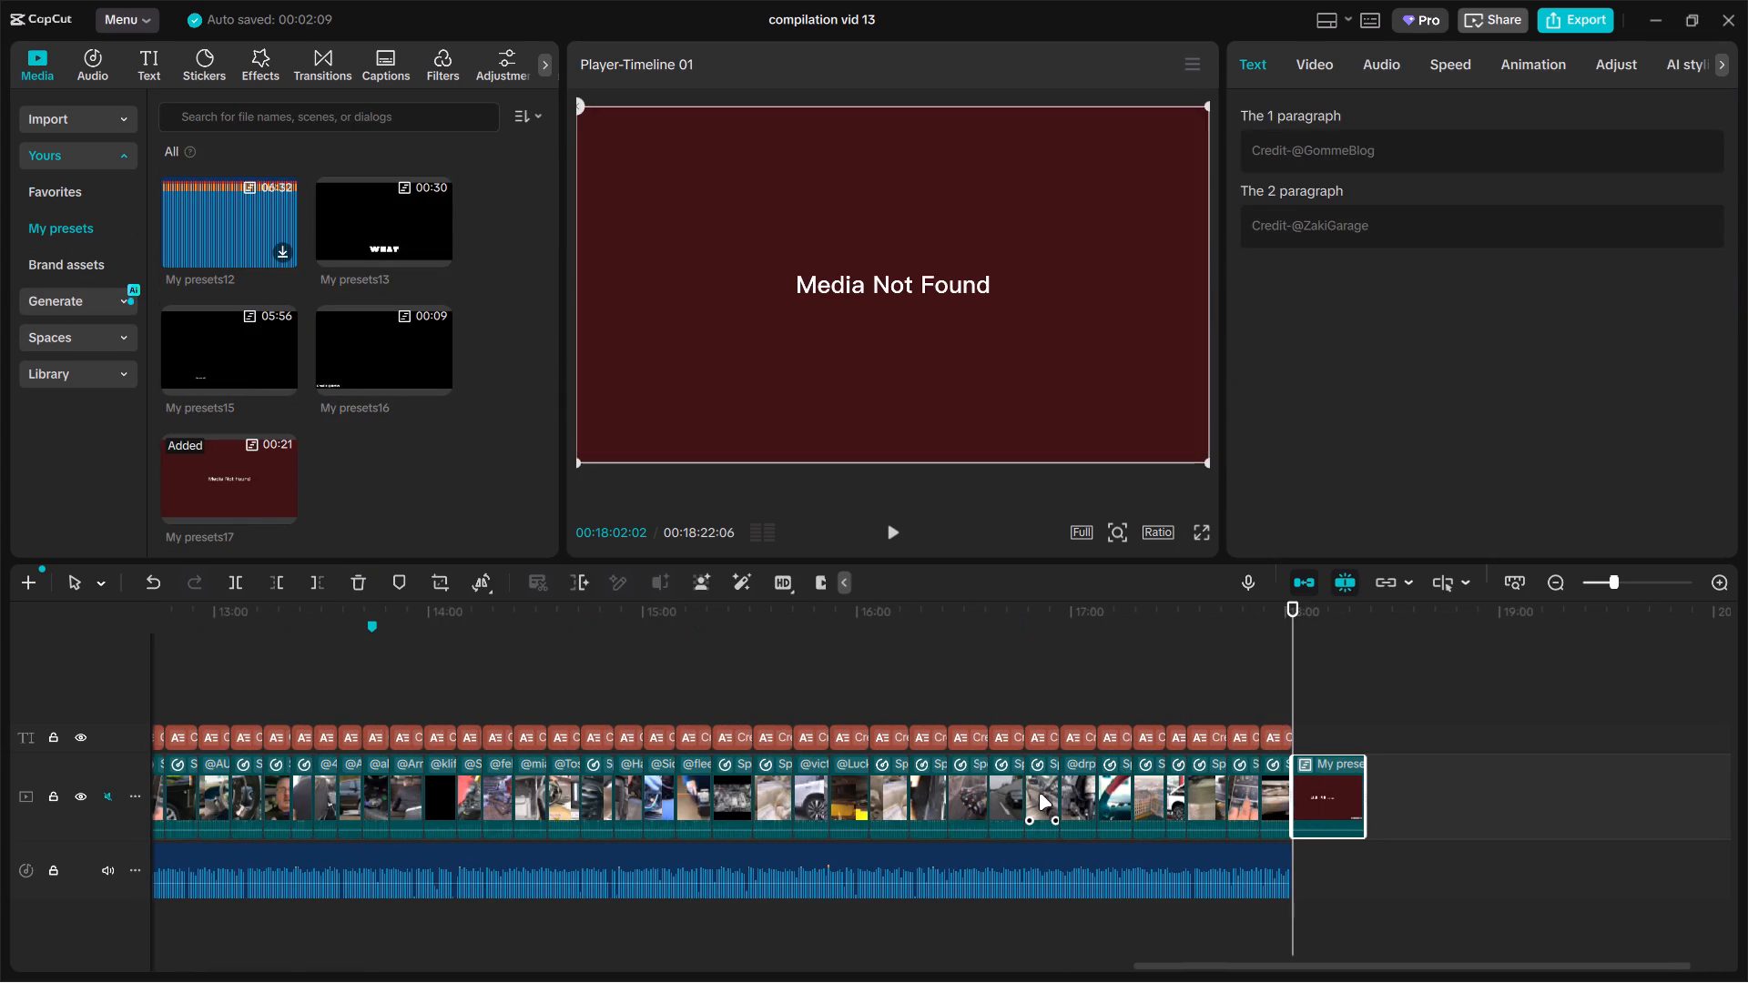
{"action": "double_click", "coordinate": [1326, 769]}
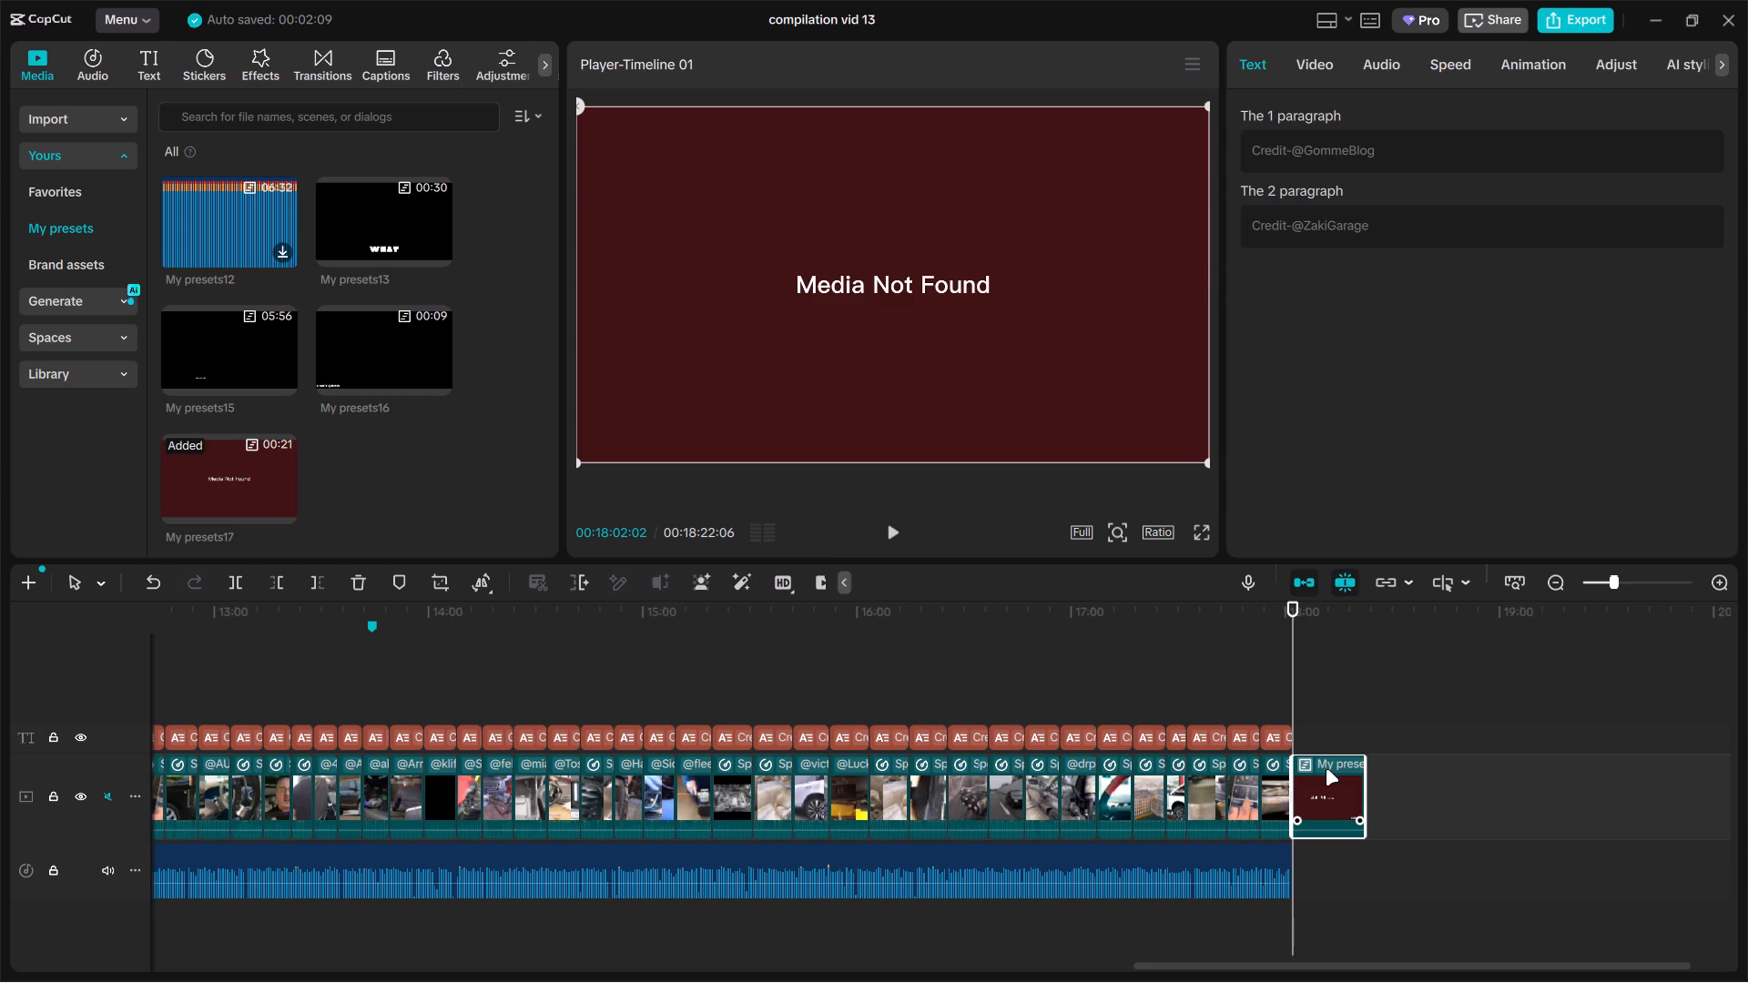
{"action": "left_click_drag", "start_coordinate": [853, 799], "coordinate": [369, 737]}
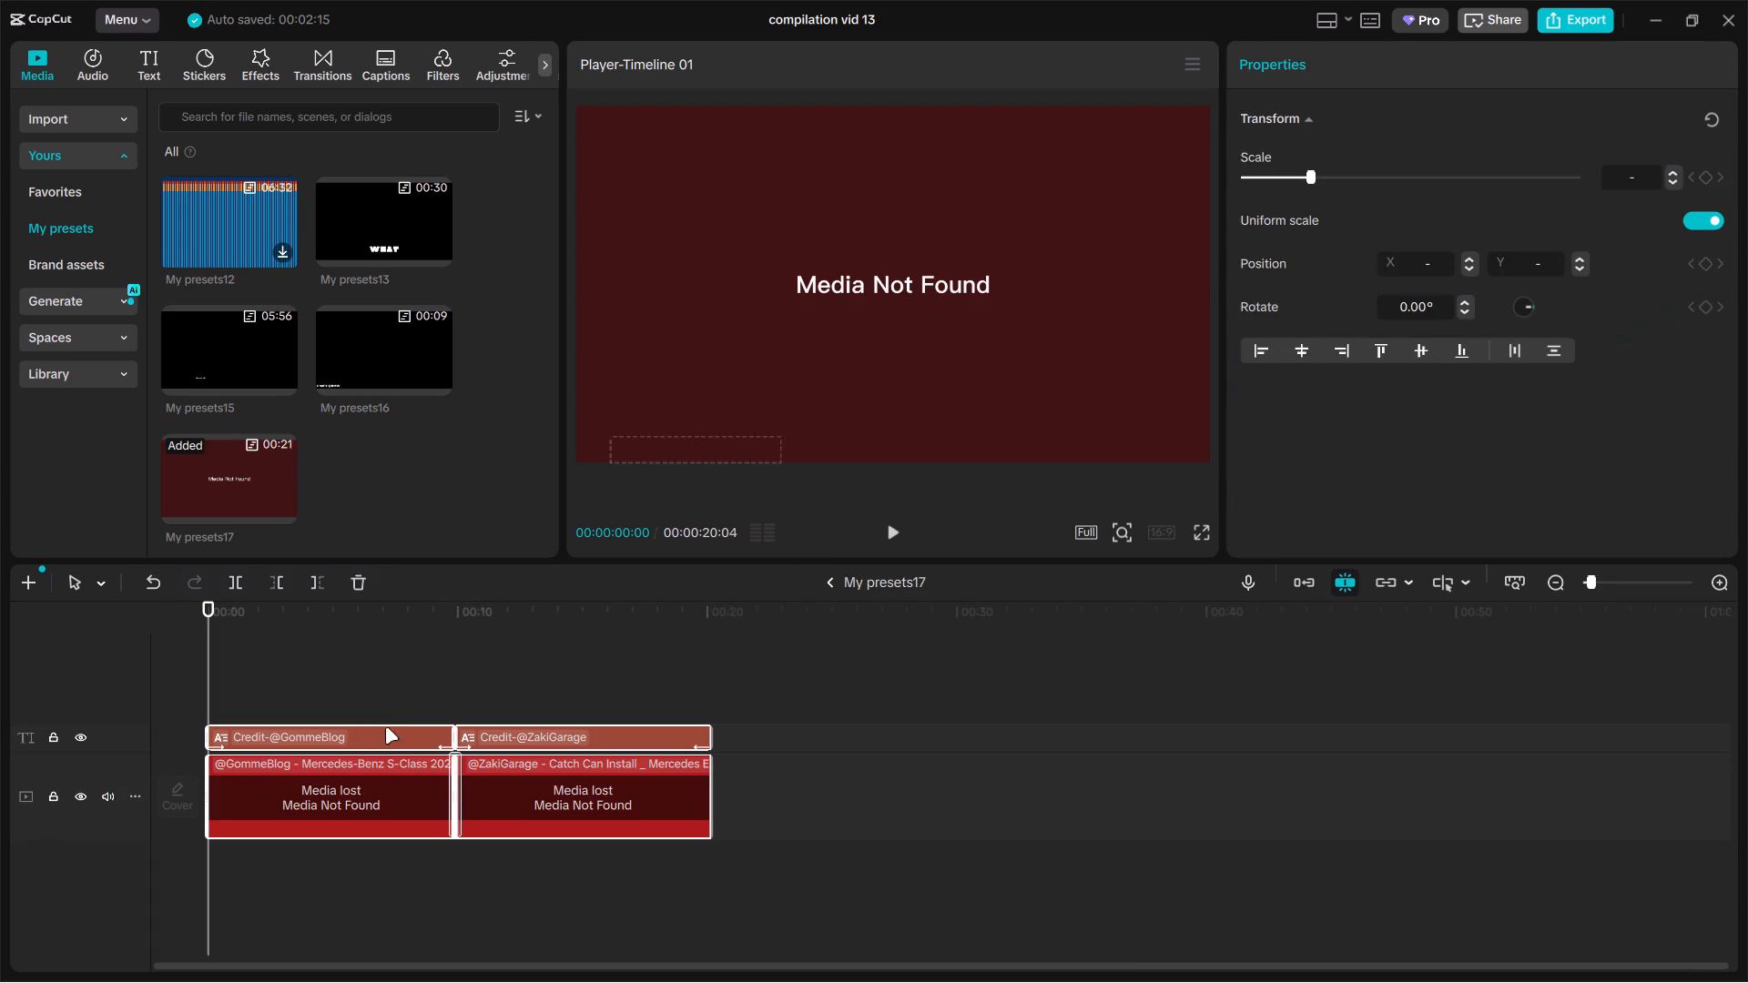
{"action": "key", "text": "ctrl+c"}
{"action": "left_click", "coordinate": [832, 581]}
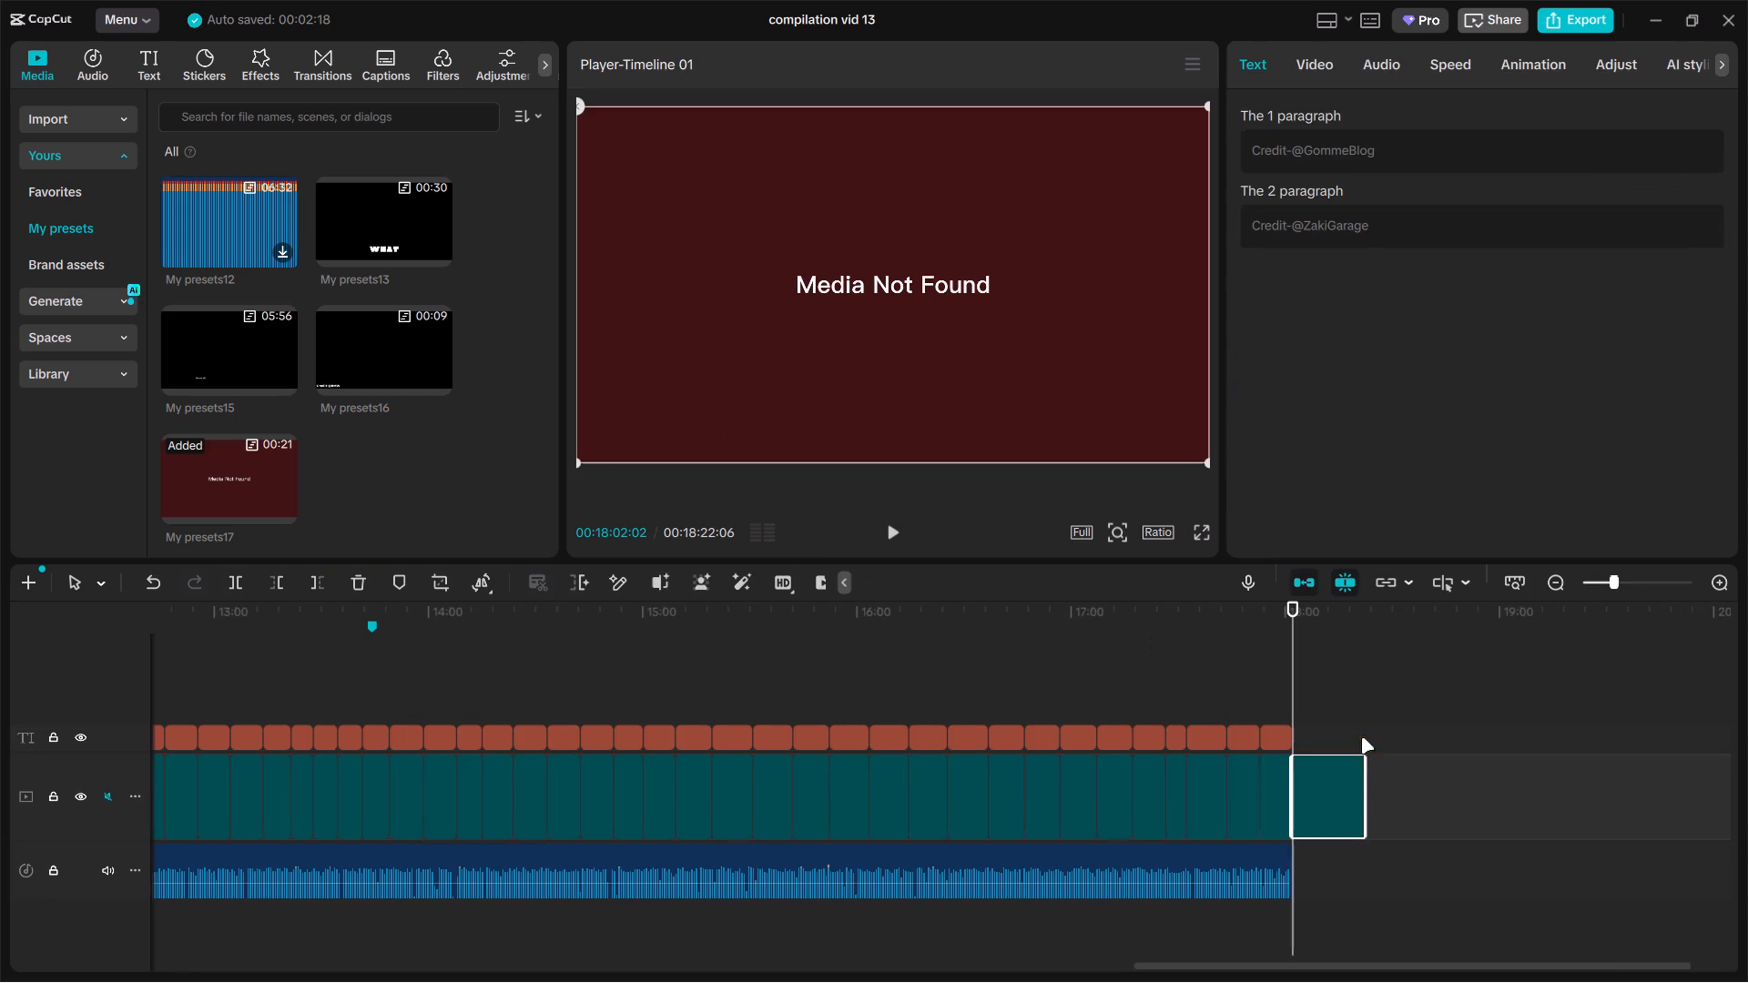
Replace the preset compound clip at the timeline's end with the copied clips and captions, placing the clips on the main track.
{"action": "key", "text": "BackSpace"}
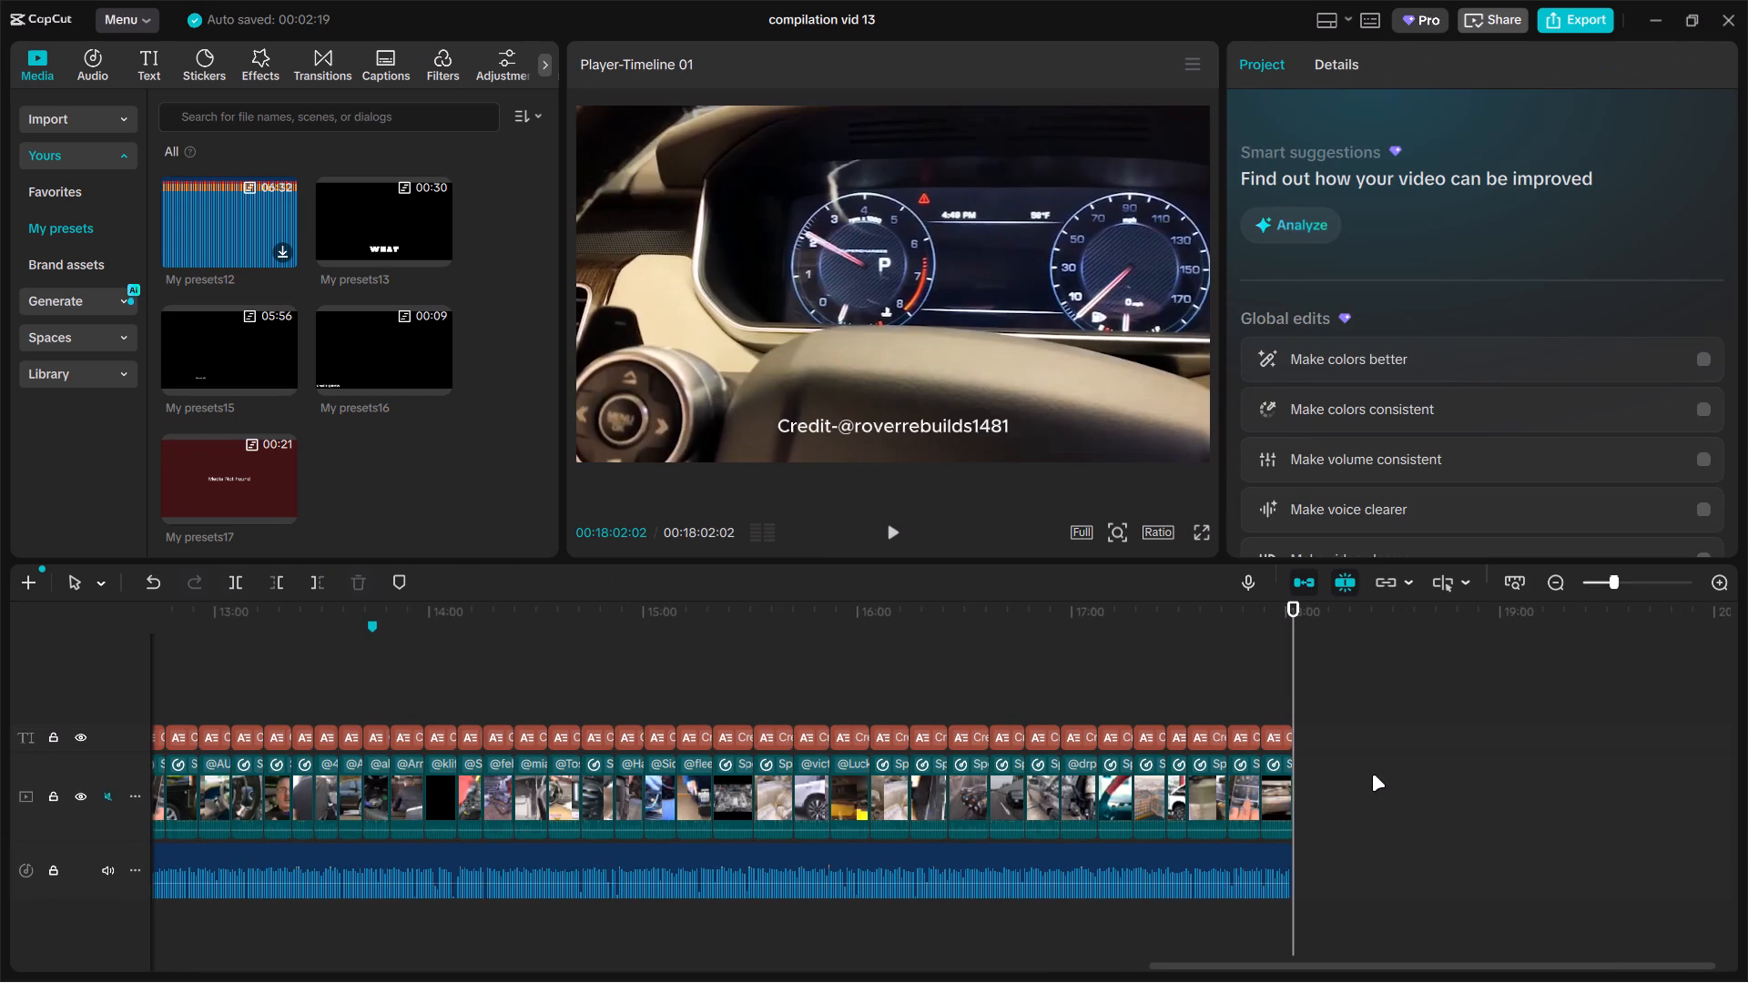
{"action": "key", "text": "ctrl+v"}
{"action": "scroll", "coordinate": [1386, 779], "scroll_direction": "up", "scroll_amount": 12, "text": "ctrl"}
{"action": "left_click_drag", "start_coordinate": [1353, 732], "coordinate": [1353, 806]}
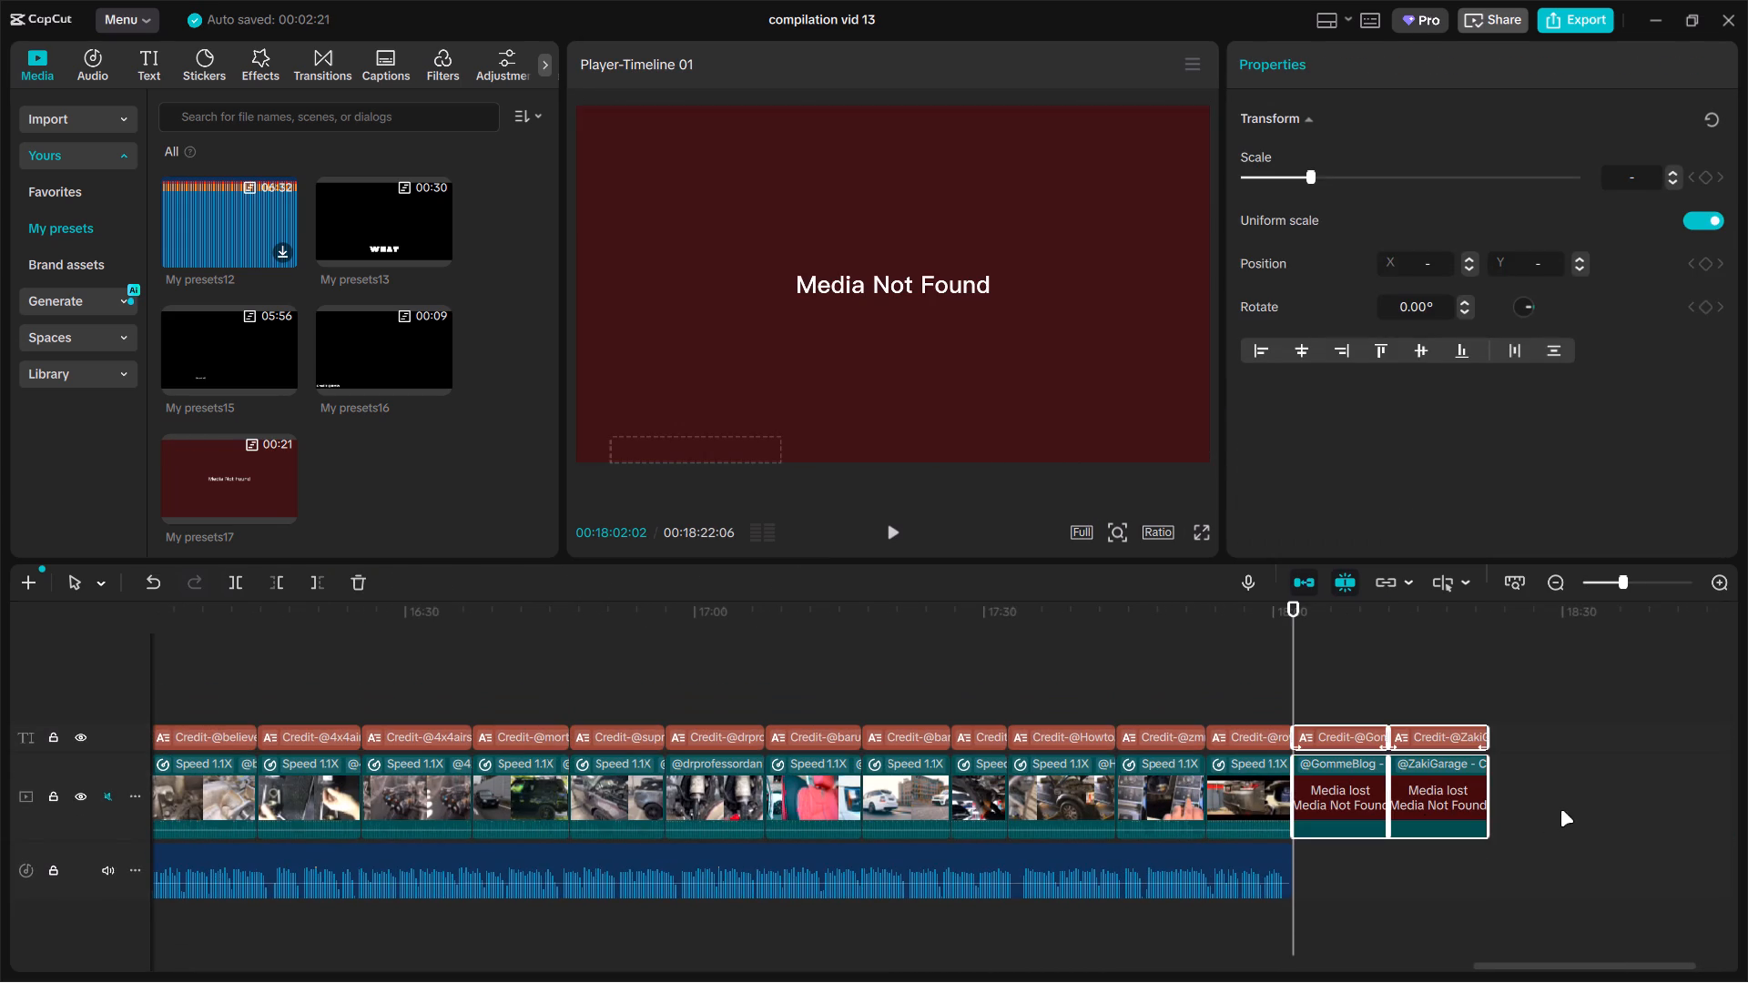
{"action": "left_click", "coordinate": [1503, 702]}
Apply the 0.5 s Mix transition between the two pasted clips to all clips.
{"action": "scroll", "coordinate": [1435, 779], "scroll_direction": "up", "scroll_amount": 13, "text": "ctrl"}
{"action": "left_click", "coordinate": [877, 664]}
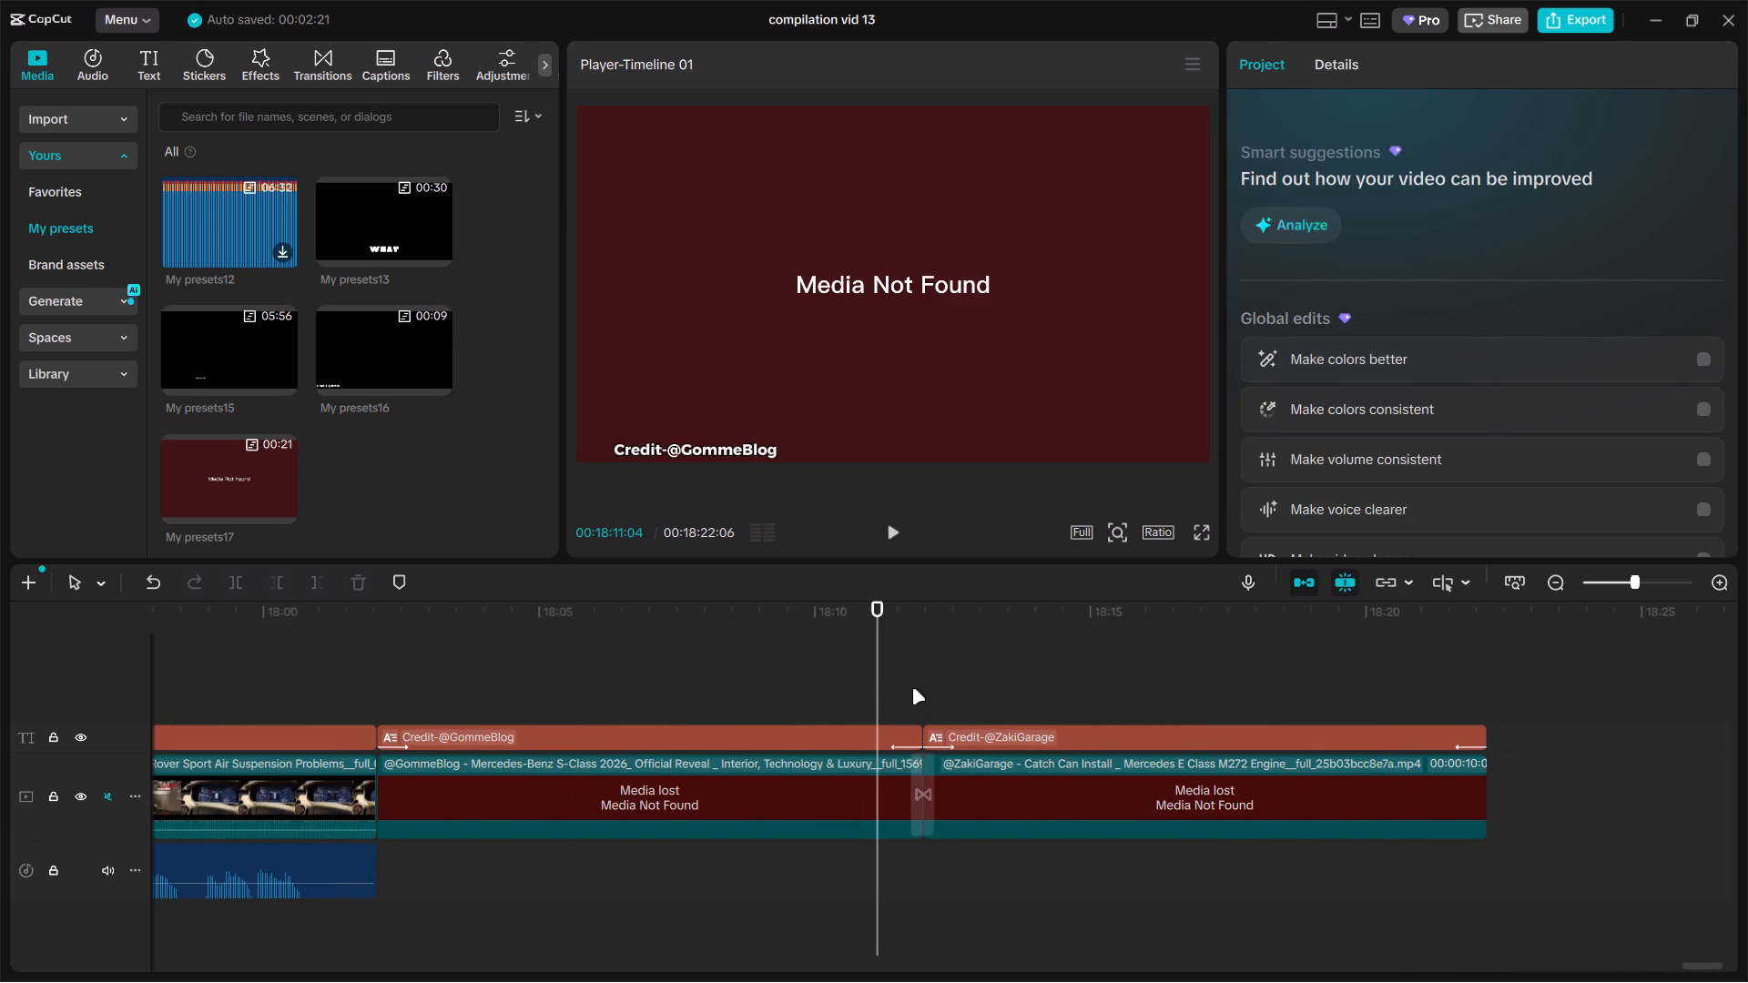
{"action": "scroll", "coordinate": [923, 701], "scroll_direction": "up", "scroll_amount": 17, "text": "ctrl"}
{"action": "left_click", "coordinate": [1064, 788]}
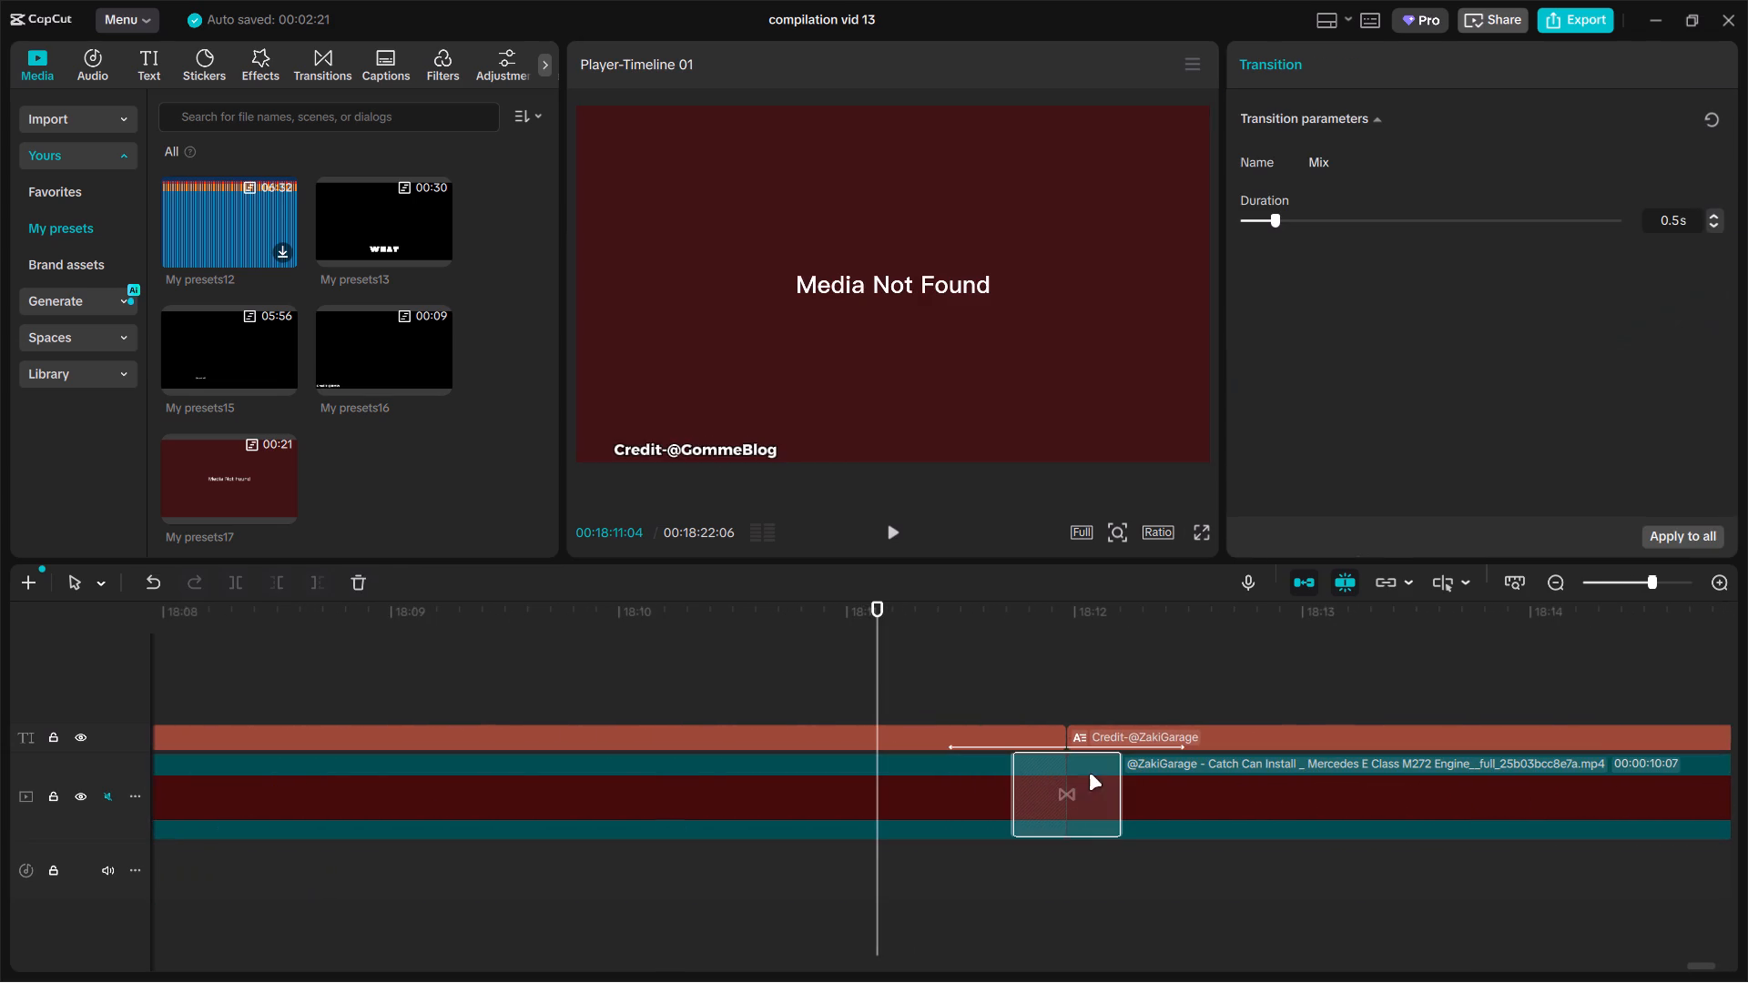
{"action": "left_click", "coordinate": [1671, 537]}
Delete the two pasted Media Not Found clips from the main track, keeping their captions.
{"action": "left_click_drag", "start_coordinate": [847, 863], "coordinate": [1272, 818]}
{"action": "key", "text": "BackSpace"}
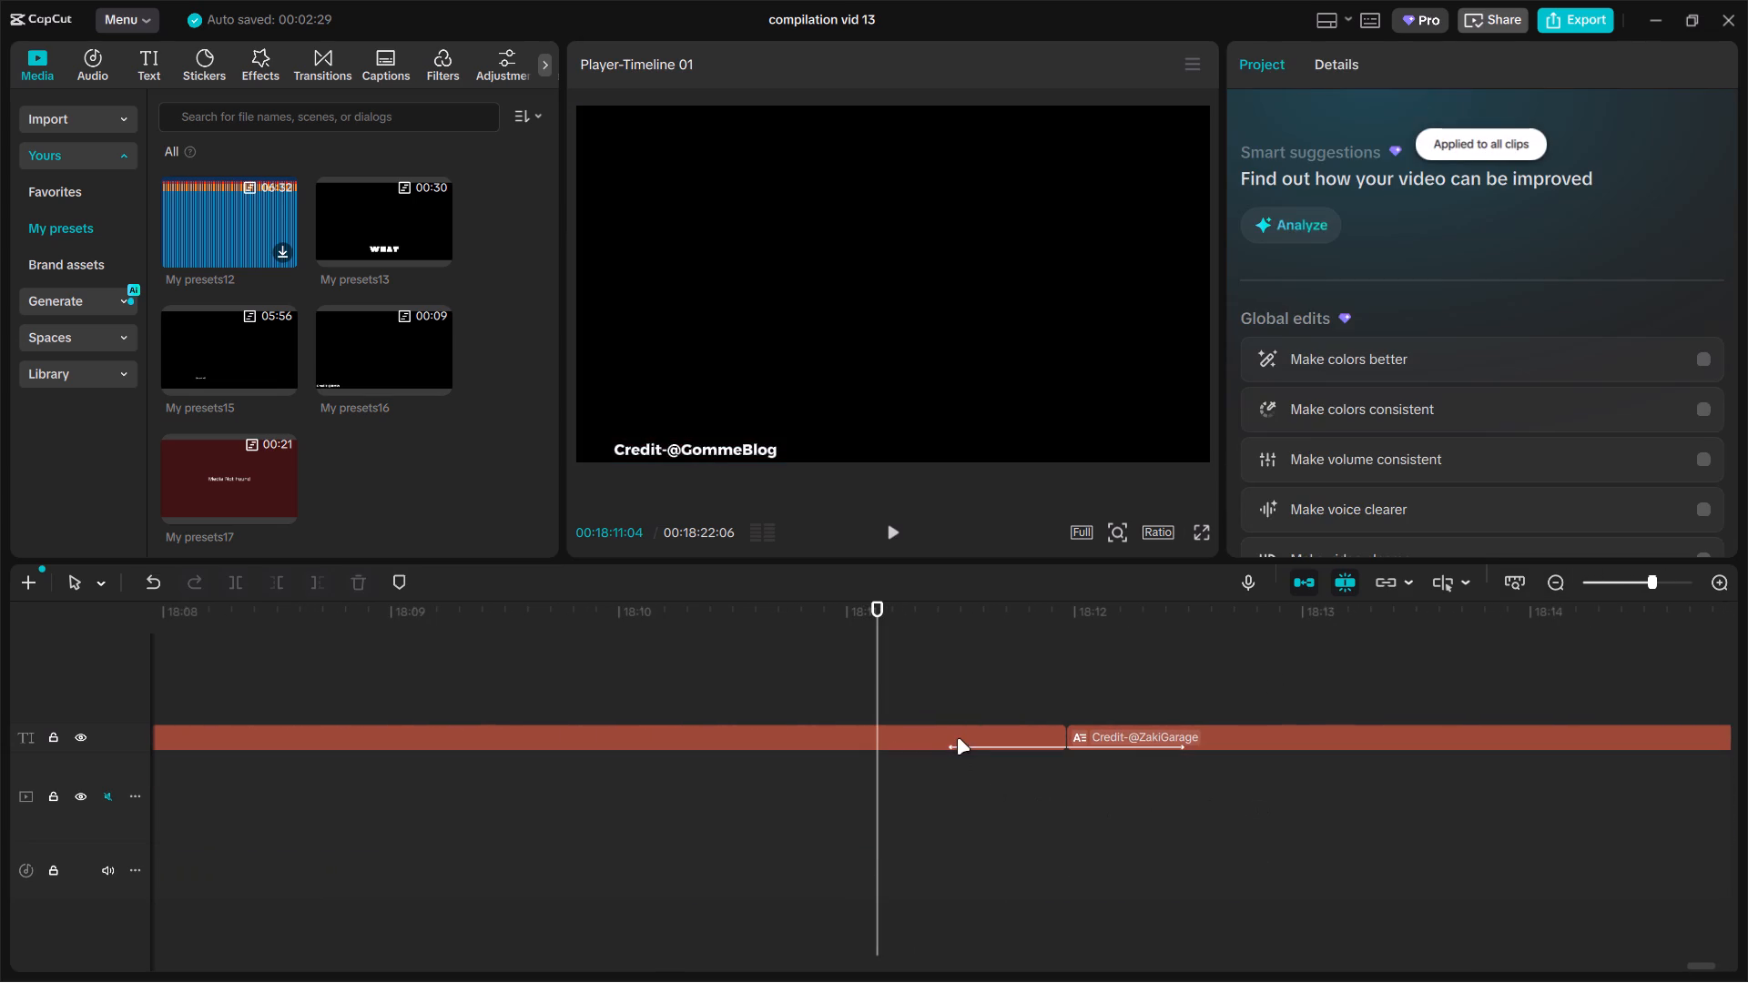
{"action": "left_click", "coordinate": [957, 738]}
{"action": "right_click", "coordinate": [922, 724]}
{"action": "left_click", "coordinate": [803, 831]}
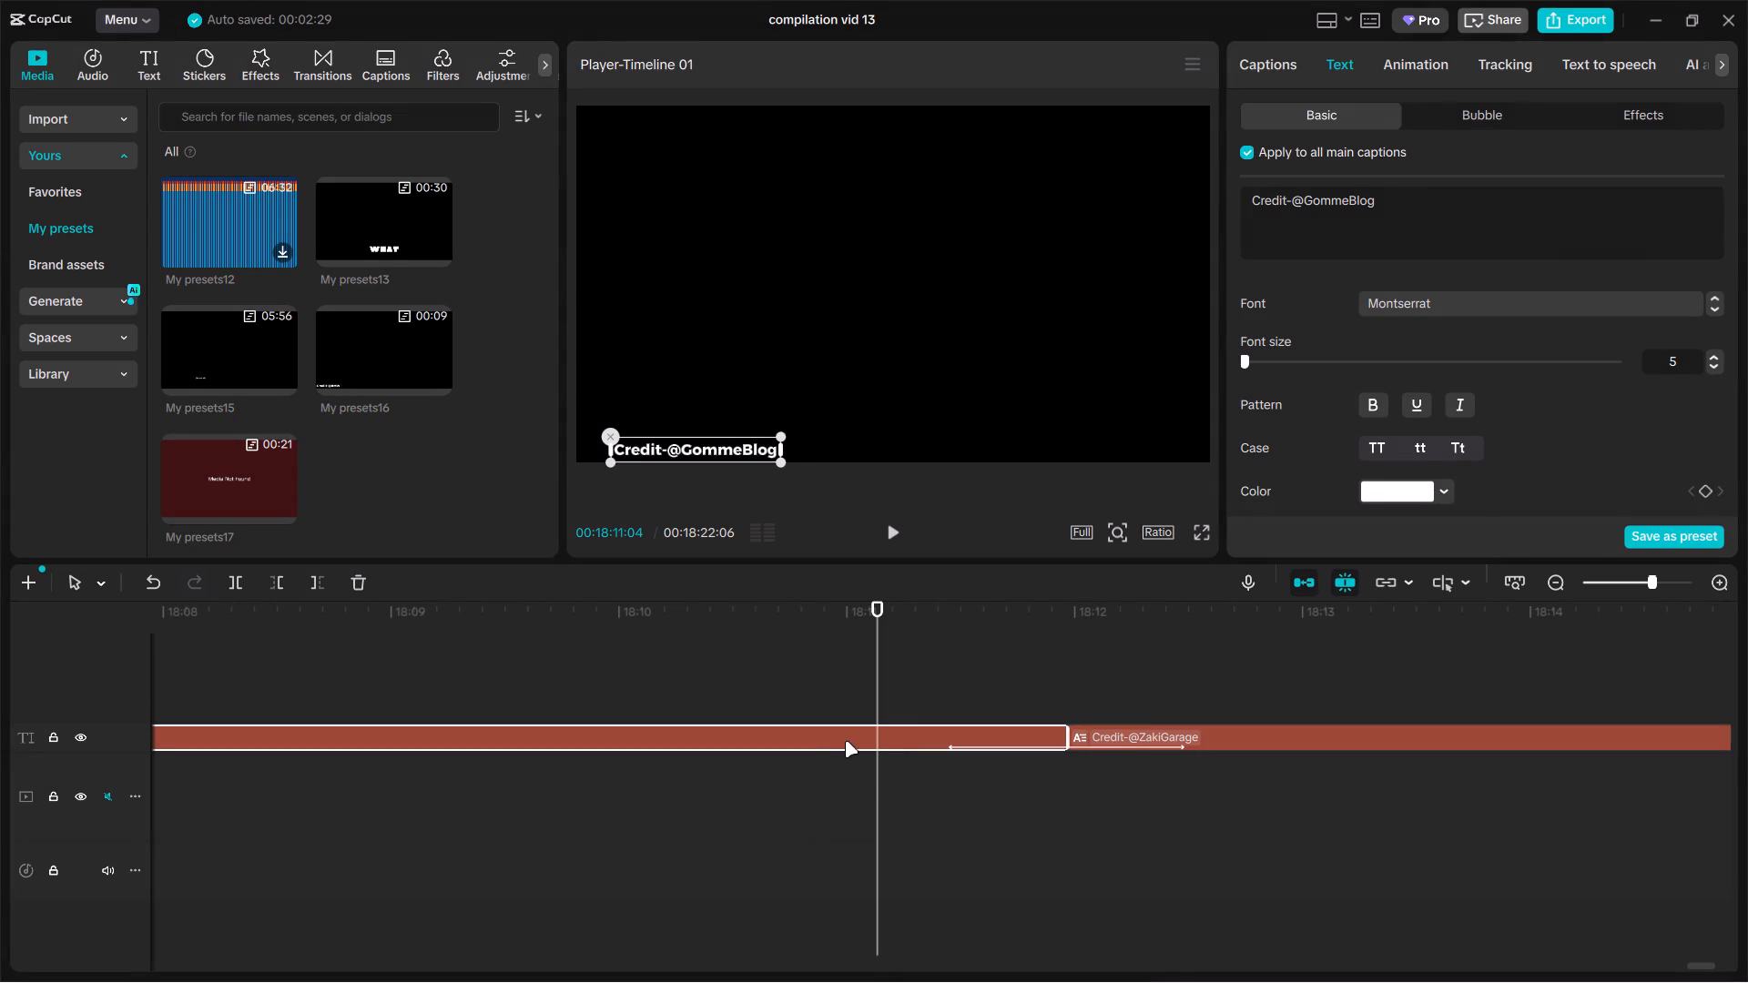
{"action": "left_click", "coordinate": [848, 736]}
{"action": "right_click", "coordinate": [848, 736]}
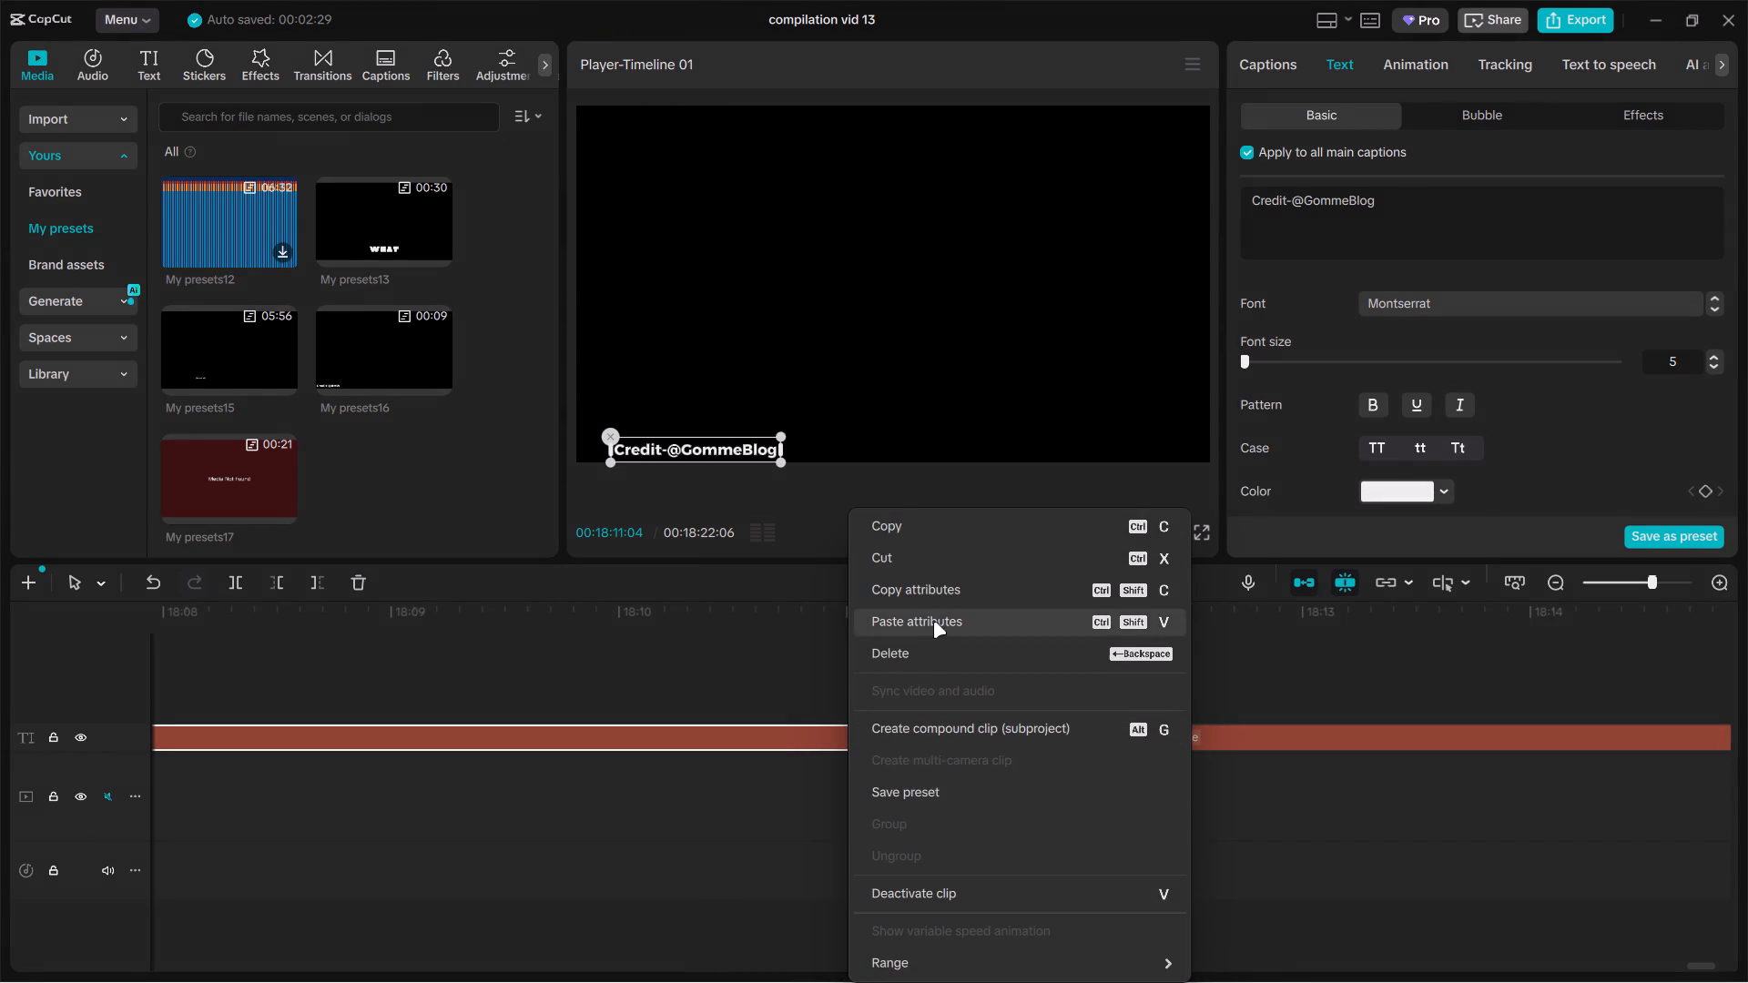
{"action": "left_click", "coordinate": [938, 588]}
{"action": "left_click_drag", "start_coordinate": [873, 882], "coordinate": [1133, 722]}
{"action": "left_click_drag", "start_coordinate": [950, 811], "coordinate": [1132, 698]}
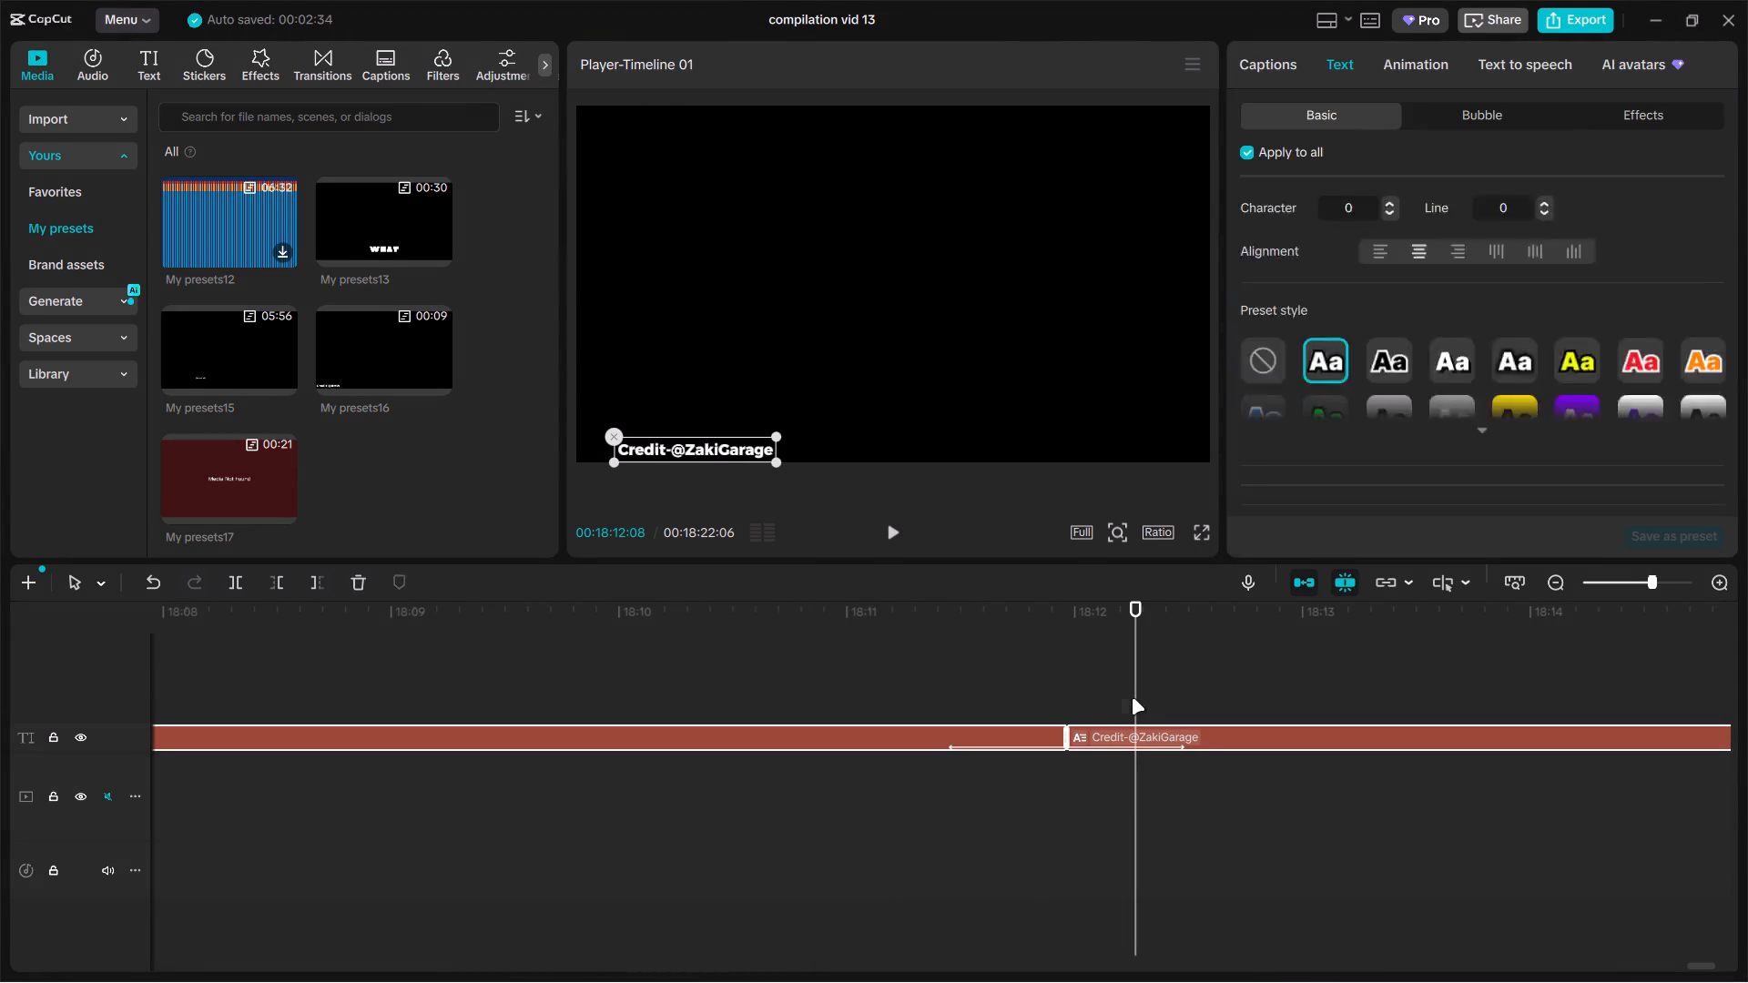
{"action": "key", "text": "BackSpace"}
Paste all copied text attributes, including basic style, location size, blend, stroke and in/out animation, onto every credit caption on the timeline.
{"action": "scroll", "coordinate": [1034, 735], "scroll_direction": "down", "scroll_amount": 5, "text": "ctrl"}
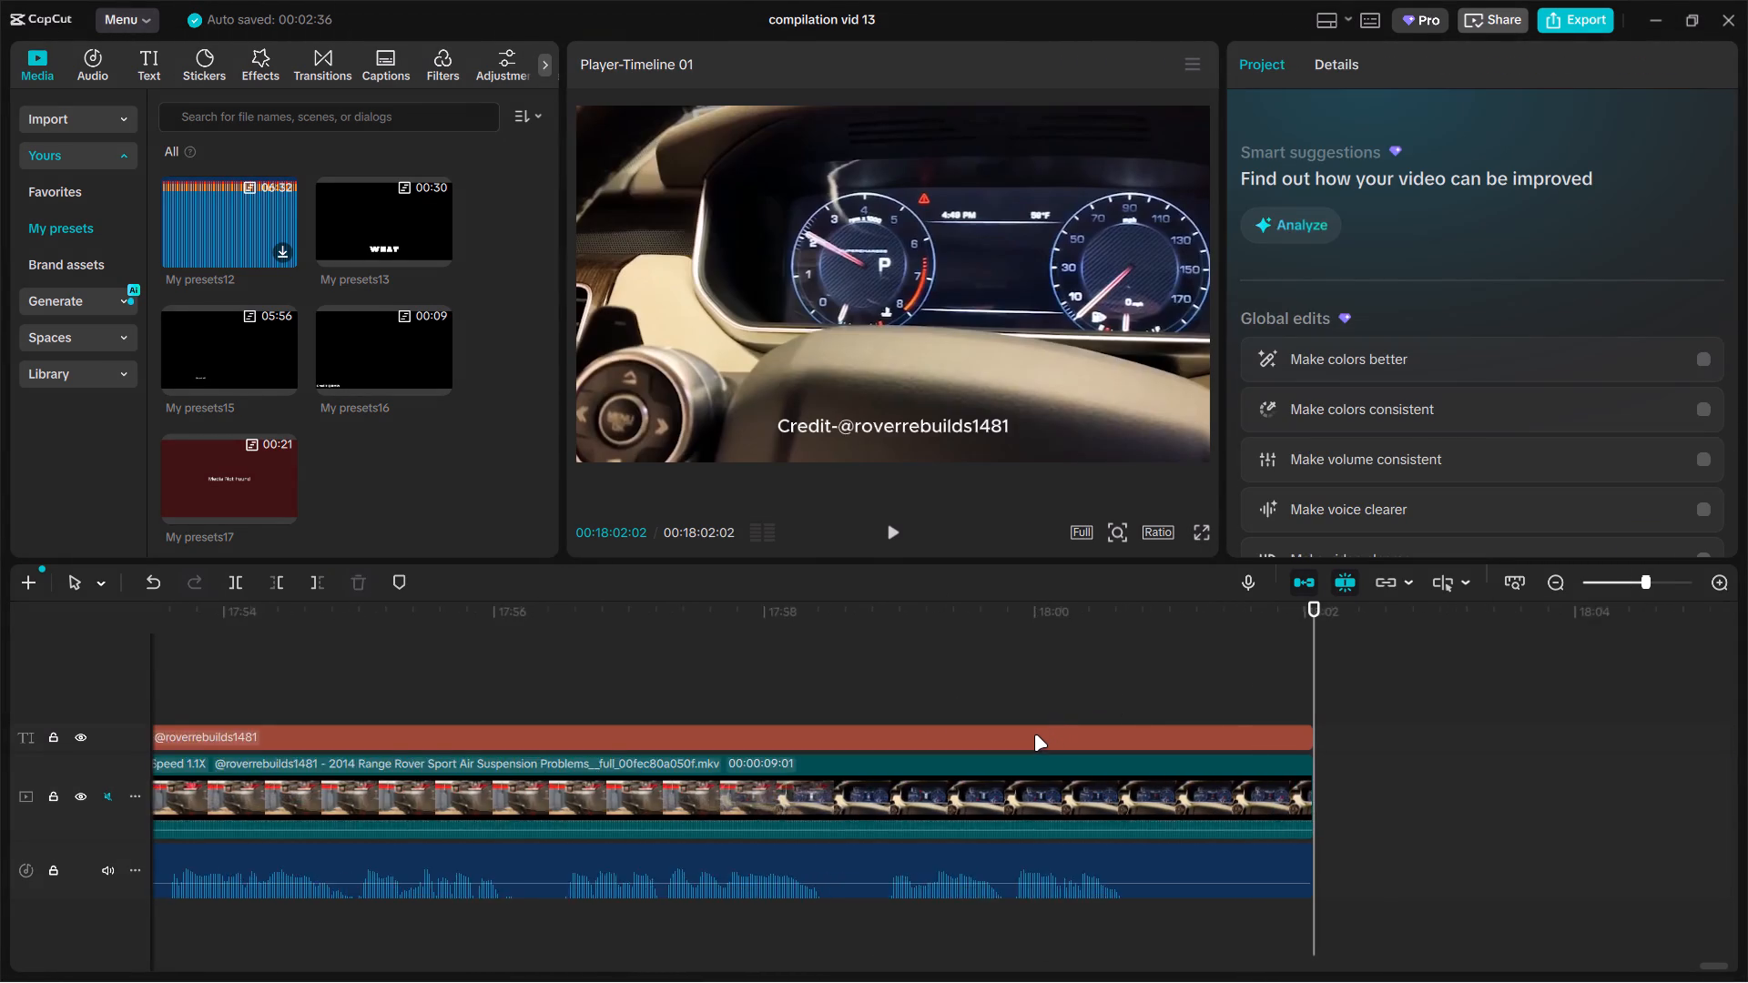
{"action": "scroll", "coordinate": [1034, 735], "scroll_direction": "down", "scroll_amount": 20, "text": "ctrl"}
{"action": "scroll", "coordinate": [1034, 735], "scroll_direction": "down", "scroll_amount": 20, "text": "ctrl"}
{"action": "scroll", "coordinate": [1034, 735], "scroll_direction": "down", "scroll_amount": 5, "text": "ctrl"}
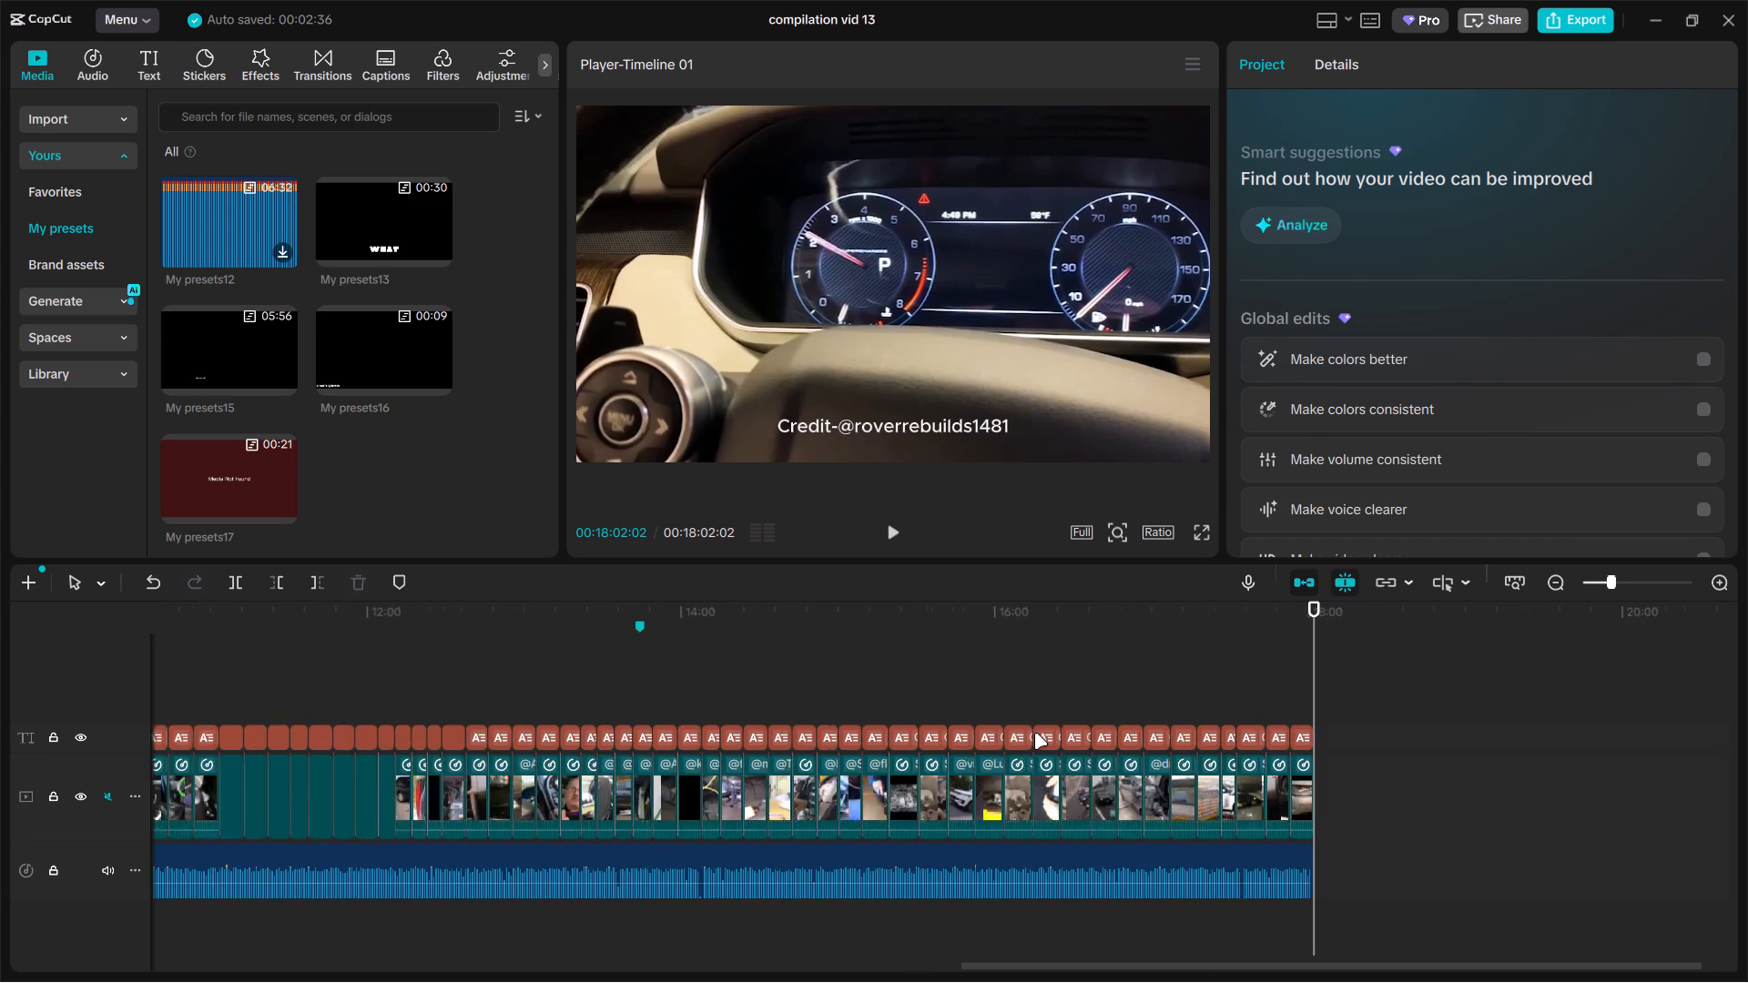
{"action": "scroll", "coordinate": [1034, 733], "scroll_direction": "down", "scroll_amount": 16, "text": "ctrl"}
{"action": "left_click_drag", "start_coordinate": [161, 714], "coordinate": [1157, 736]}
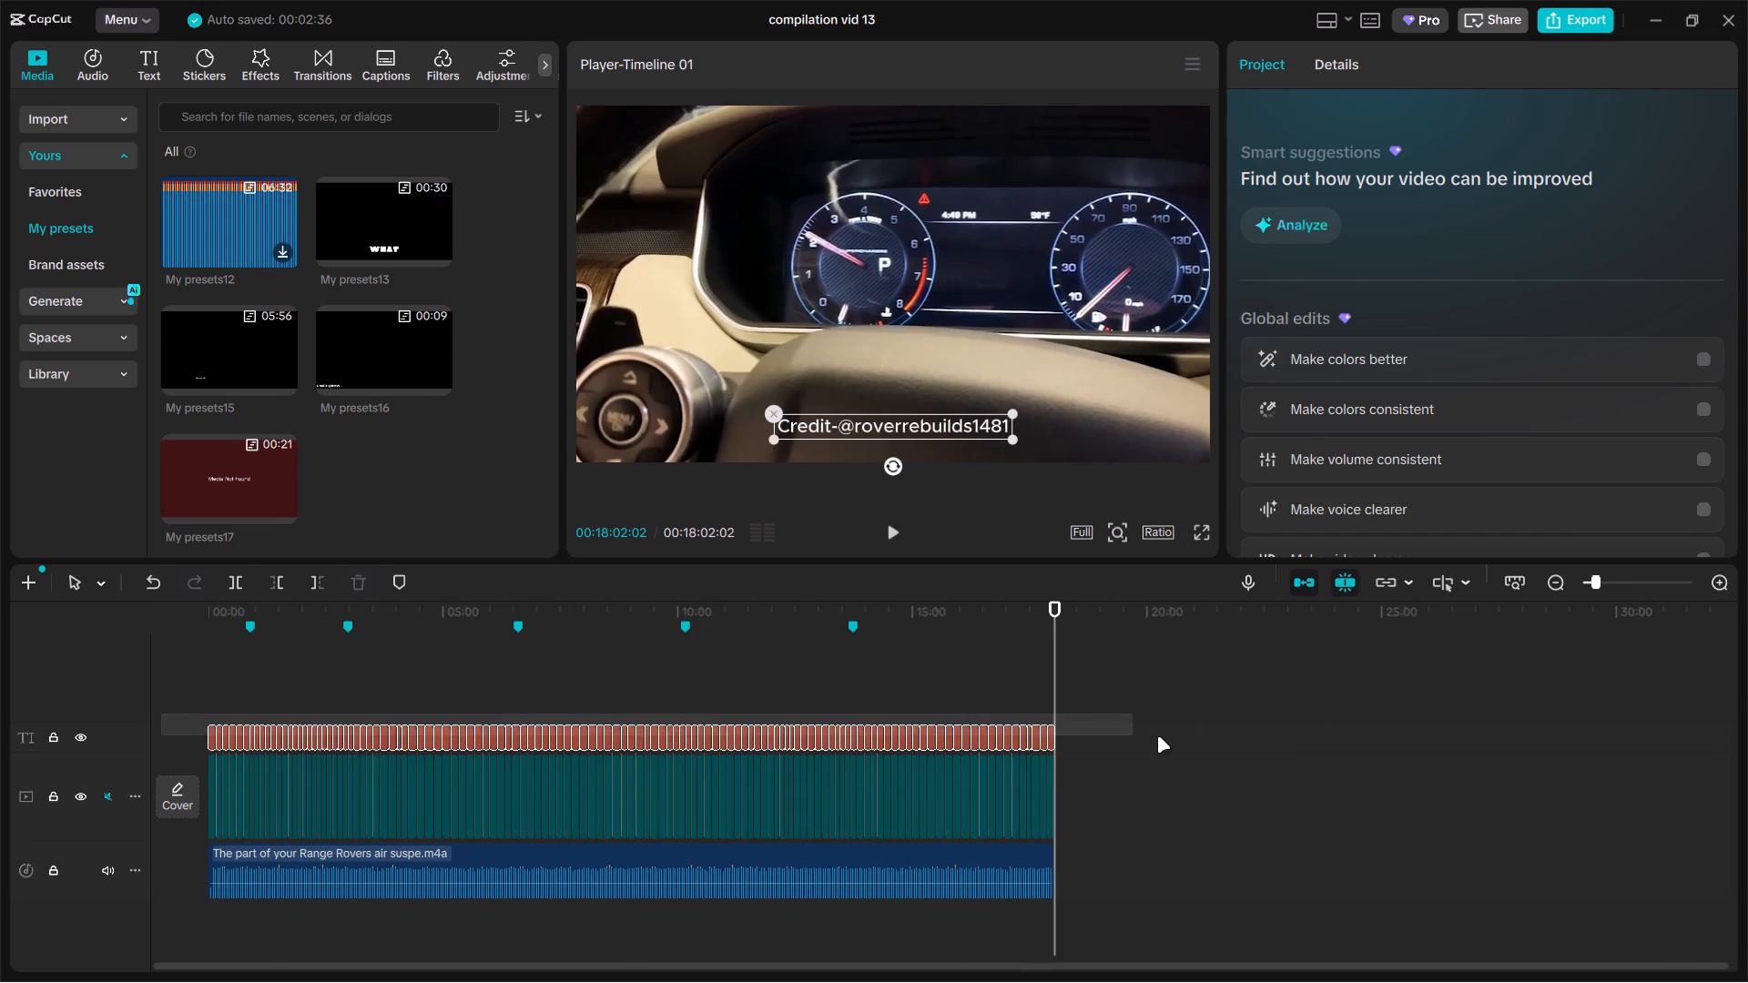
{"action": "left_click_drag", "start_coordinate": [1157, 736], "coordinate": [1176, 736]}
{"action": "left_click", "coordinate": [679, 675], "text": "ctrl"}
{"action": "scroll", "coordinate": [699, 684], "scroll_direction": "up", "scroll_amount": 5, "text": "ctrl"}
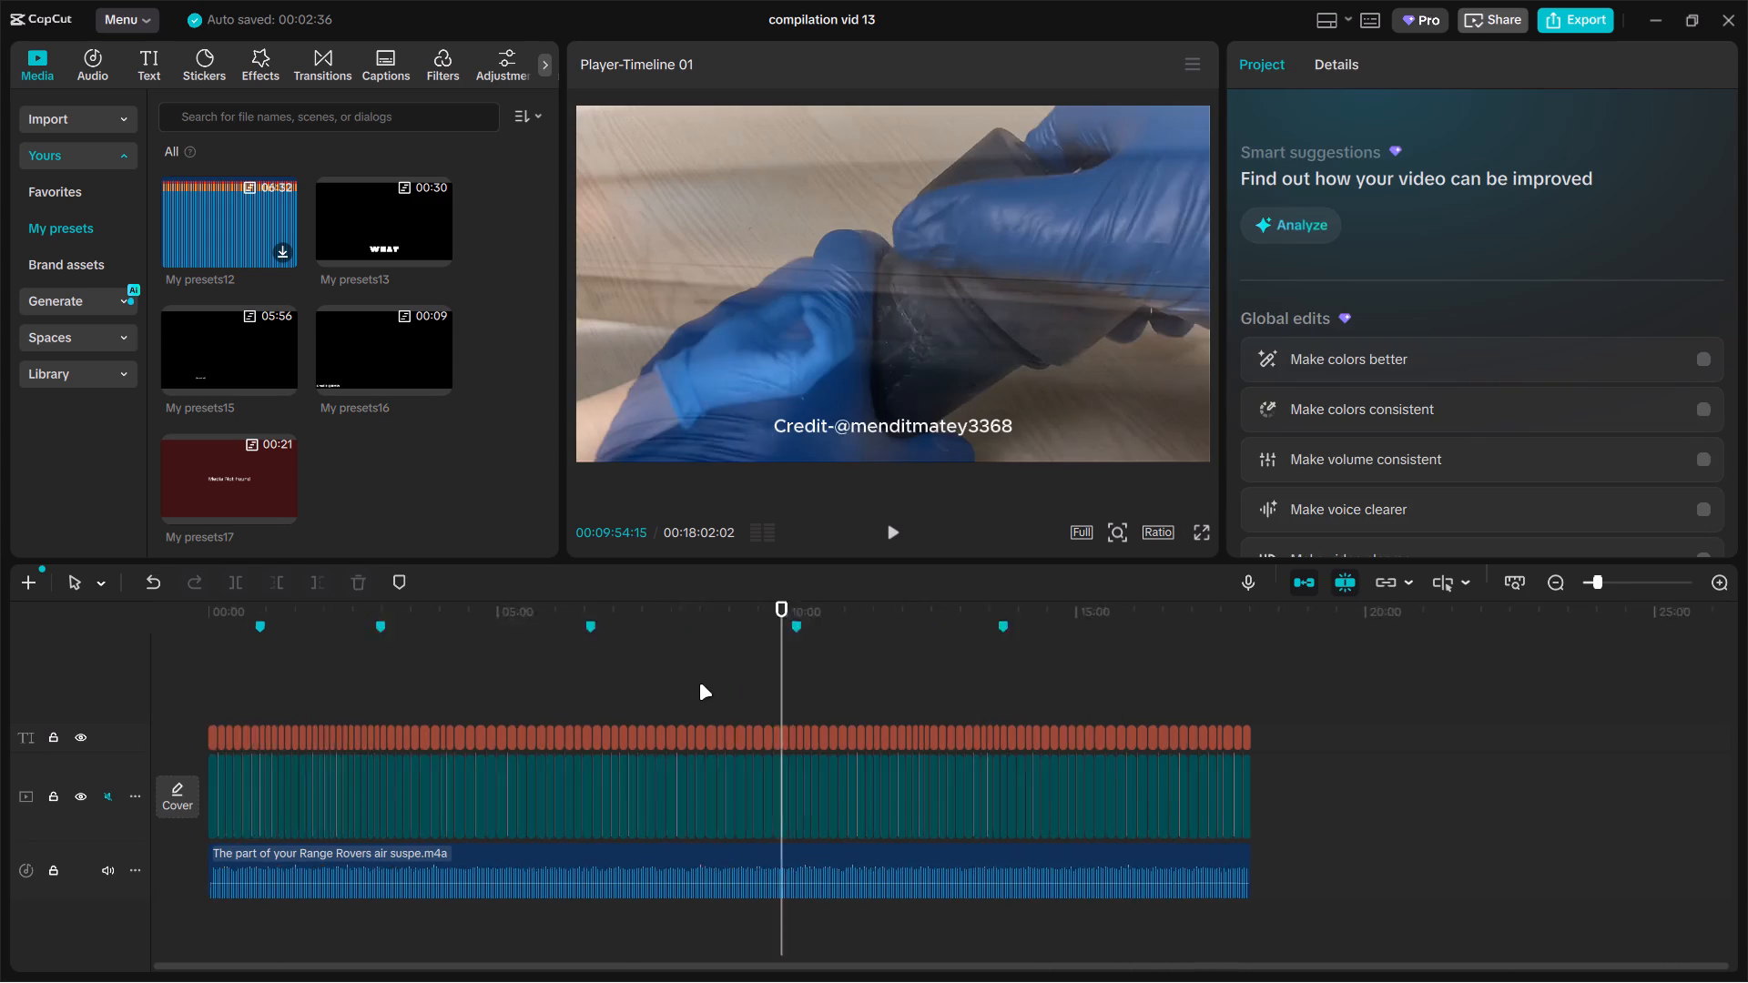
{"action": "scroll", "coordinate": [522, 701], "scroll_direction": "down", "scroll_amount": 5, "text": "ctrl"}
{"action": "left_click_drag", "start_coordinate": [187, 697], "coordinate": [1285, 743]}
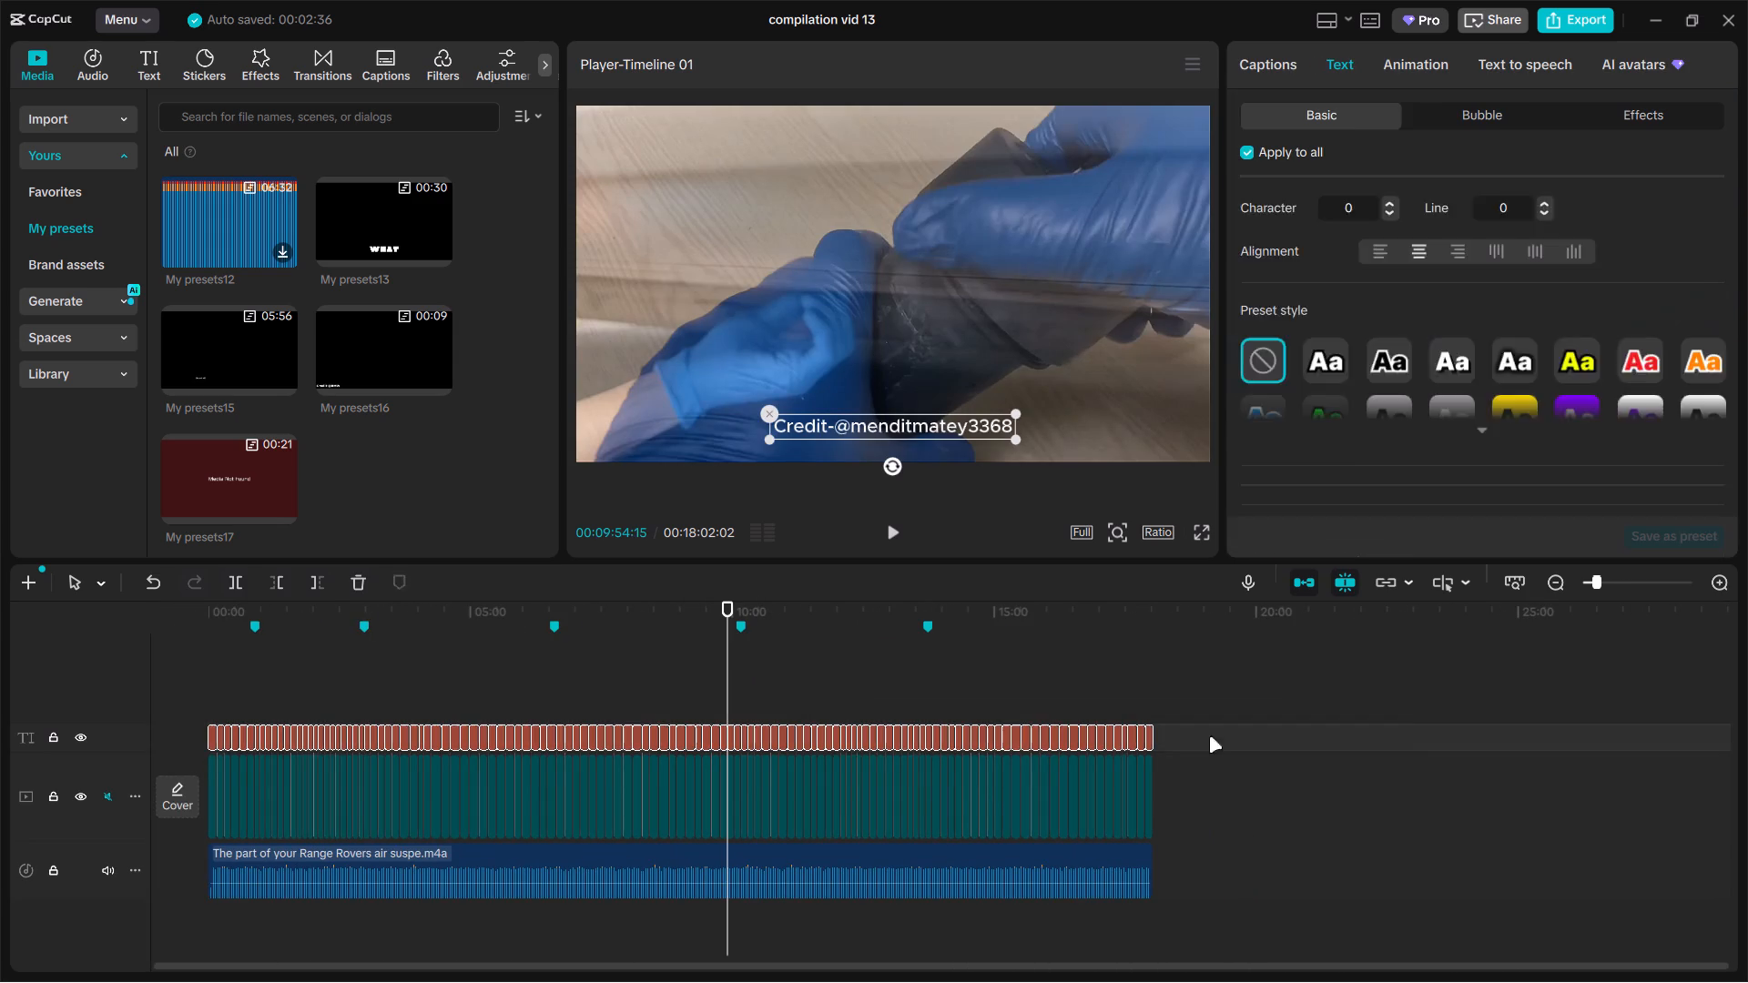
{"action": "scroll", "coordinate": [813, 674], "scroll_direction": "up", "scroll_amount": 20, "text": "ctrl"}
{"action": "scroll", "coordinate": [813, 674], "scroll_direction": "up", "scroll_amount": 11, "text": "ctrl"}
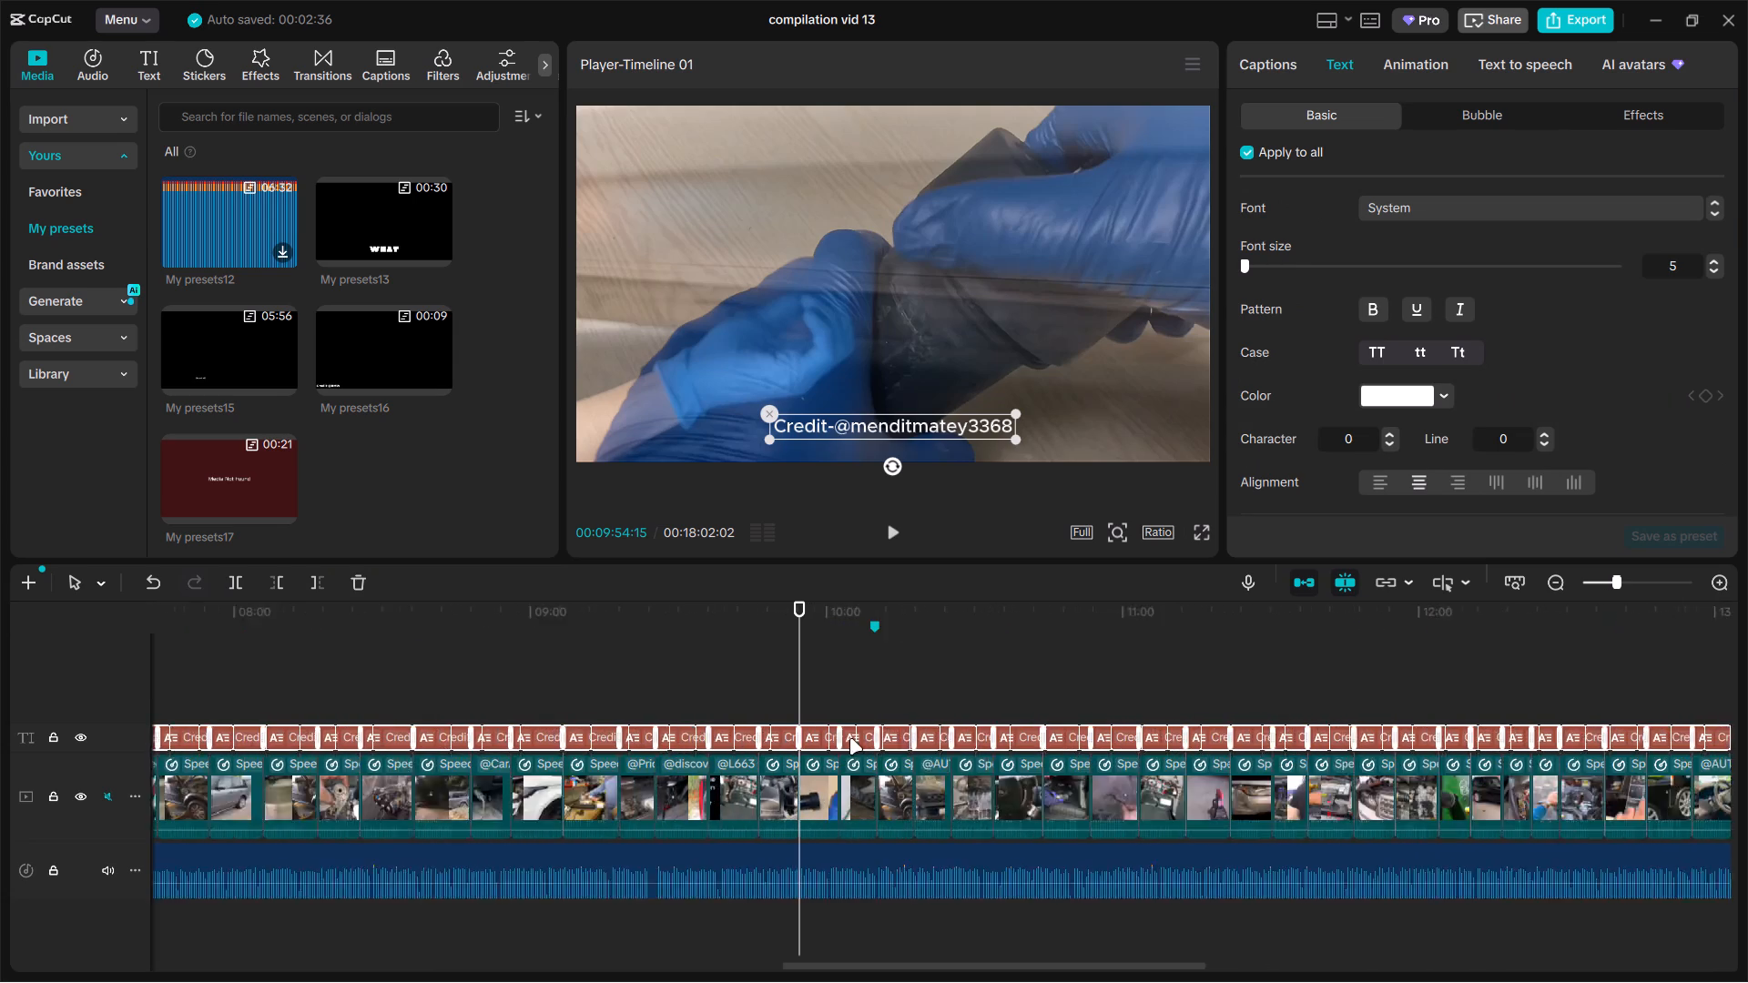
{"action": "scroll", "coordinate": [849, 738], "scroll_direction": "up", "scroll_amount": 9, "text": "ctrl"}
{"action": "right_click", "coordinate": [842, 738]}
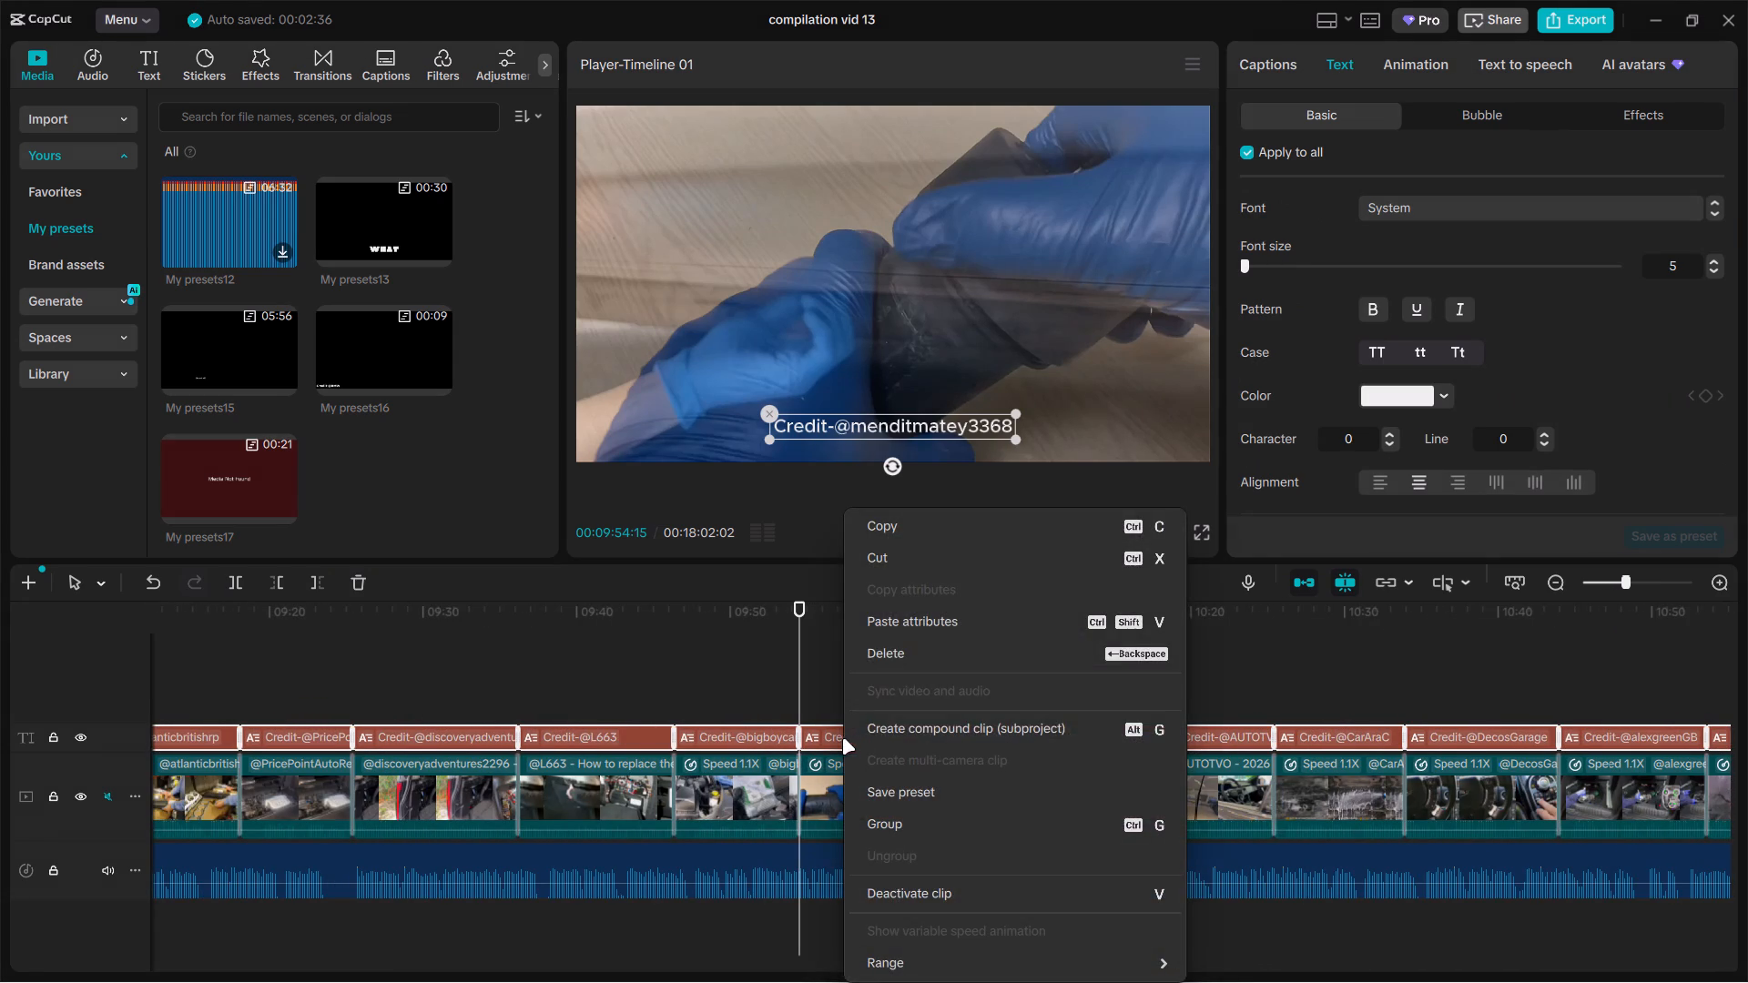
{"action": "left_click", "coordinate": [955, 624]}
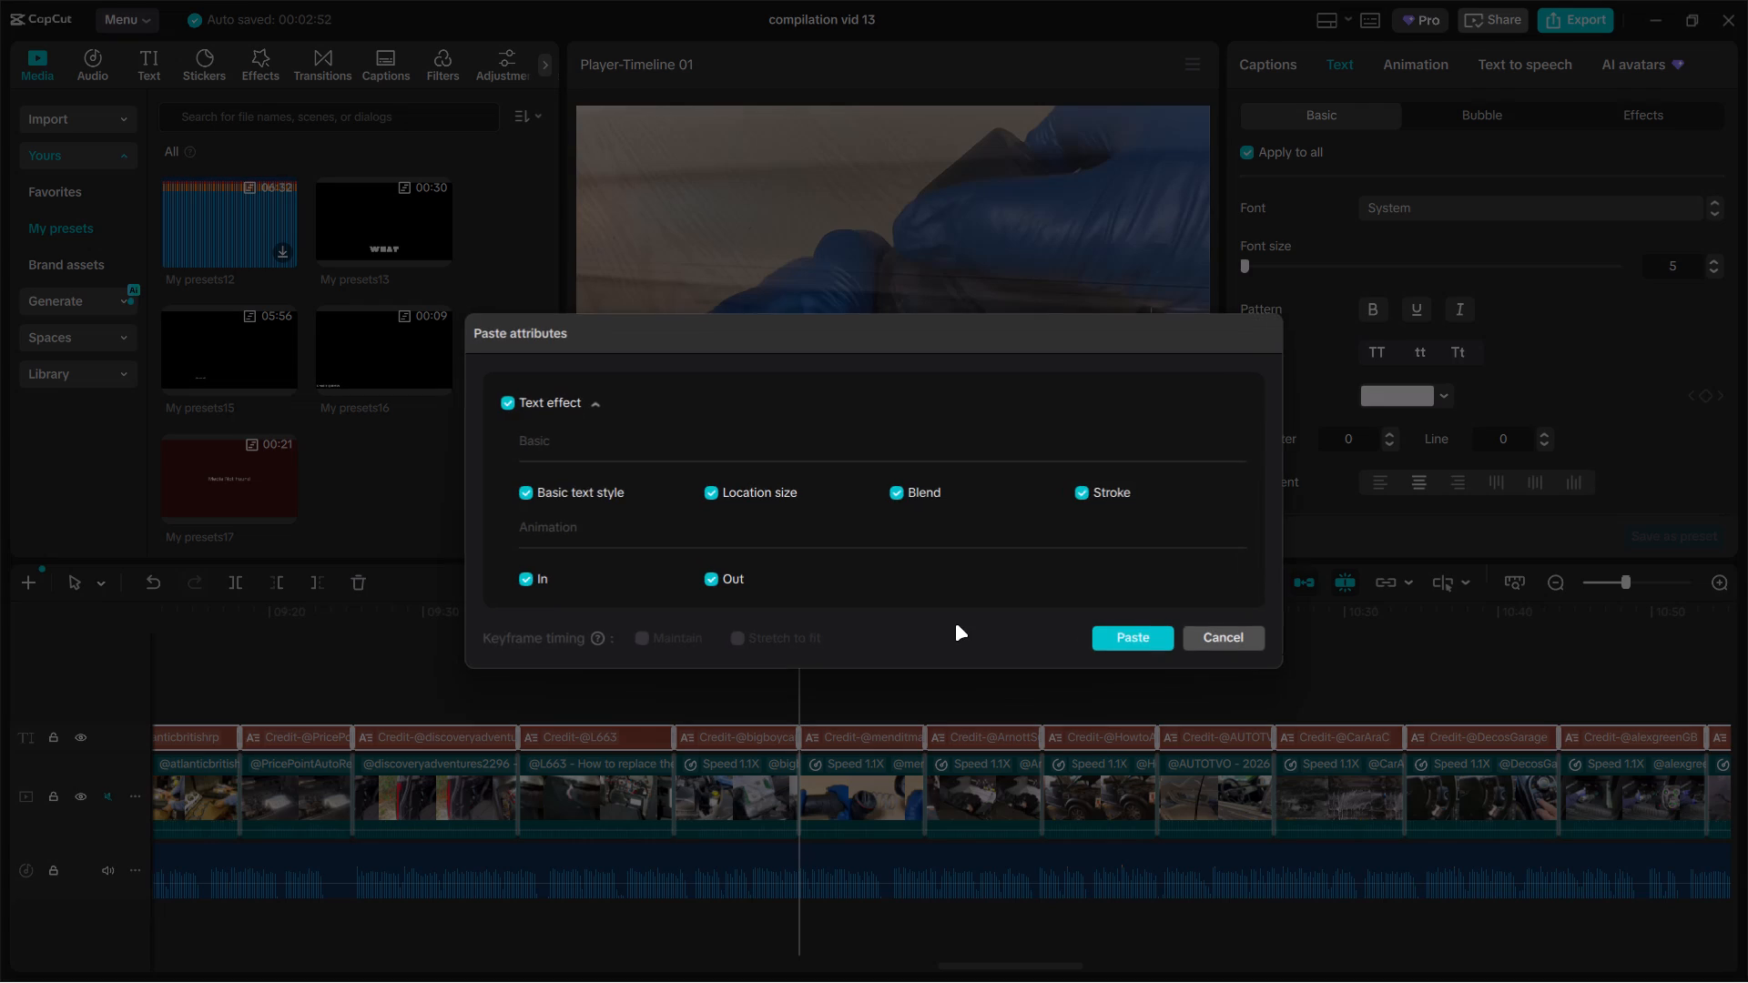
{"action": "left_click", "coordinate": [1144, 633]}
{"action": "scroll", "coordinate": [572, 695], "scroll_direction": "down", "scroll_amount": 6, "text": "ctrl"}
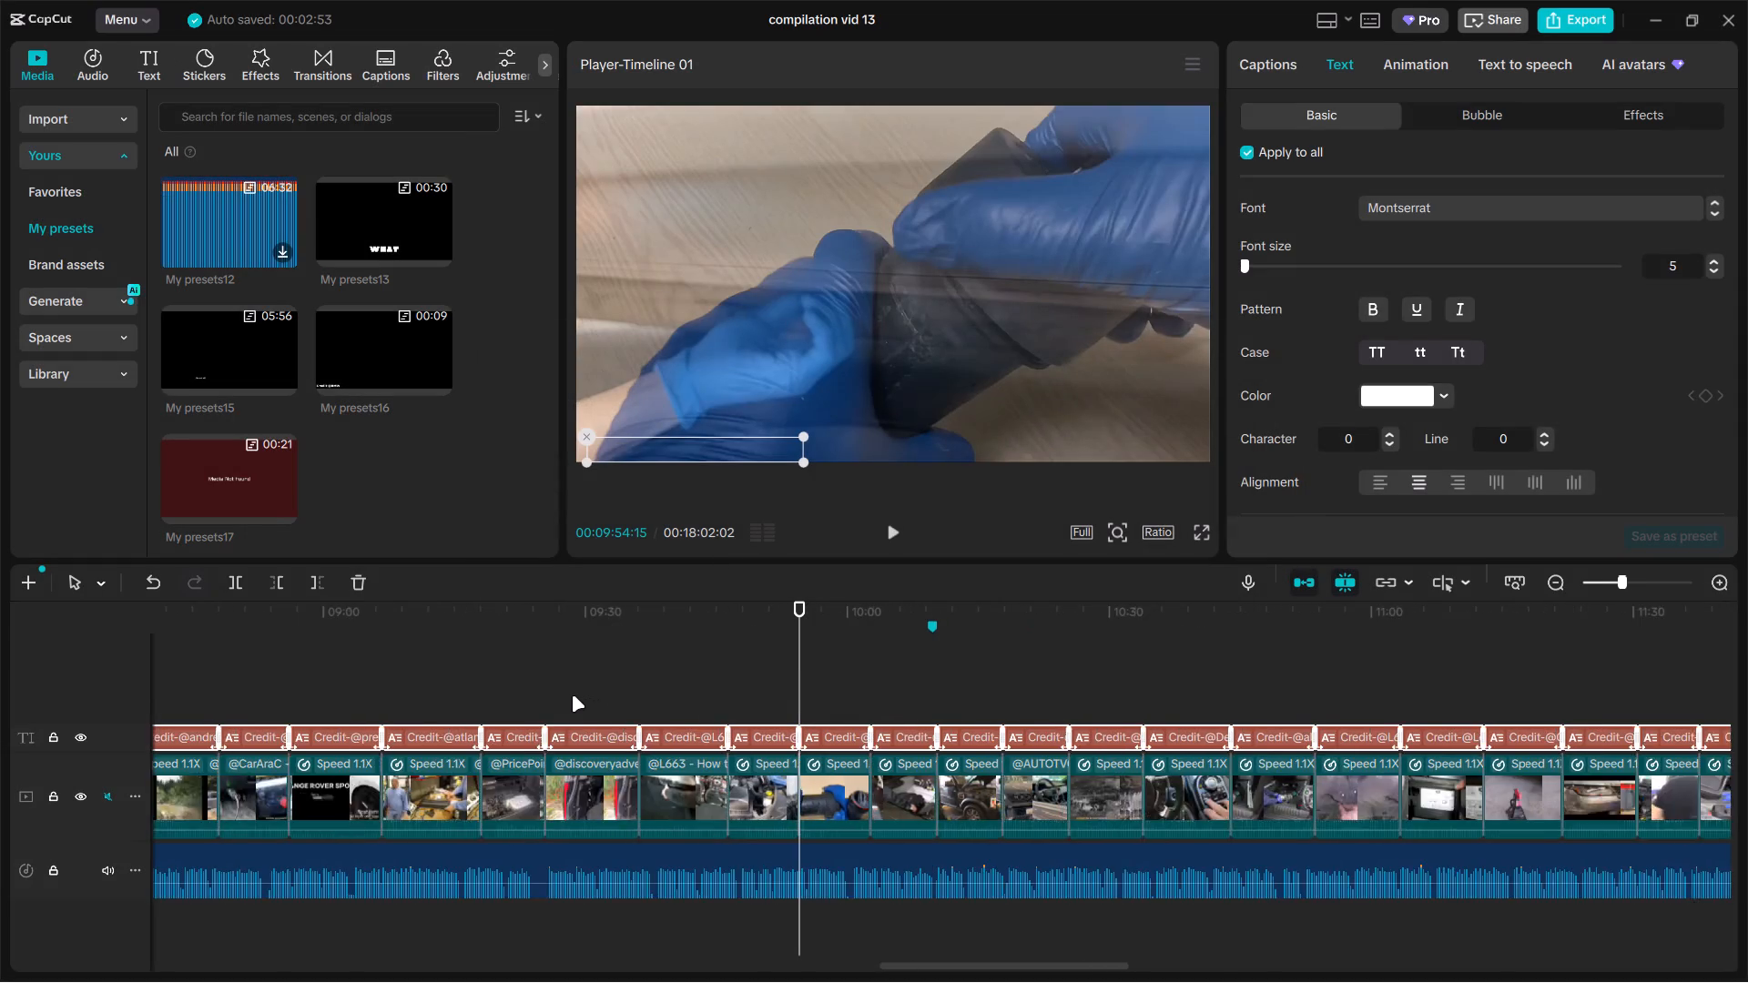
{"action": "scroll", "coordinate": [572, 695], "scroll_direction": "down", "scroll_amount": 15, "text": "ctrl"}
{"action": "left_click", "coordinate": [267, 694]}
{"action": "left_click_drag", "start_coordinate": [267, 694], "coordinate": [129, 694]}
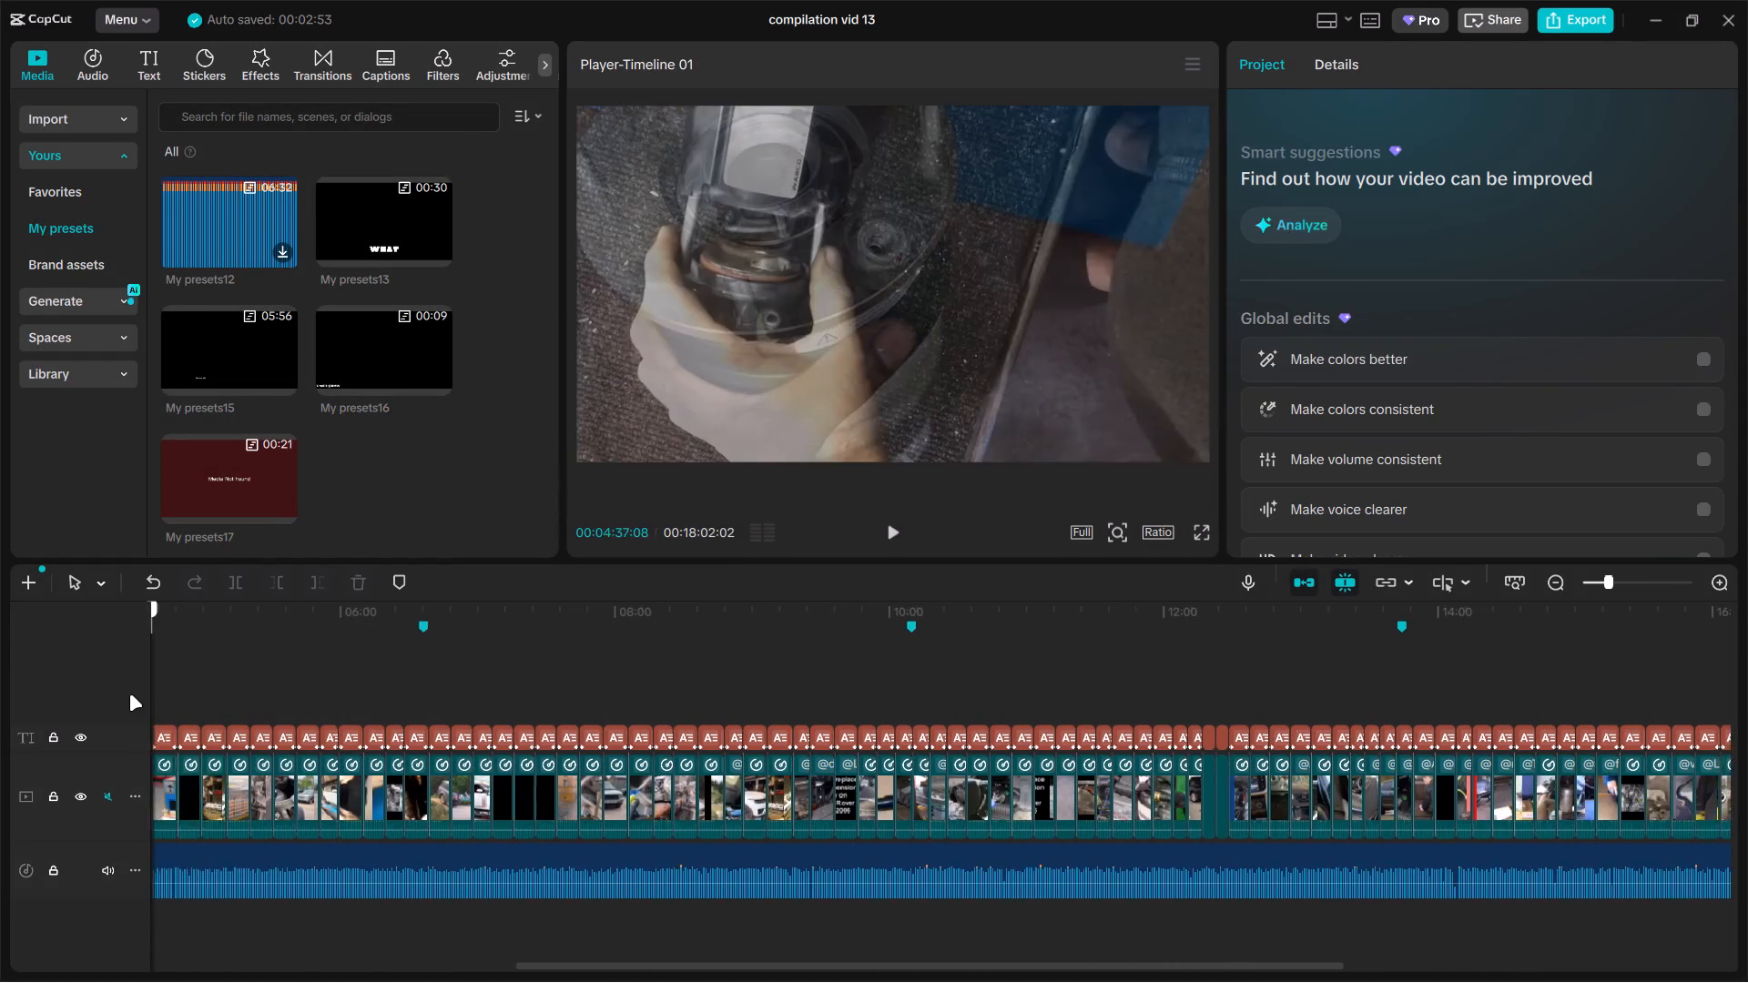
{"action": "left_click_drag", "start_coordinate": [129, 694], "coordinate": [112, 694]}
{"action": "scroll", "coordinate": [479, 684], "scroll_direction": "up", "scroll_amount": 12, "text": "ctrl"}
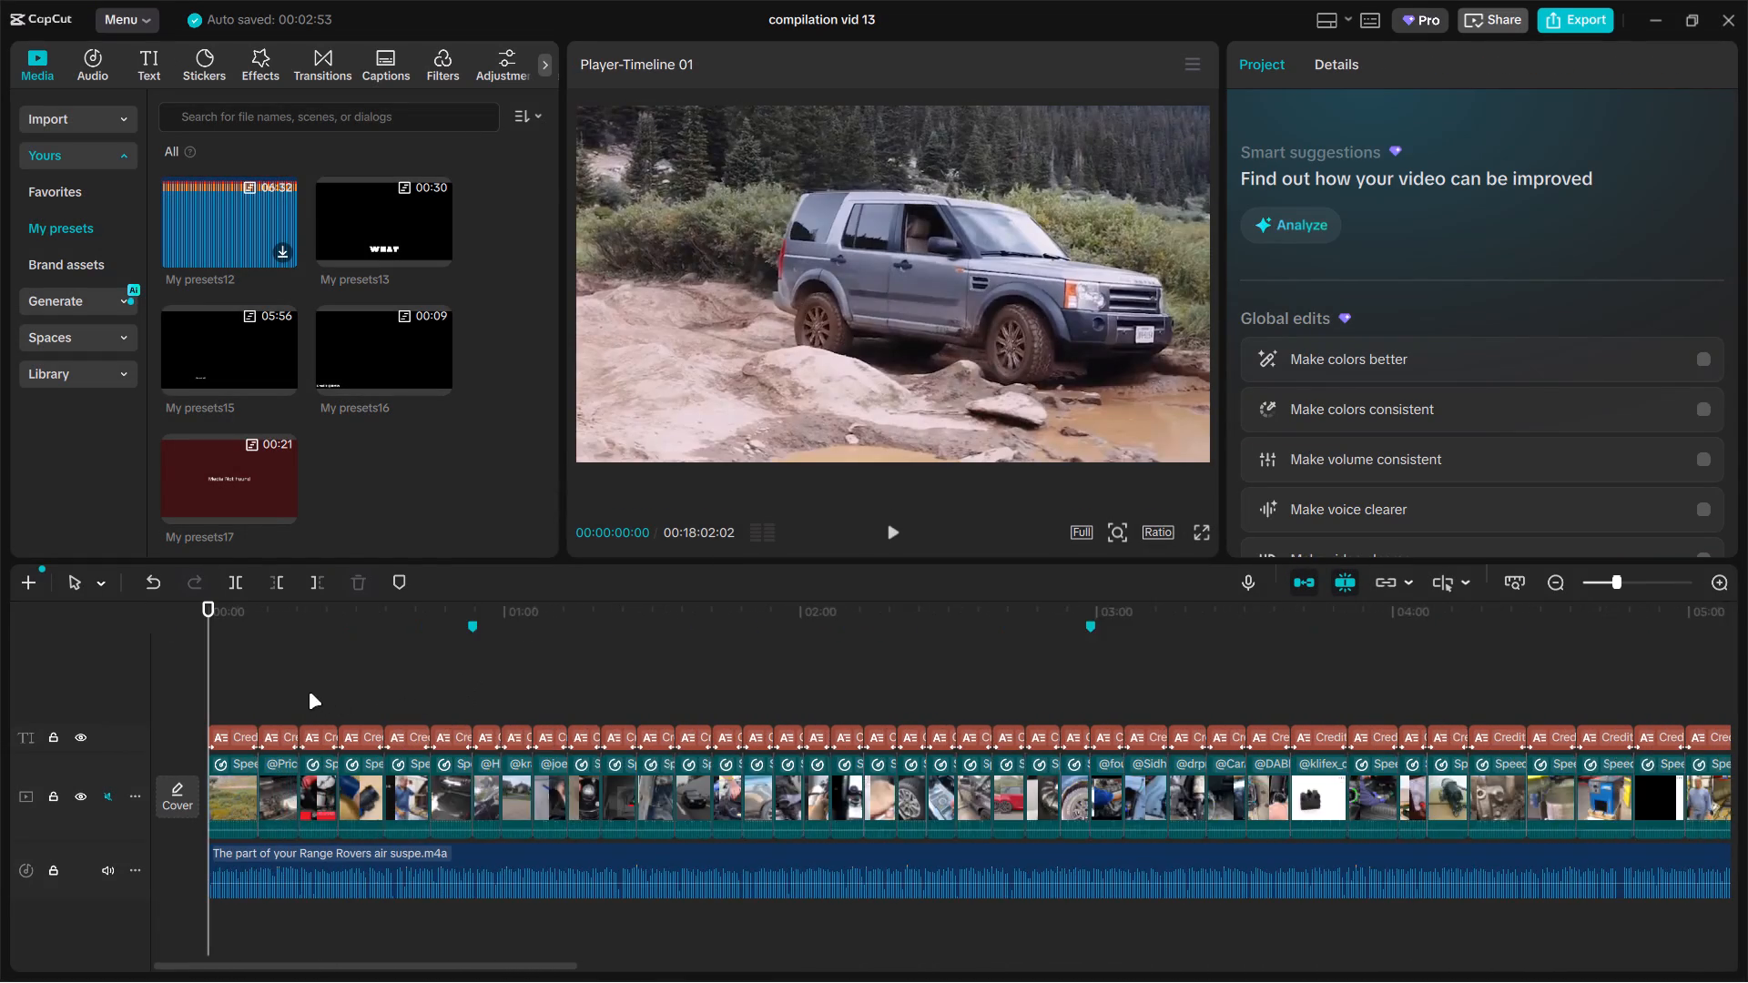
{"action": "scroll", "coordinate": [309, 693], "scroll_direction": "up", "scroll_amount": 3, "text": "ctrl"}
{"action": "left_click", "coordinate": [236, 686]}
{"action": "left_click_drag", "start_coordinate": [236, 686], "coordinate": [246, 683]}
{"action": "left_click_drag", "start_coordinate": [640, 444], "coordinate": [636, 443]}
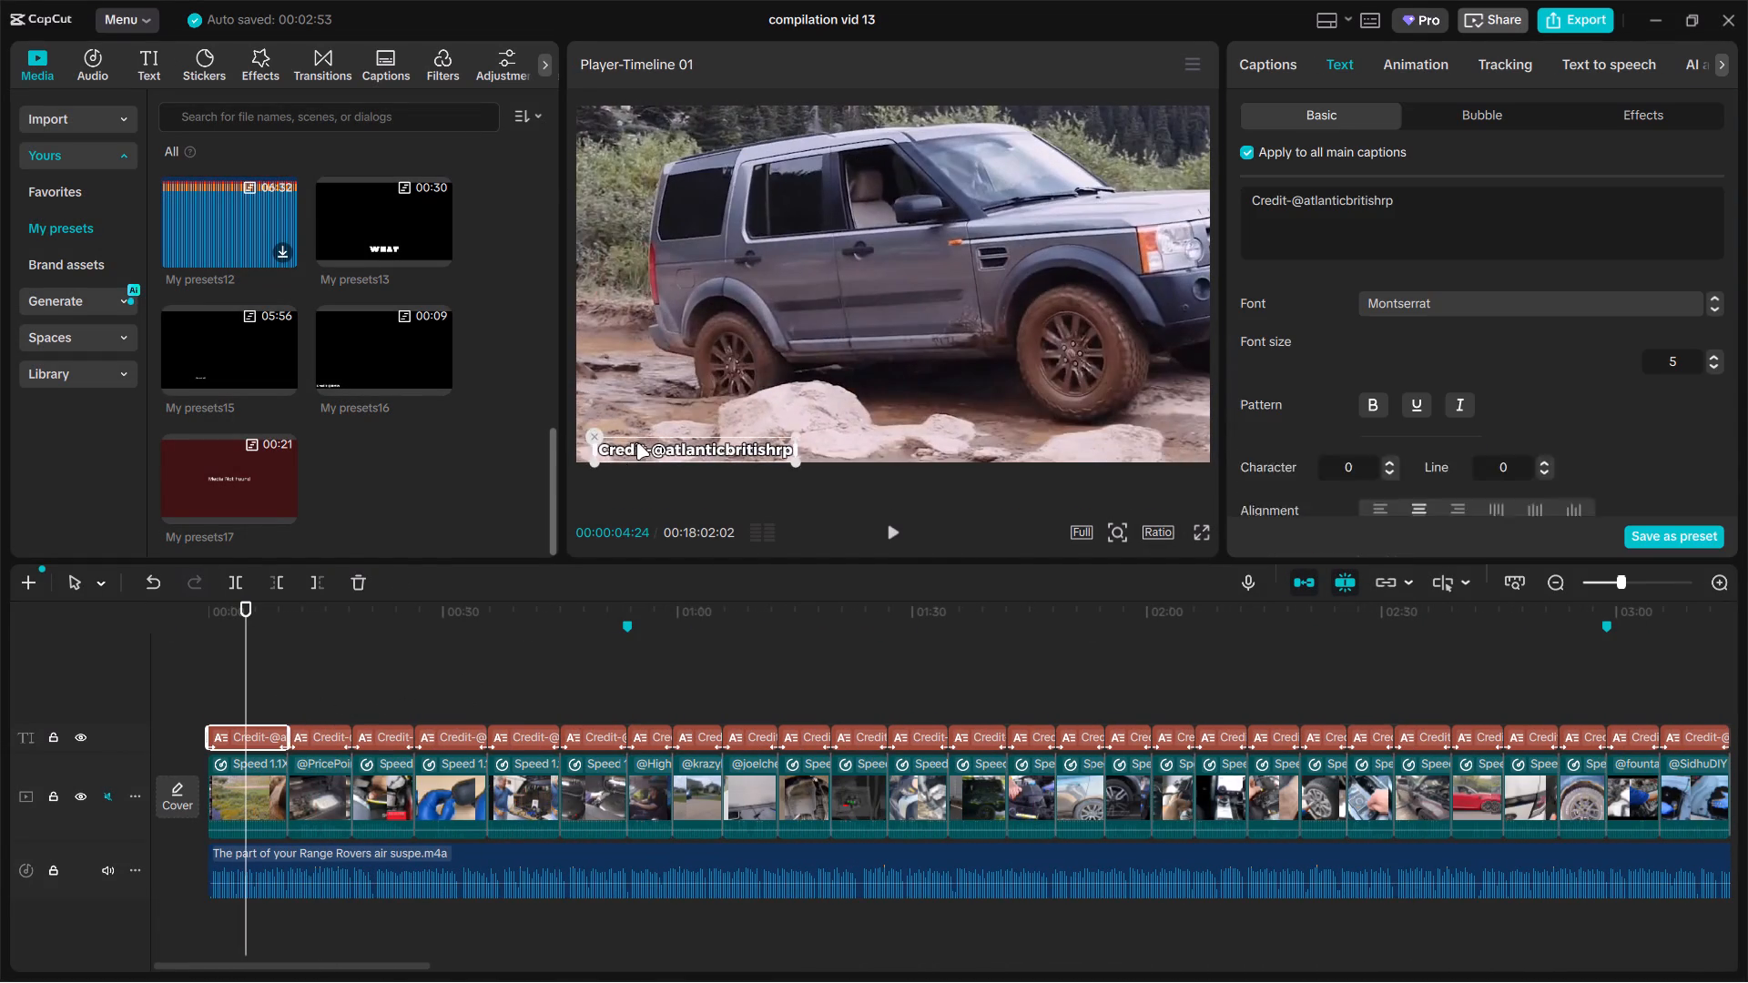
{"action": "left_click_drag", "start_coordinate": [636, 443], "coordinate": [624, 443]}
{"action": "left_click", "coordinate": [1245, 152]}
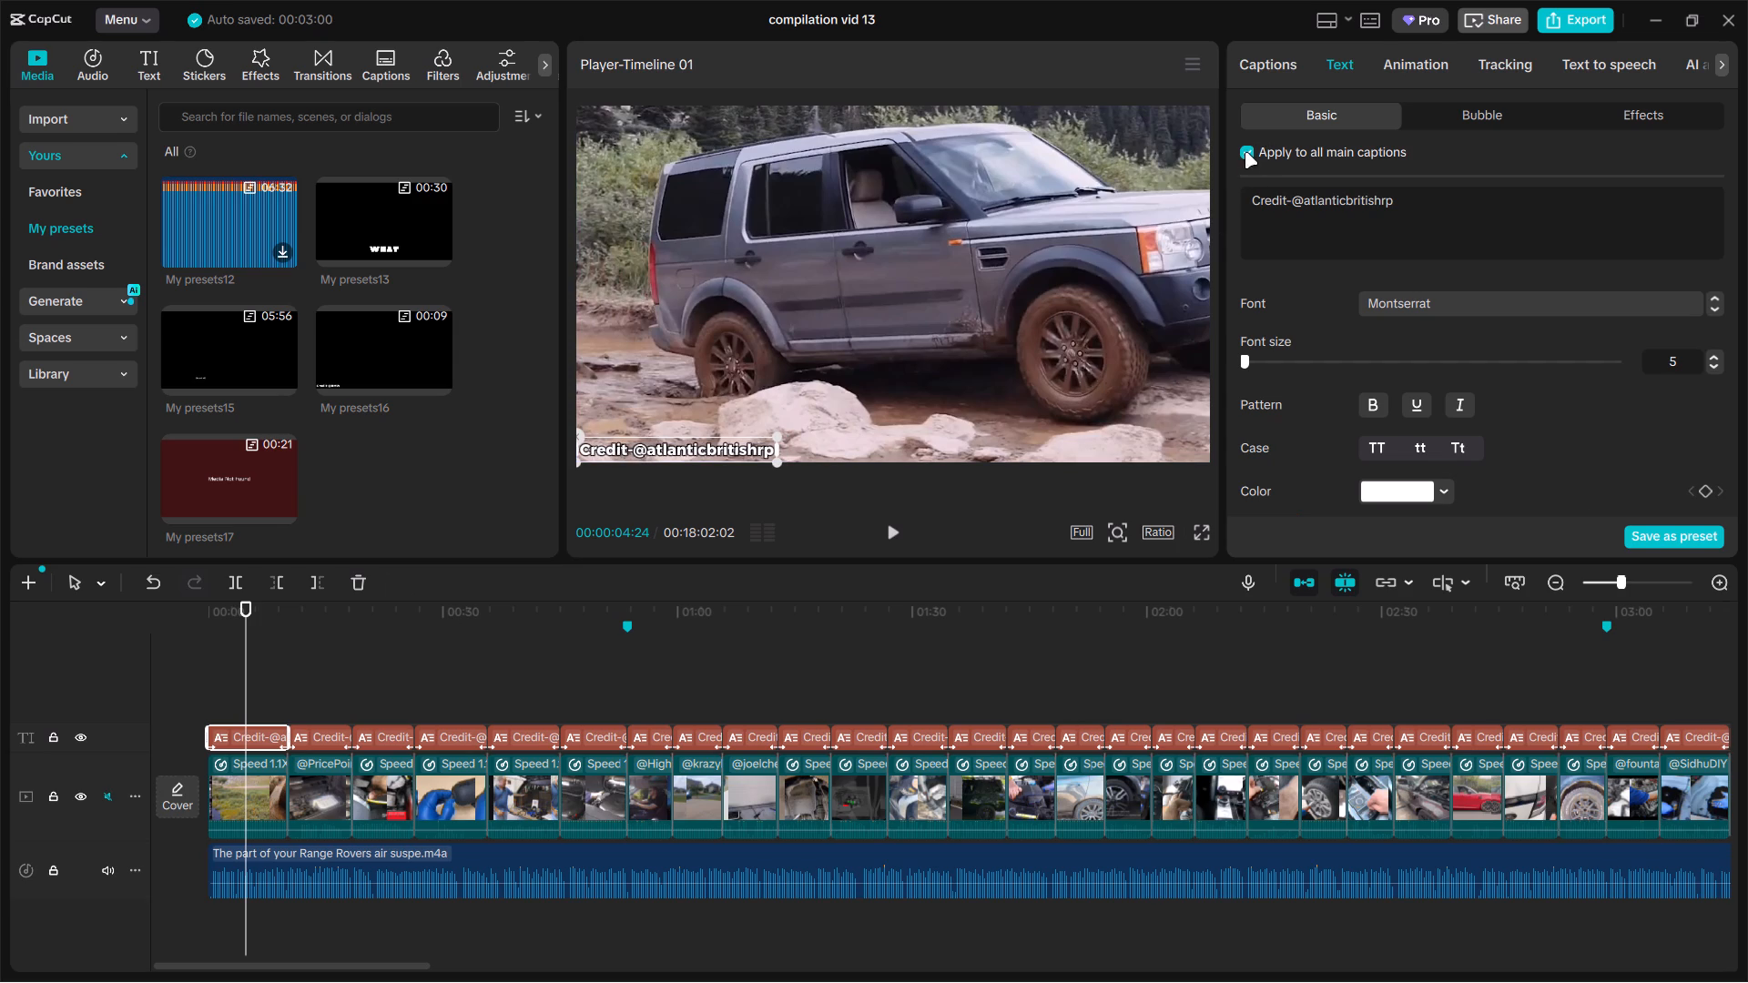
{"action": "left_click", "coordinate": [320, 678]}
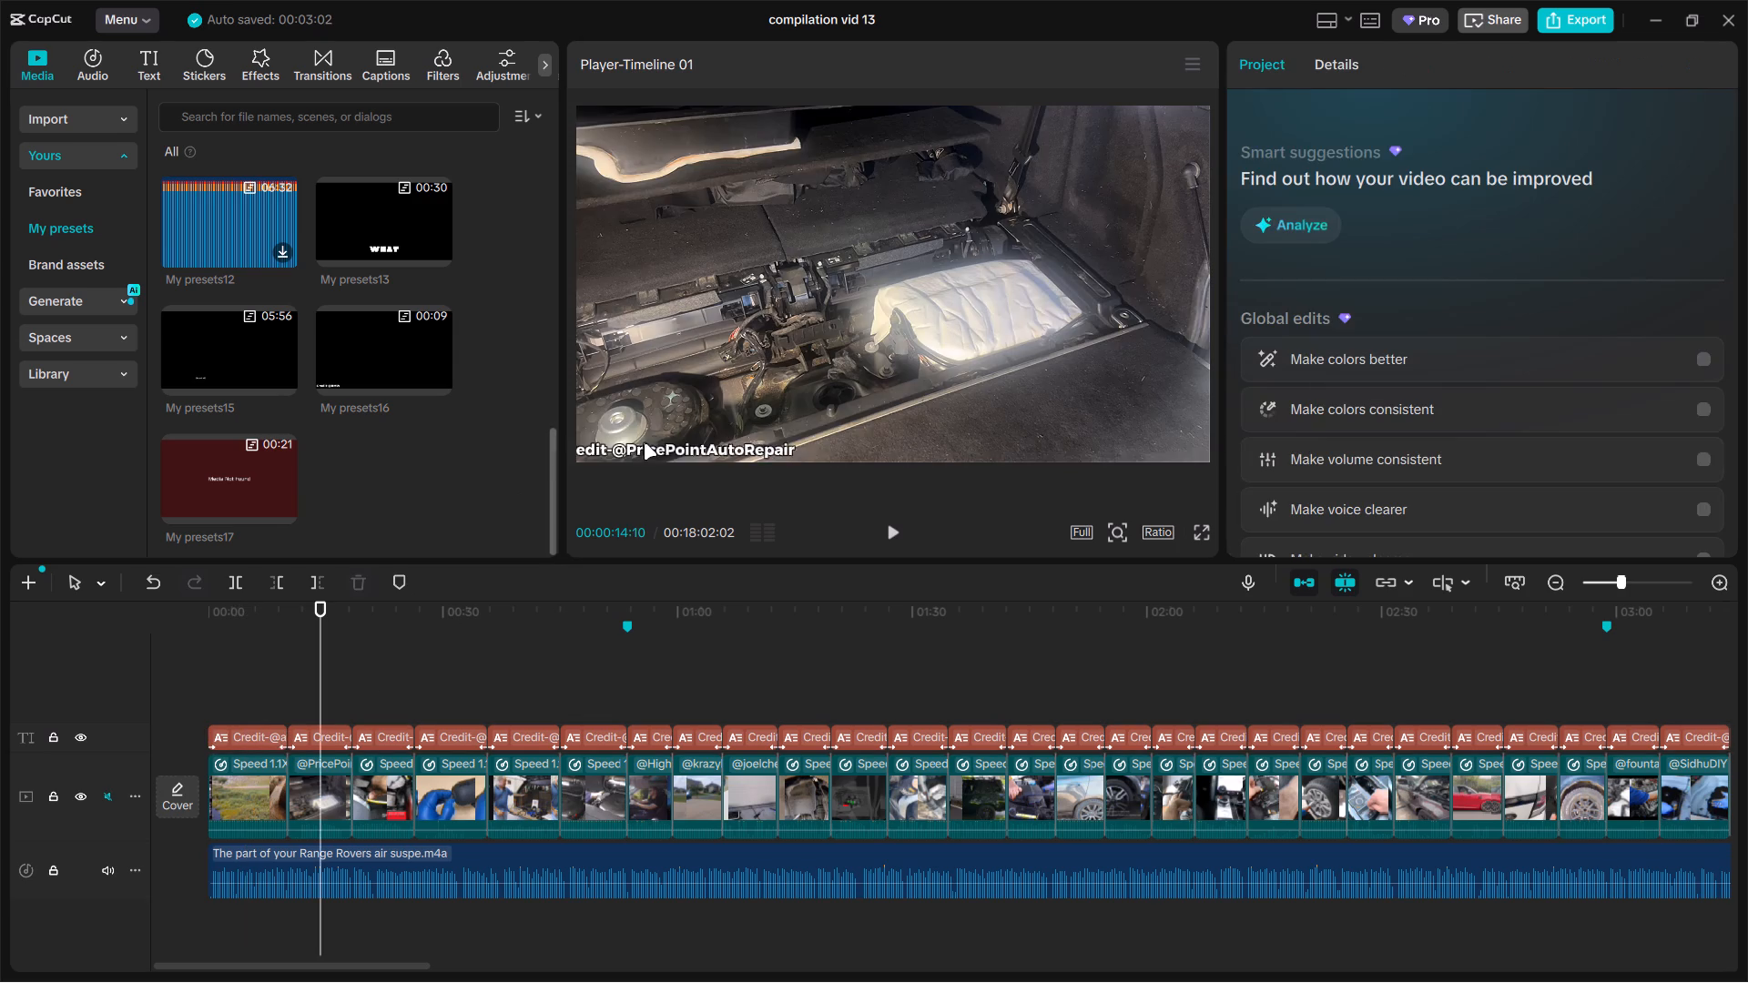
{"action": "left_click_drag", "start_coordinate": [644, 443], "coordinate": [671, 438]}
{"action": "left_click_drag", "start_coordinate": [671, 438], "coordinate": [658, 432]}
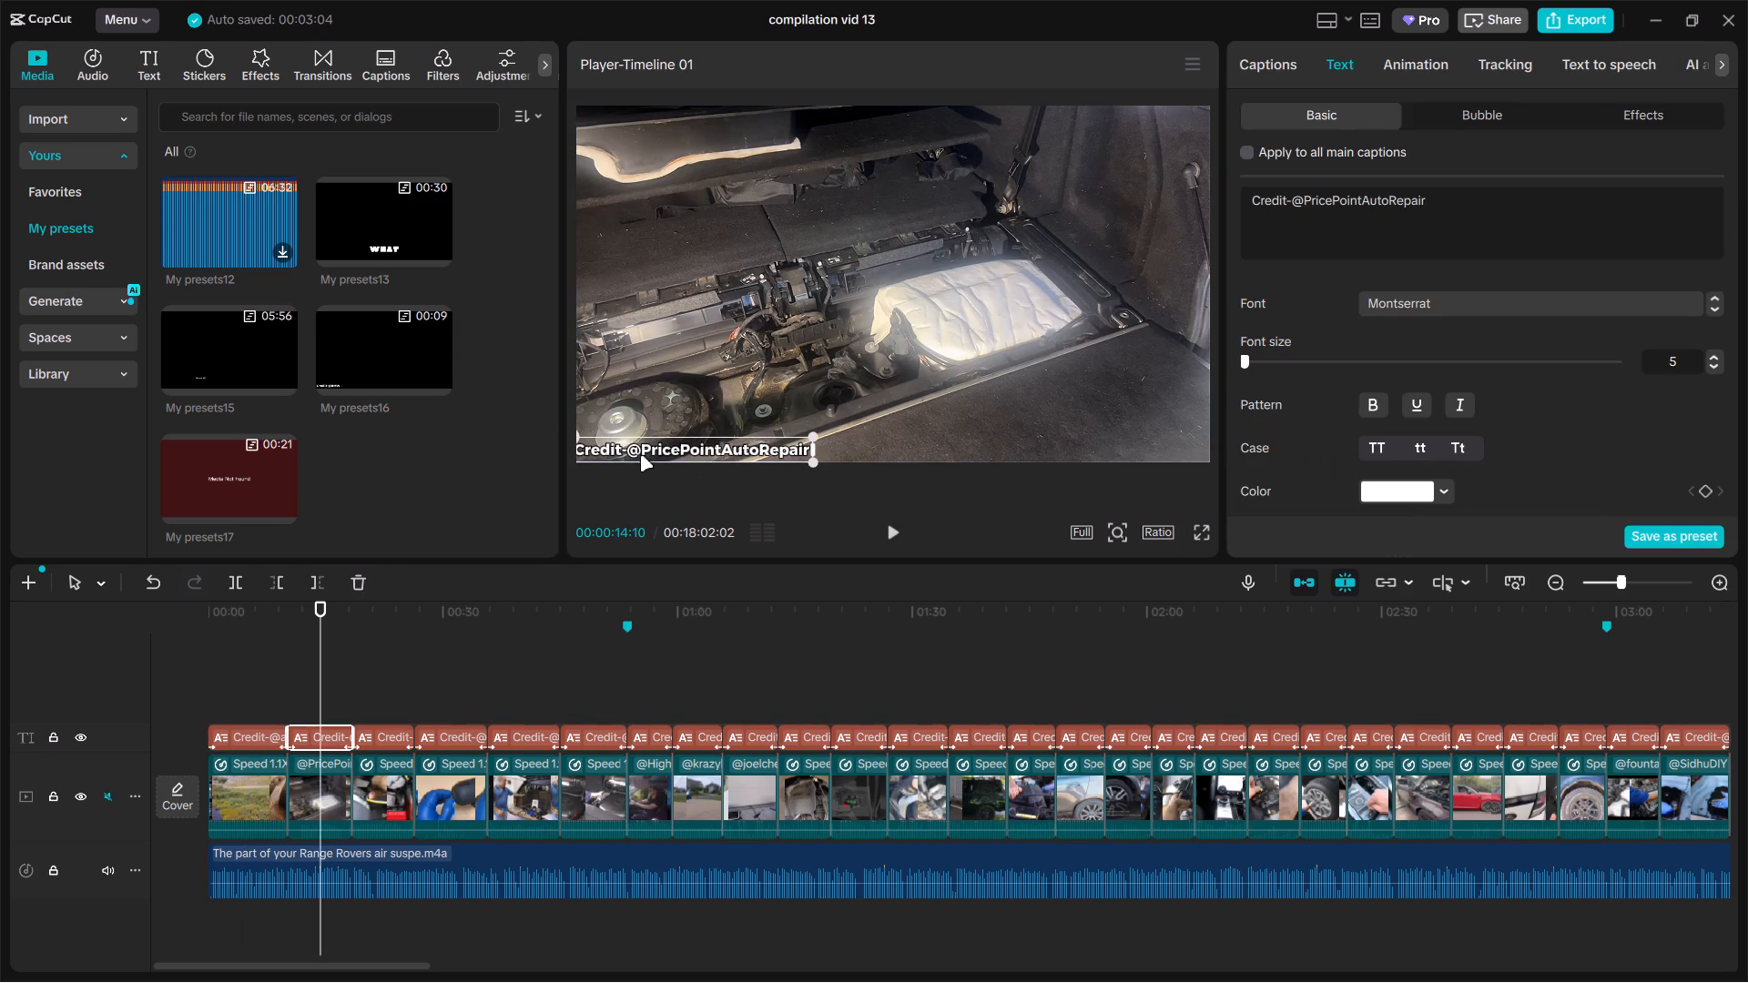
{"action": "left_click", "coordinate": [666, 443]}
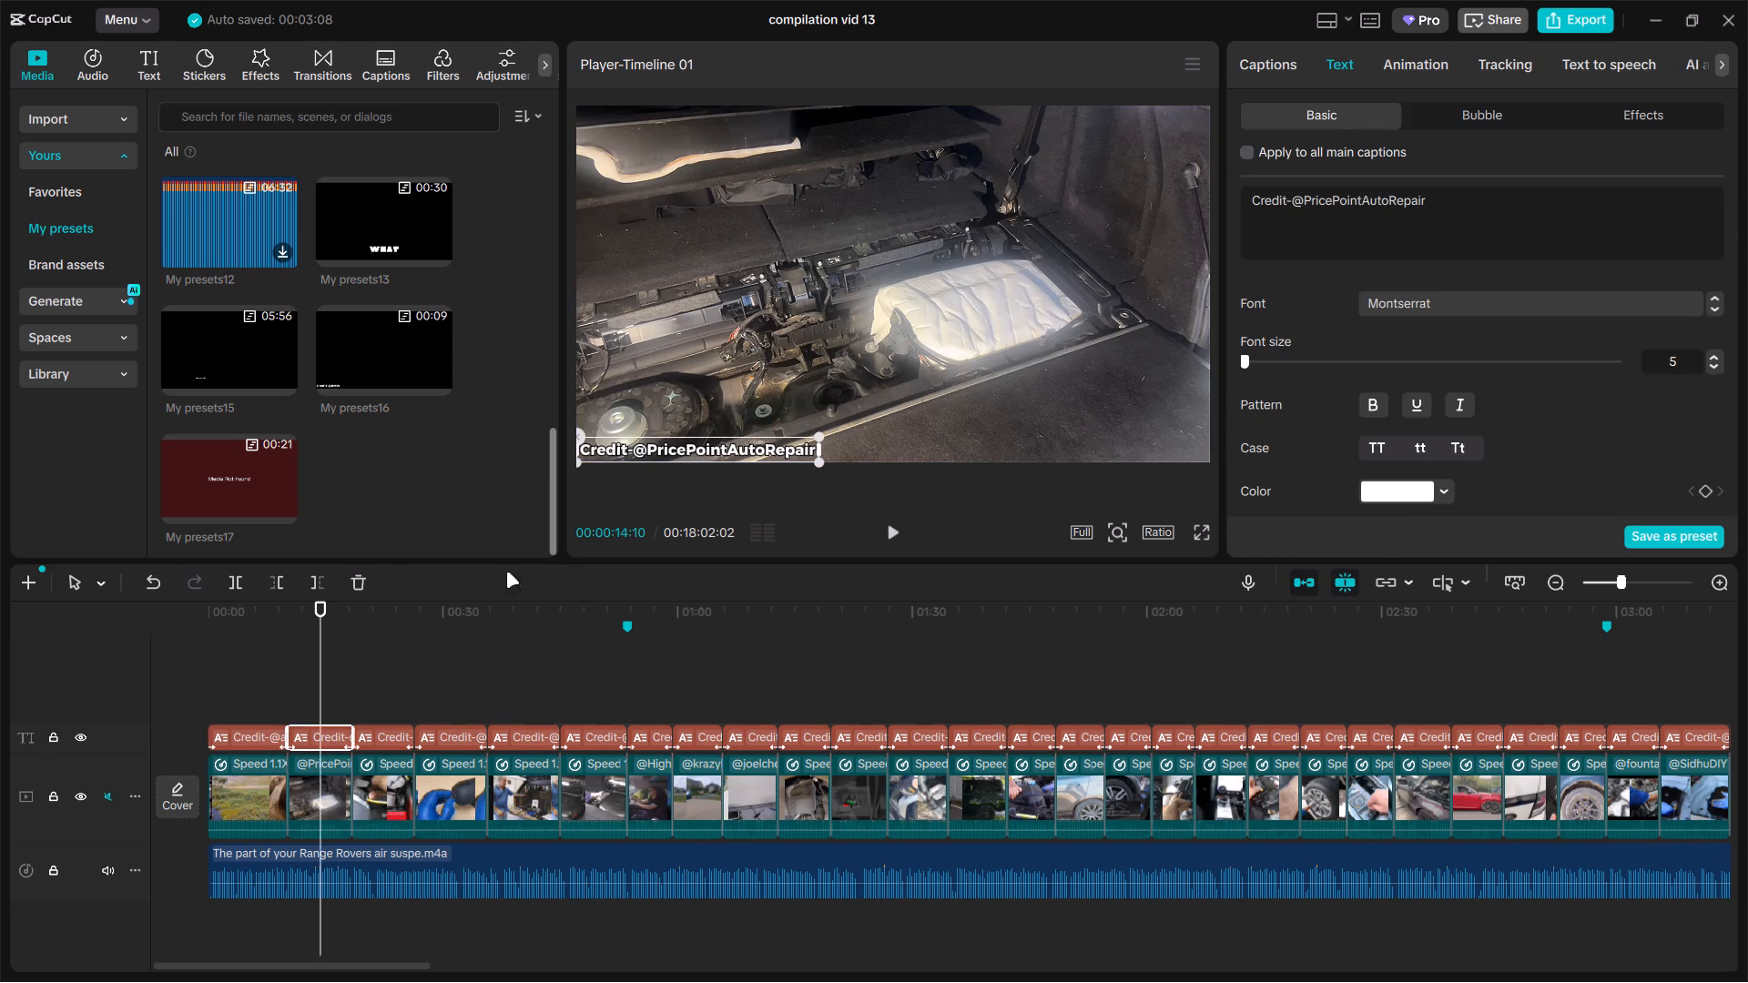
{"action": "left_click", "coordinate": [382, 680]}
{"action": "scroll", "coordinate": [651, 590], "scroll_direction": "down", "scroll_amount": 5, "text": "ctrl"}
{"action": "scroll", "coordinate": [608, 691], "scroll_direction": "down", "scroll_amount": 3, "text": "ctrl"}
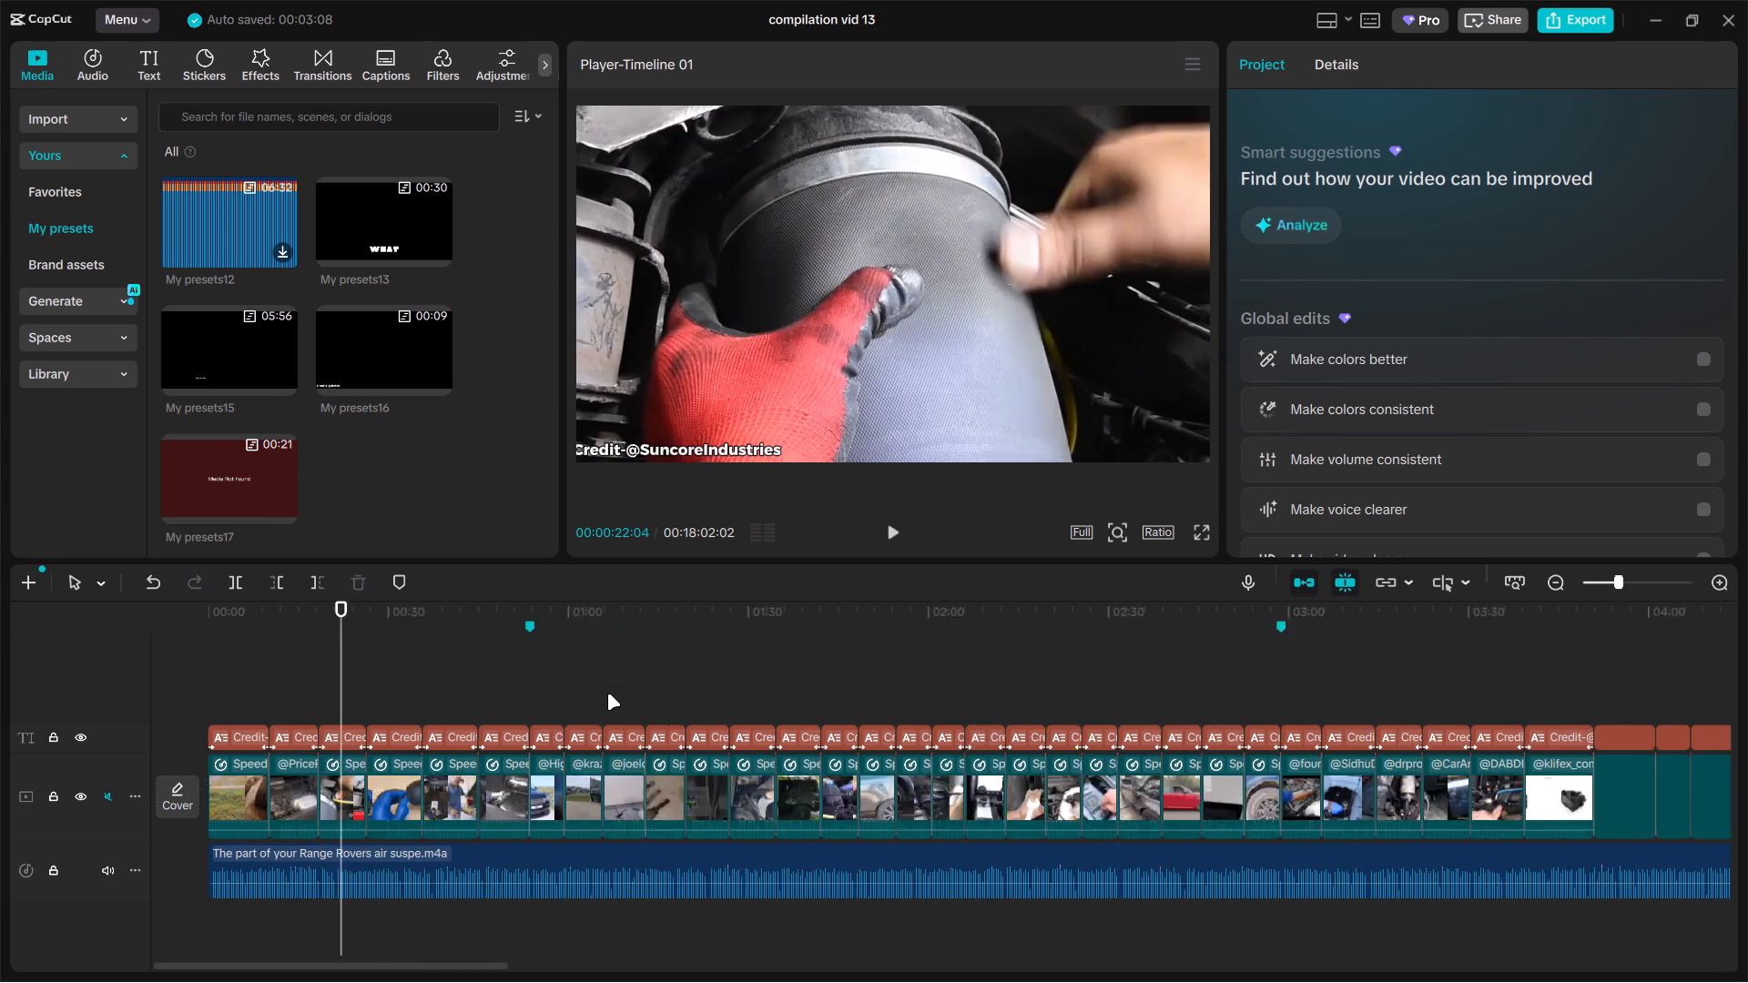
{"action": "scroll", "coordinate": [607, 694], "scroll_direction": "down", "scroll_amount": 2, "text": "ctrl"}
{"action": "left_click", "coordinate": [650, 428]}
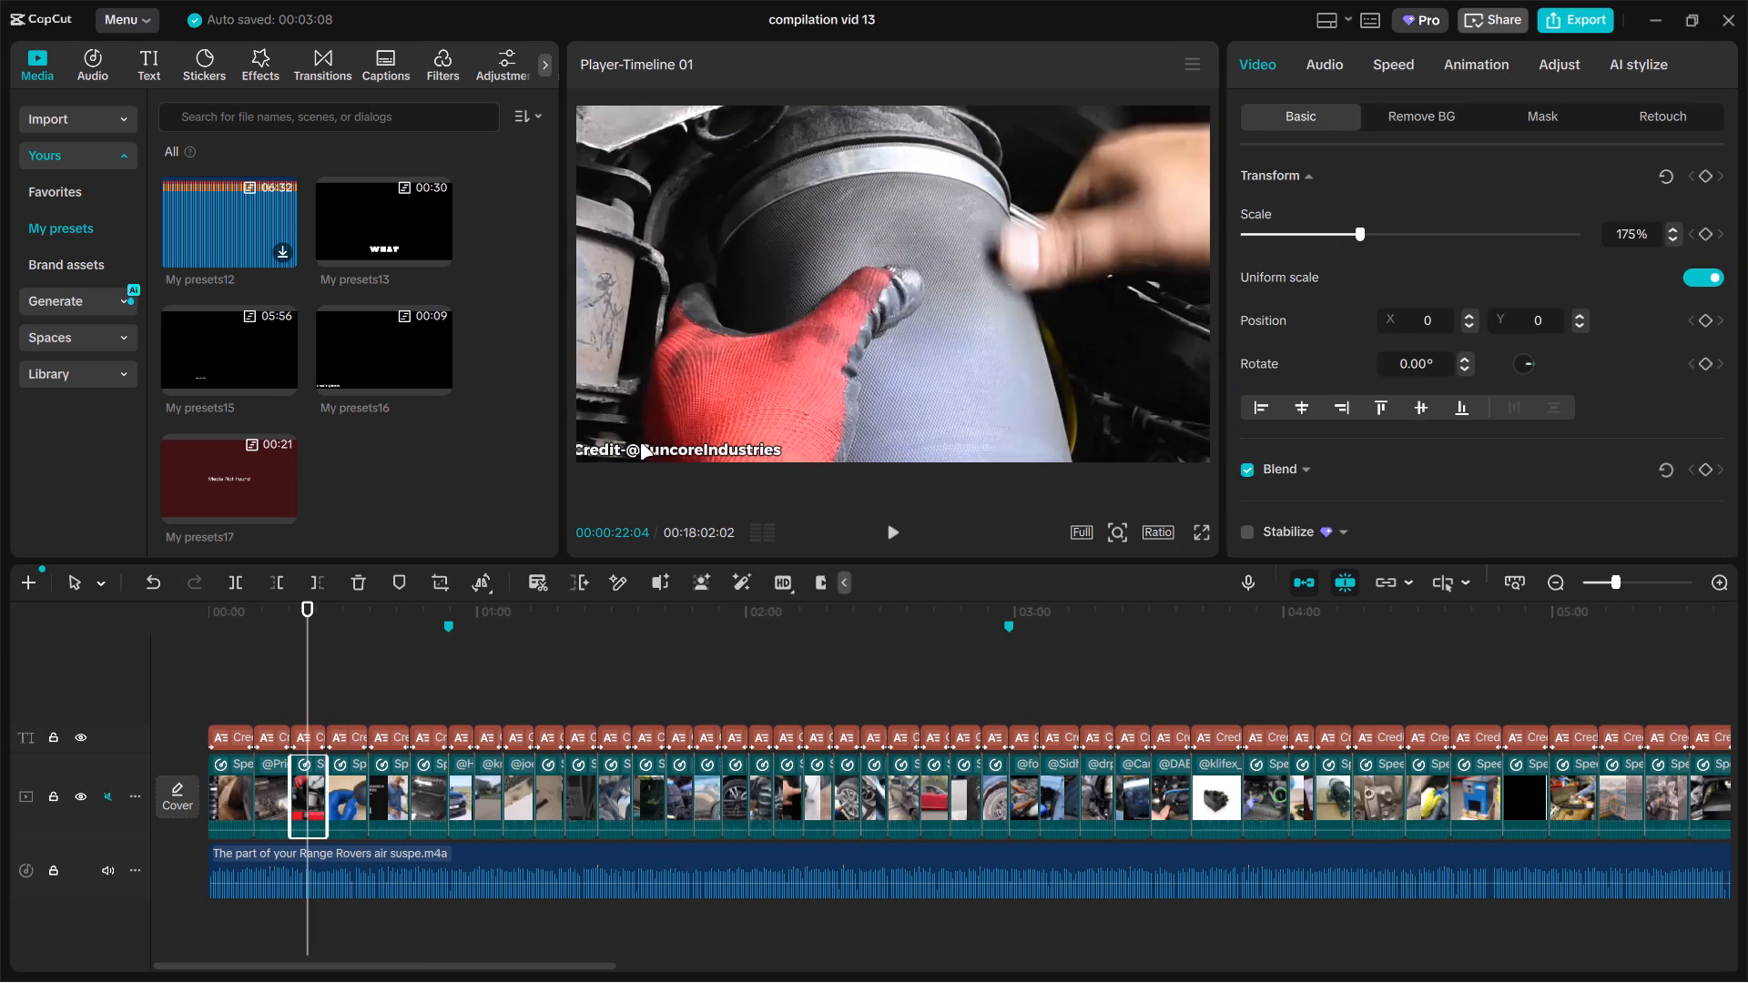
{"action": "left_click", "coordinate": [640, 443]}
{"action": "left_click_drag", "start_coordinate": [640, 443], "coordinate": [650, 441]}
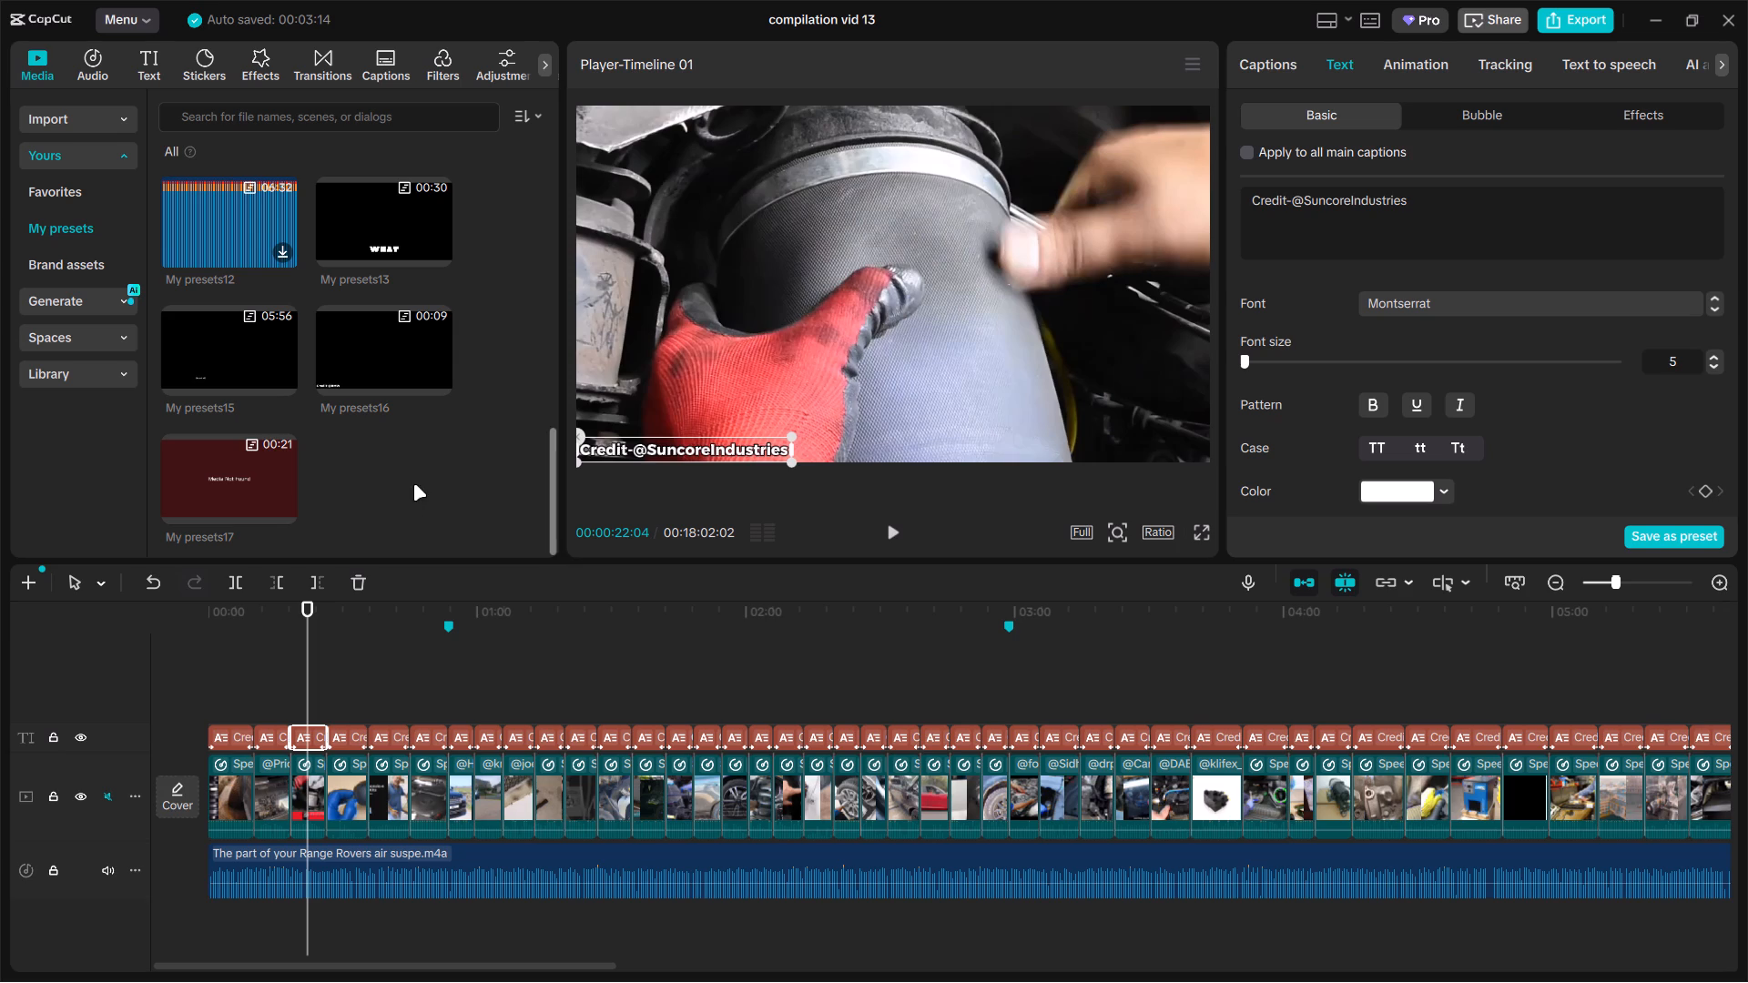
{"action": "left_click", "coordinate": [344, 684]}
{"action": "left_click_drag", "start_coordinate": [607, 451], "coordinate": [609, 451]}
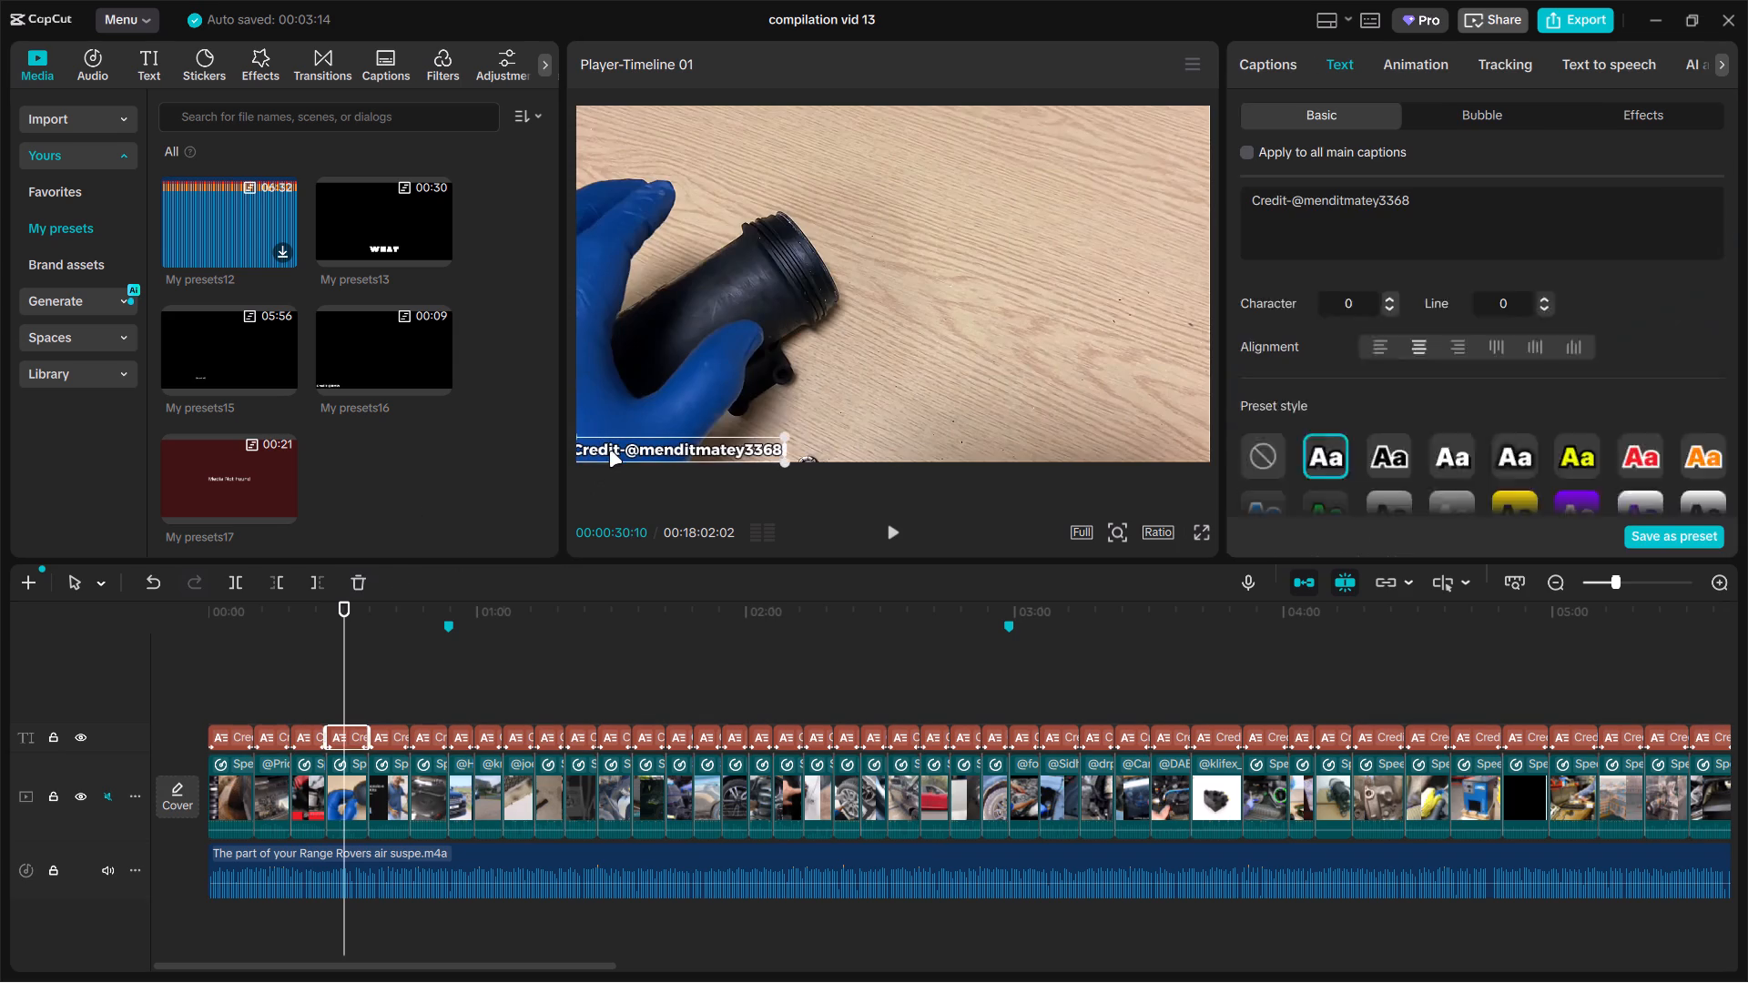
{"action": "left_click_drag", "start_coordinate": [609, 451], "coordinate": [619, 448]}
{"action": "left_click", "coordinate": [386, 685]}
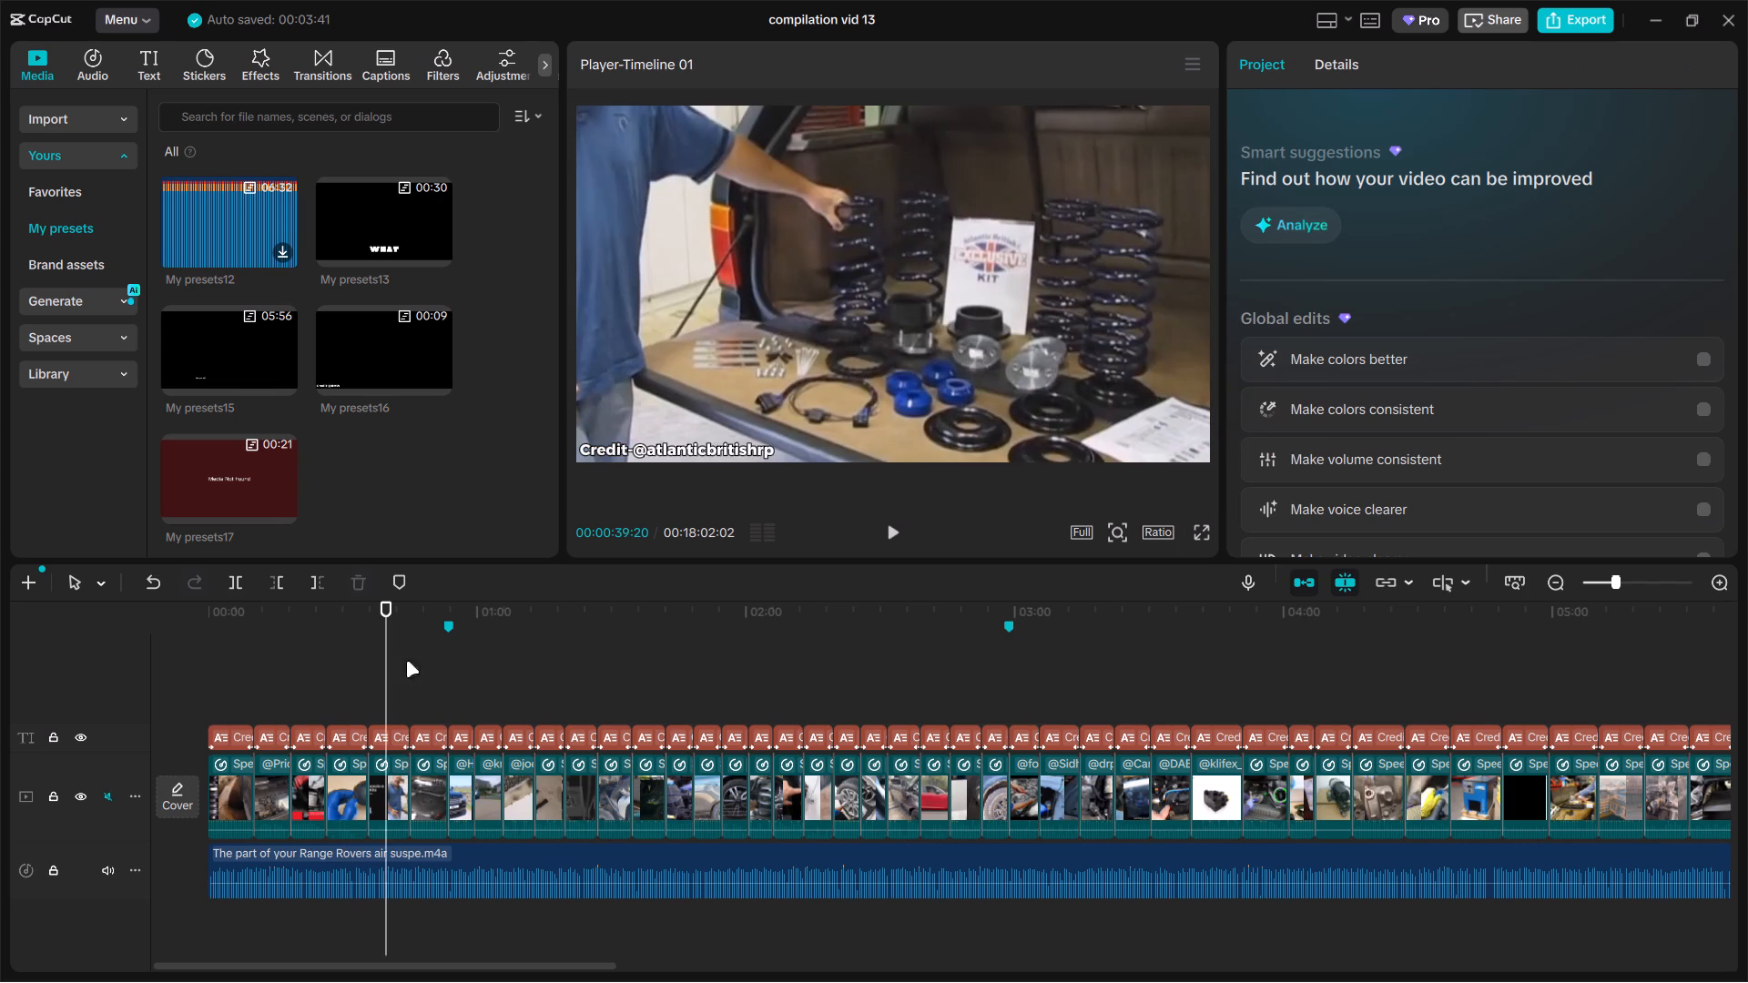
{"action": "left_click", "coordinate": [620, 445]}
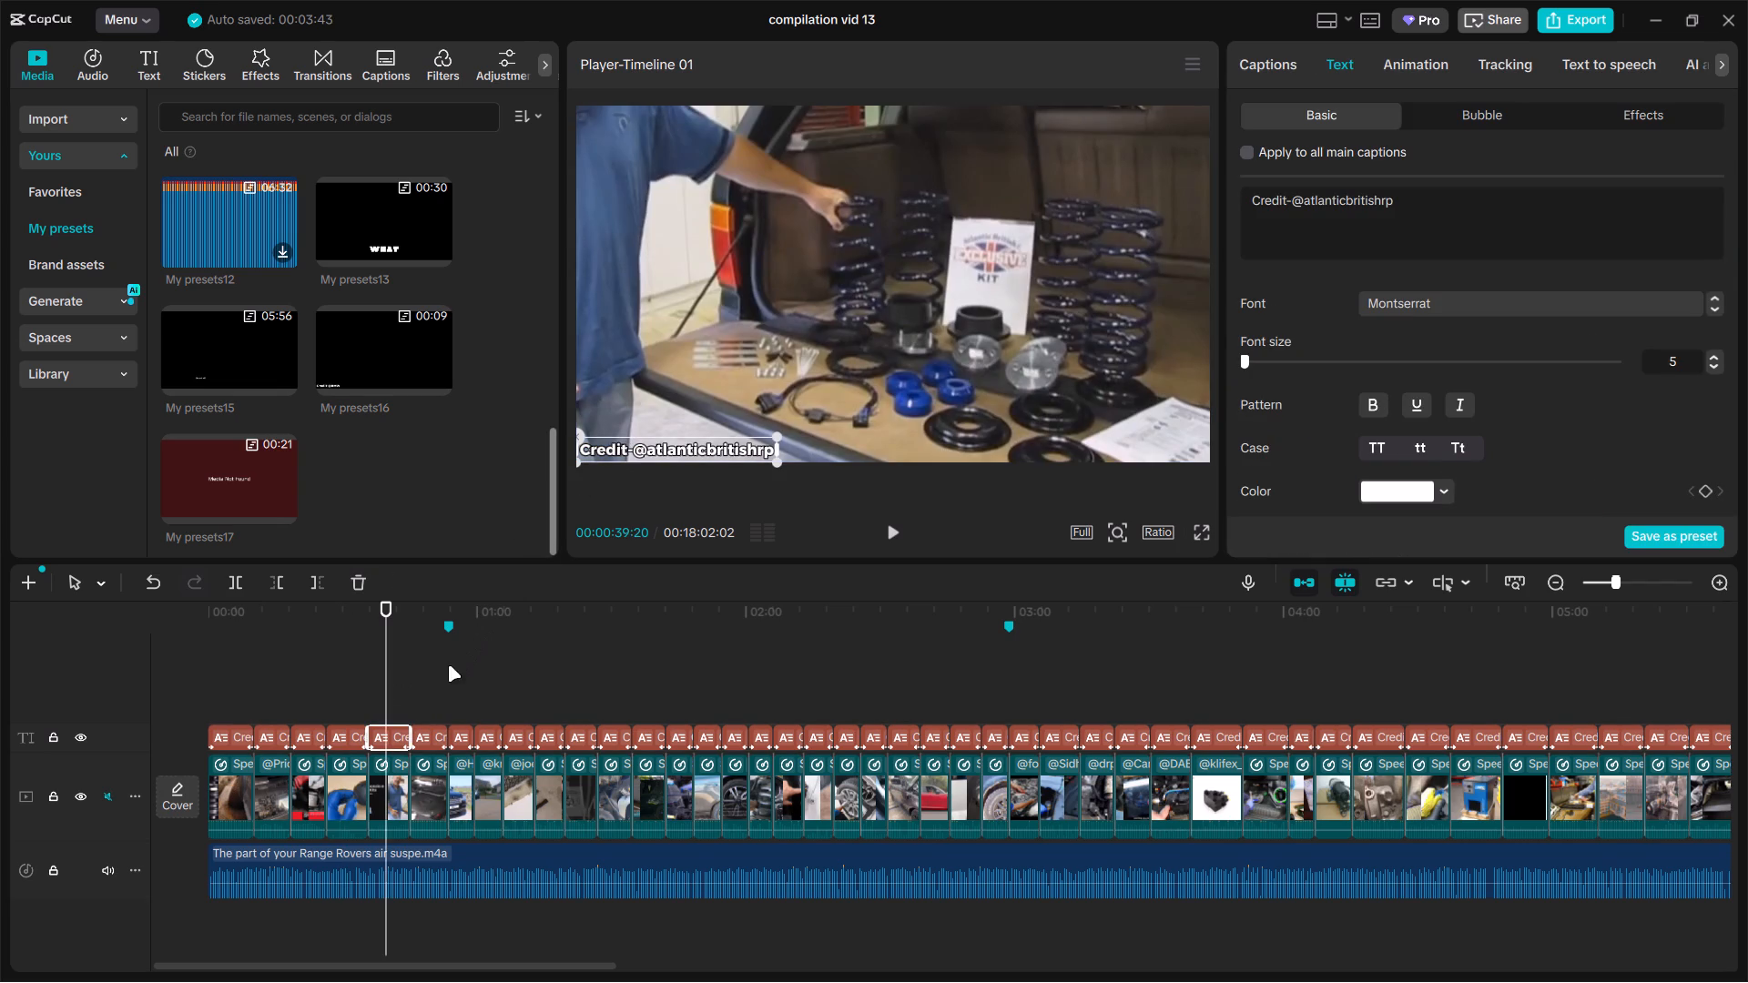
{"action": "left_click", "coordinate": [432, 682]}
{"action": "left_click", "coordinate": [626, 448]}
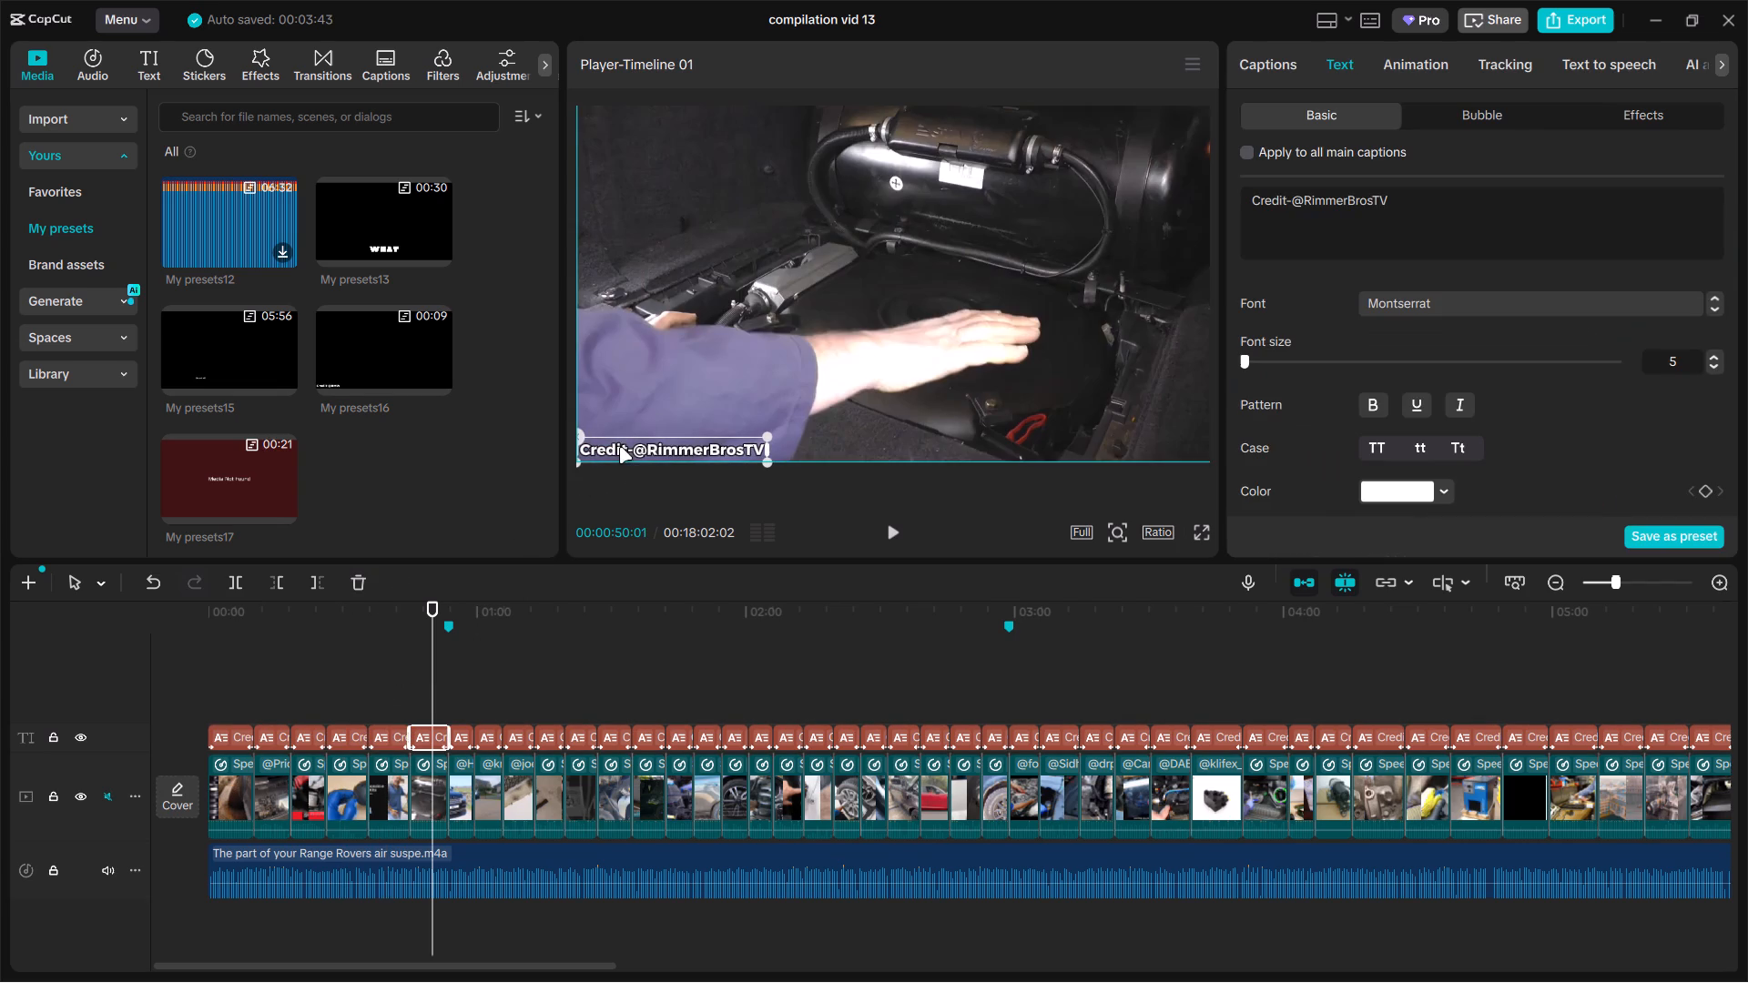
{"action": "left_click", "coordinate": [455, 692]}
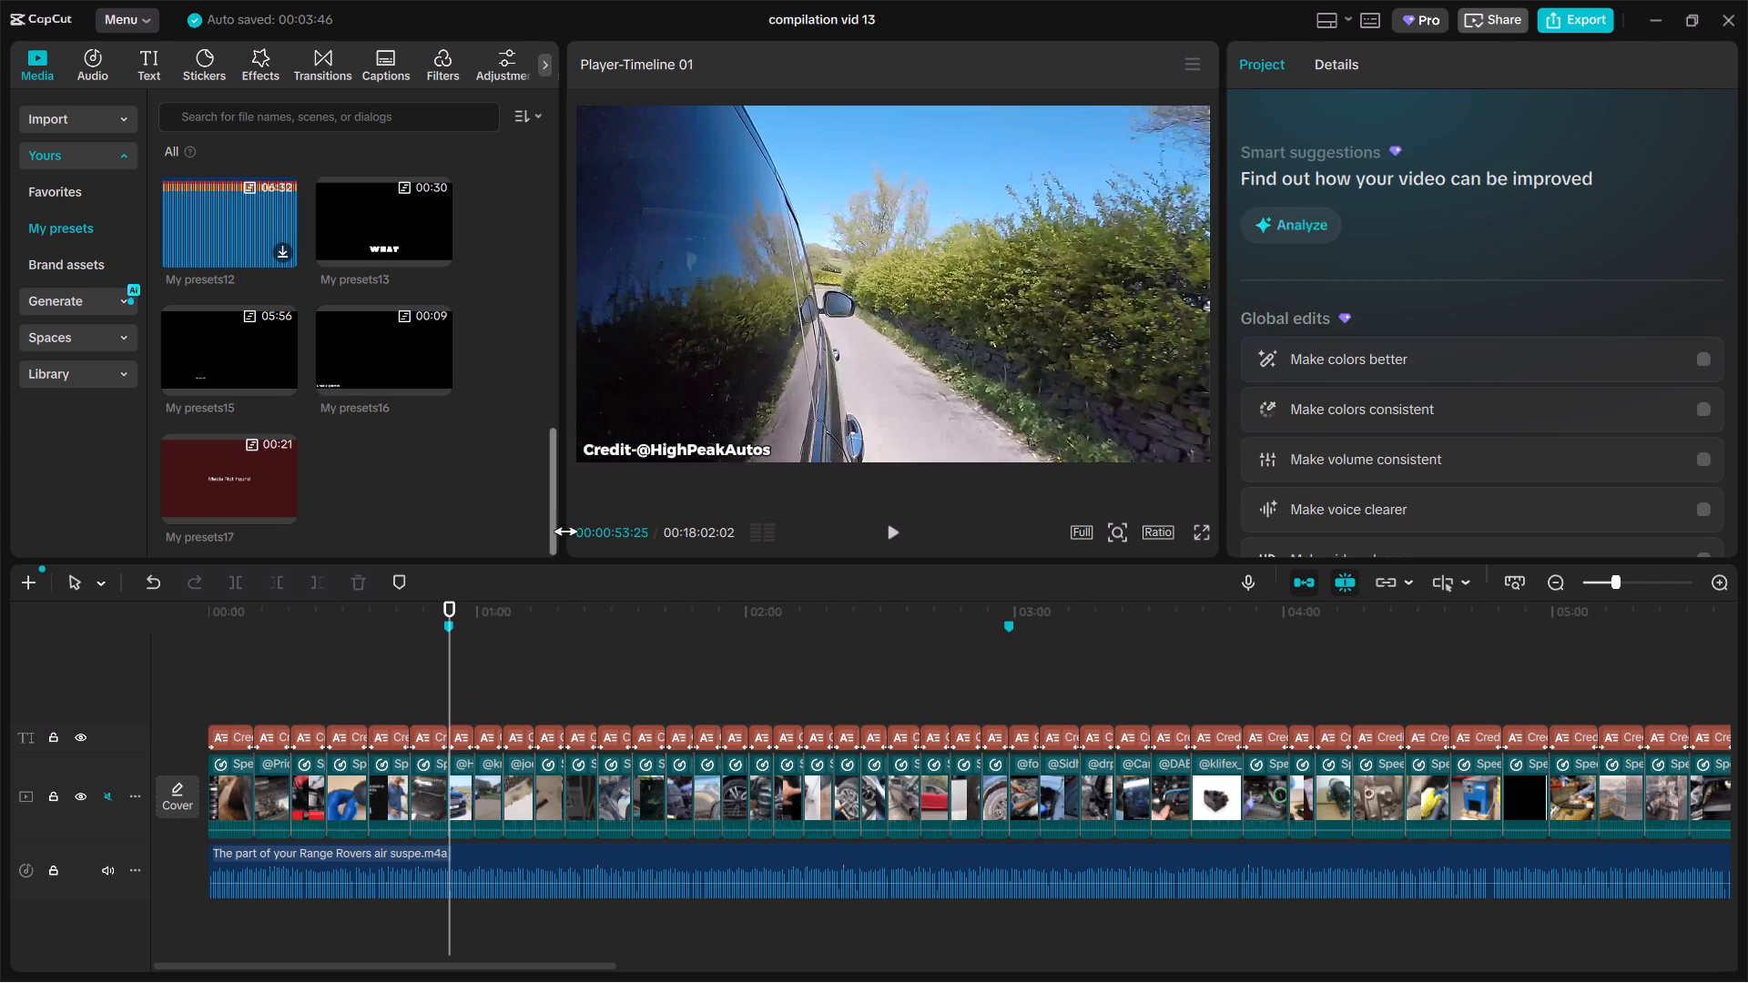
{"action": "scroll", "coordinate": [479, 668], "scroll_direction": "up", "scroll_amount": 1, "text": "ctrl"}
{"action": "left_click_drag", "start_coordinate": [457, 686], "coordinate": [465, 684]}
{"action": "left_click", "coordinate": [627, 456]}
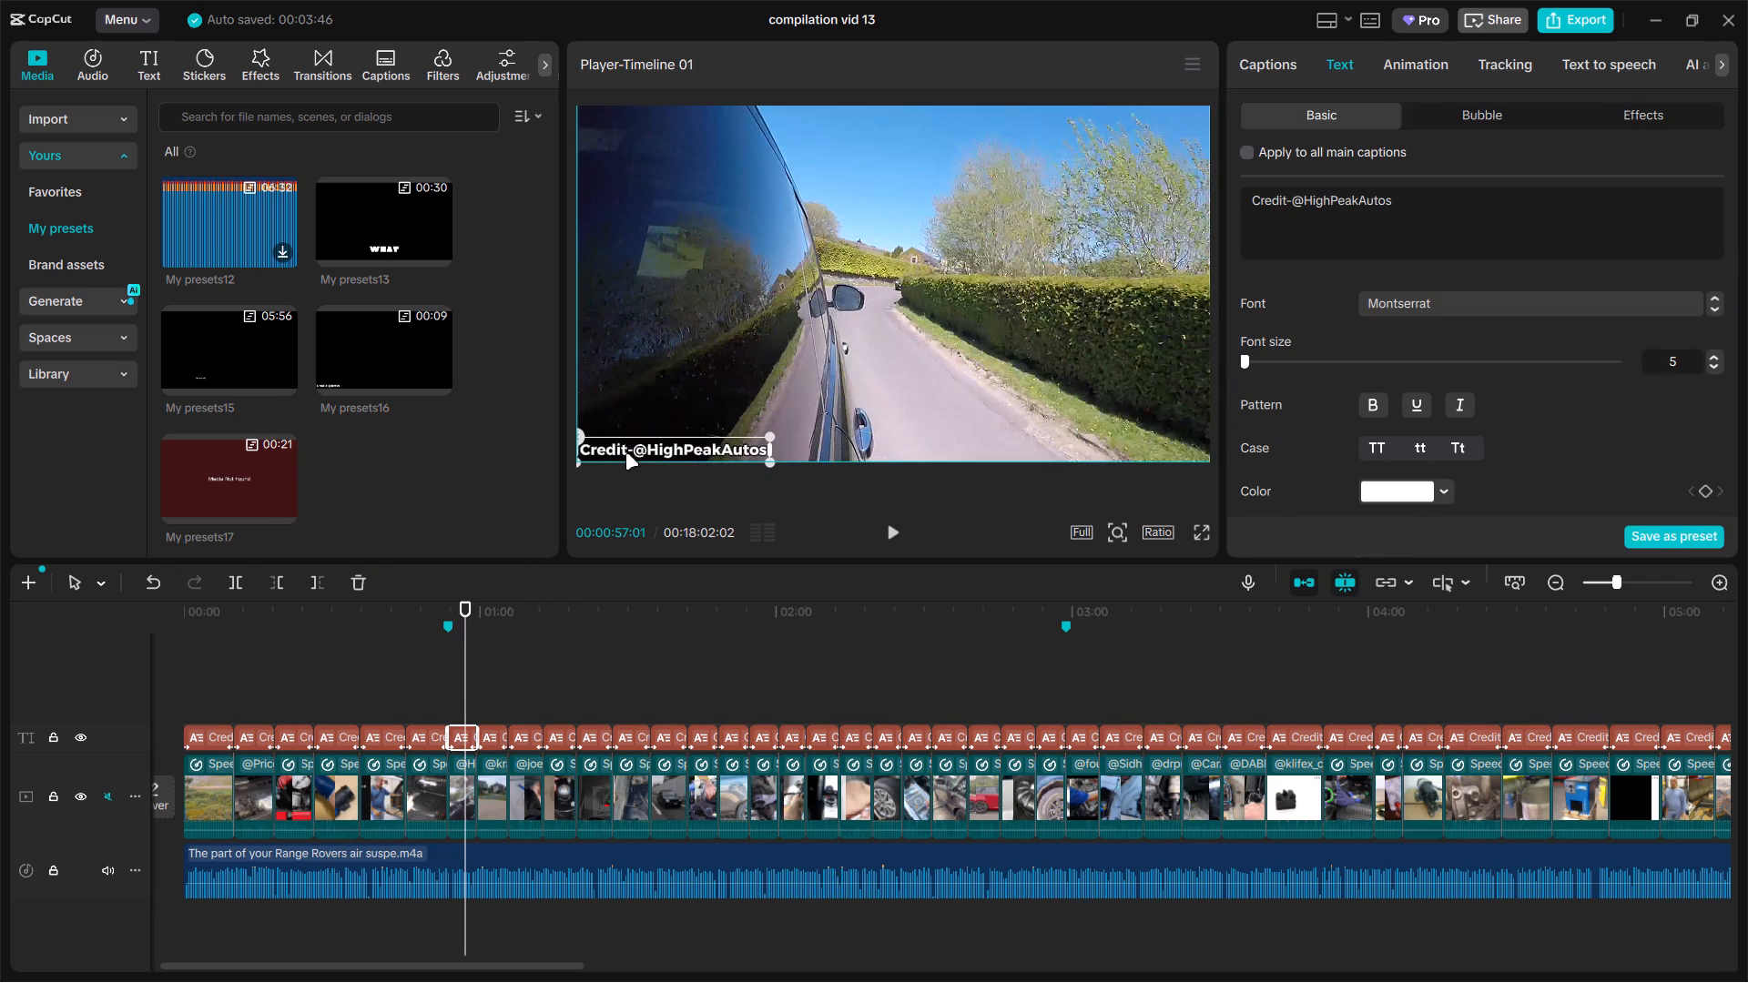
{"action": "left_click", "coordinate": [493, 689]}
{"action": "left_click_drag", "start_coordinate": [632, 457], "coordinate": [621, 455]}
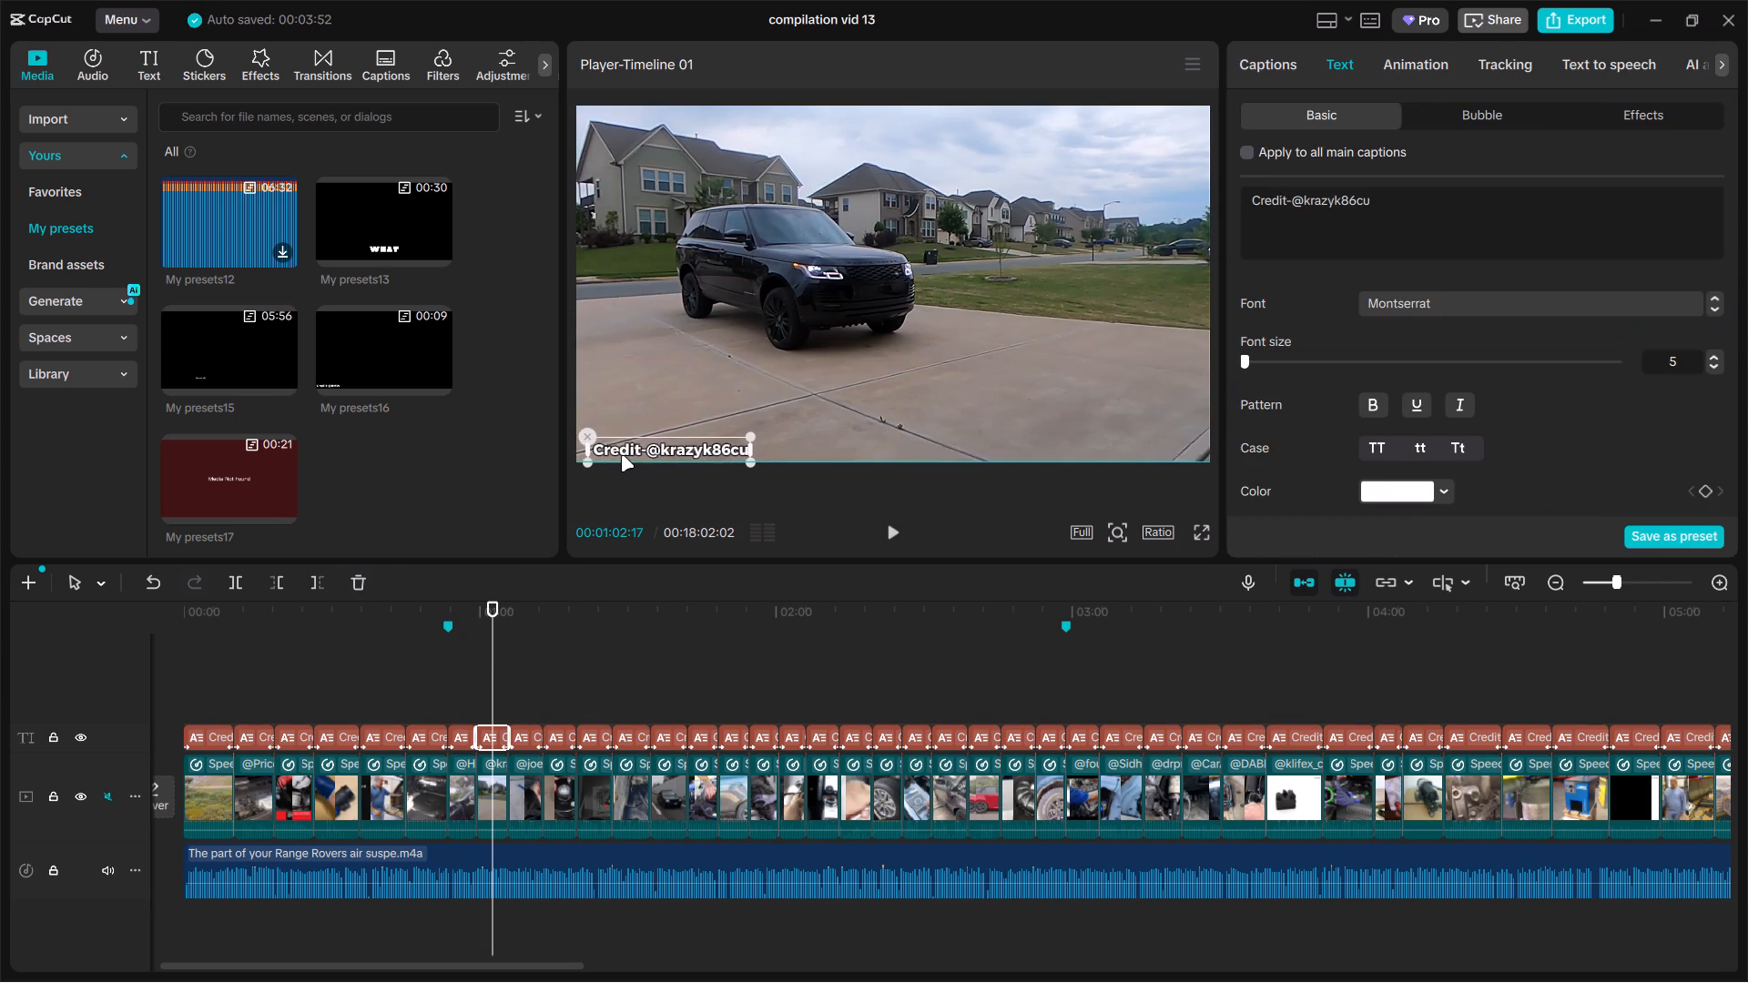
{"action": "left_click_drag", "start_coordinate": [621, 455], "coordinate": [614, 455]}
{"action": "left_click", "coordinate": [517, 671]}
{"action": "left_click", "coordinate": [524, 670]}
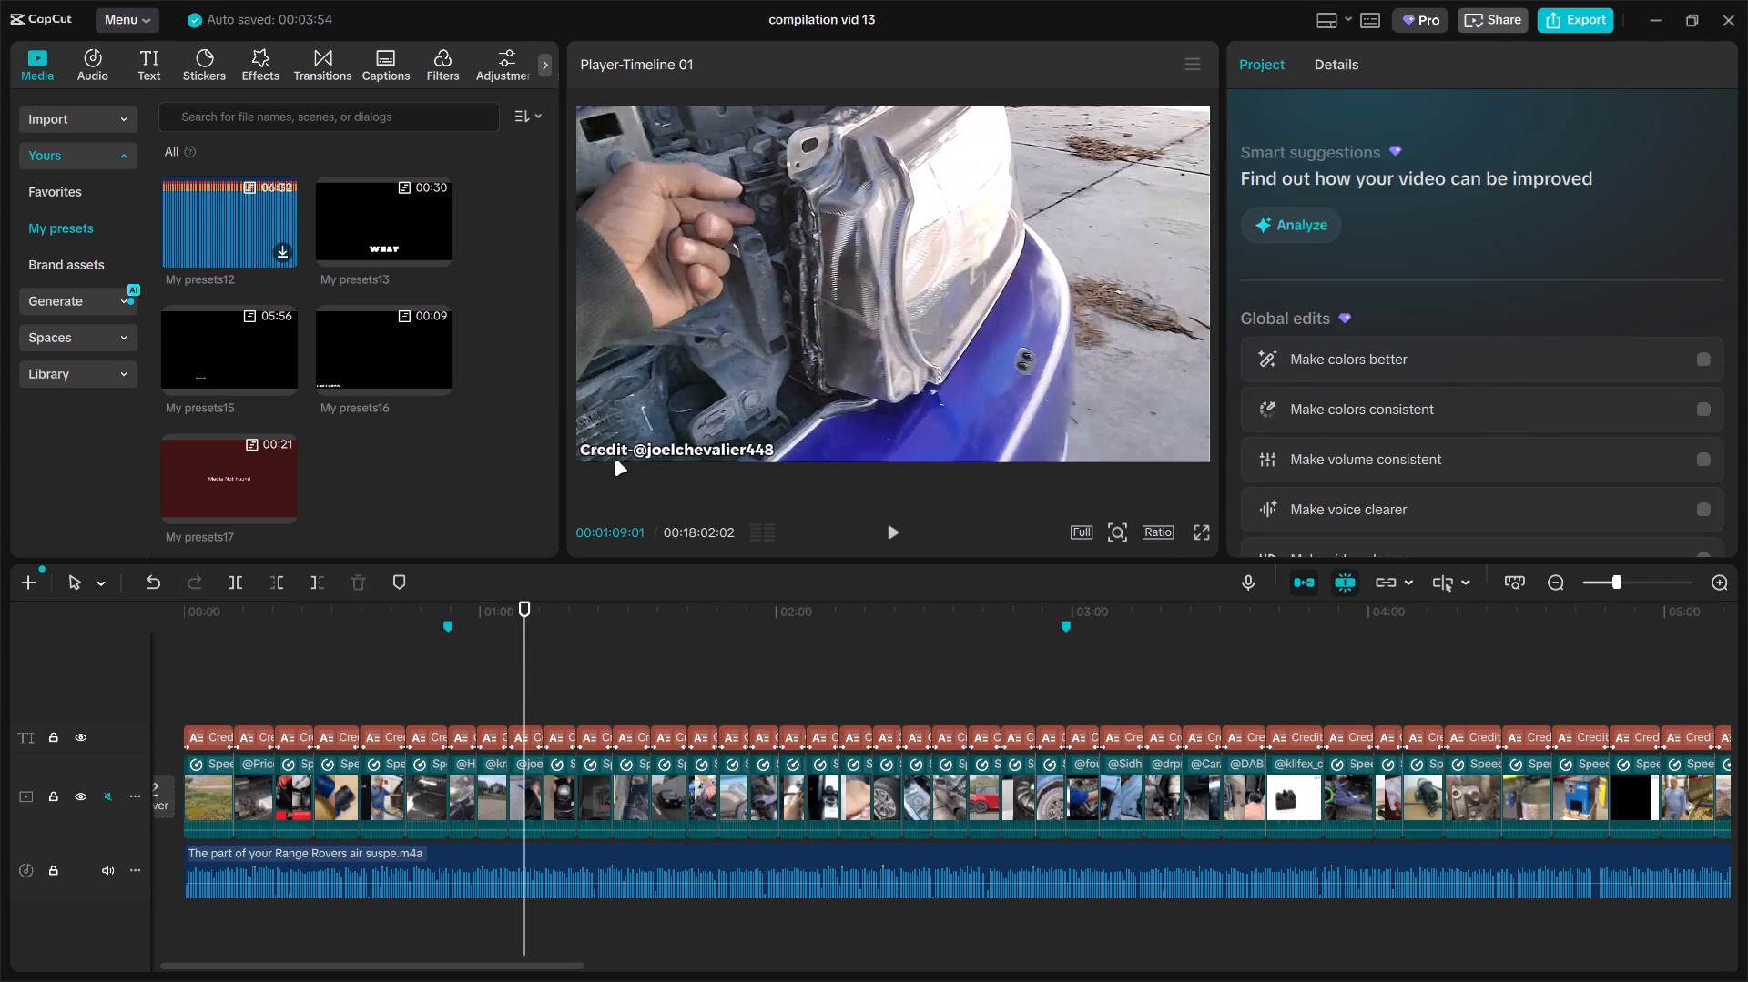
{"action": "left_click", "coordinate": [615, 460]}
{"action": "left_click", "coordinate": [554, 662]}
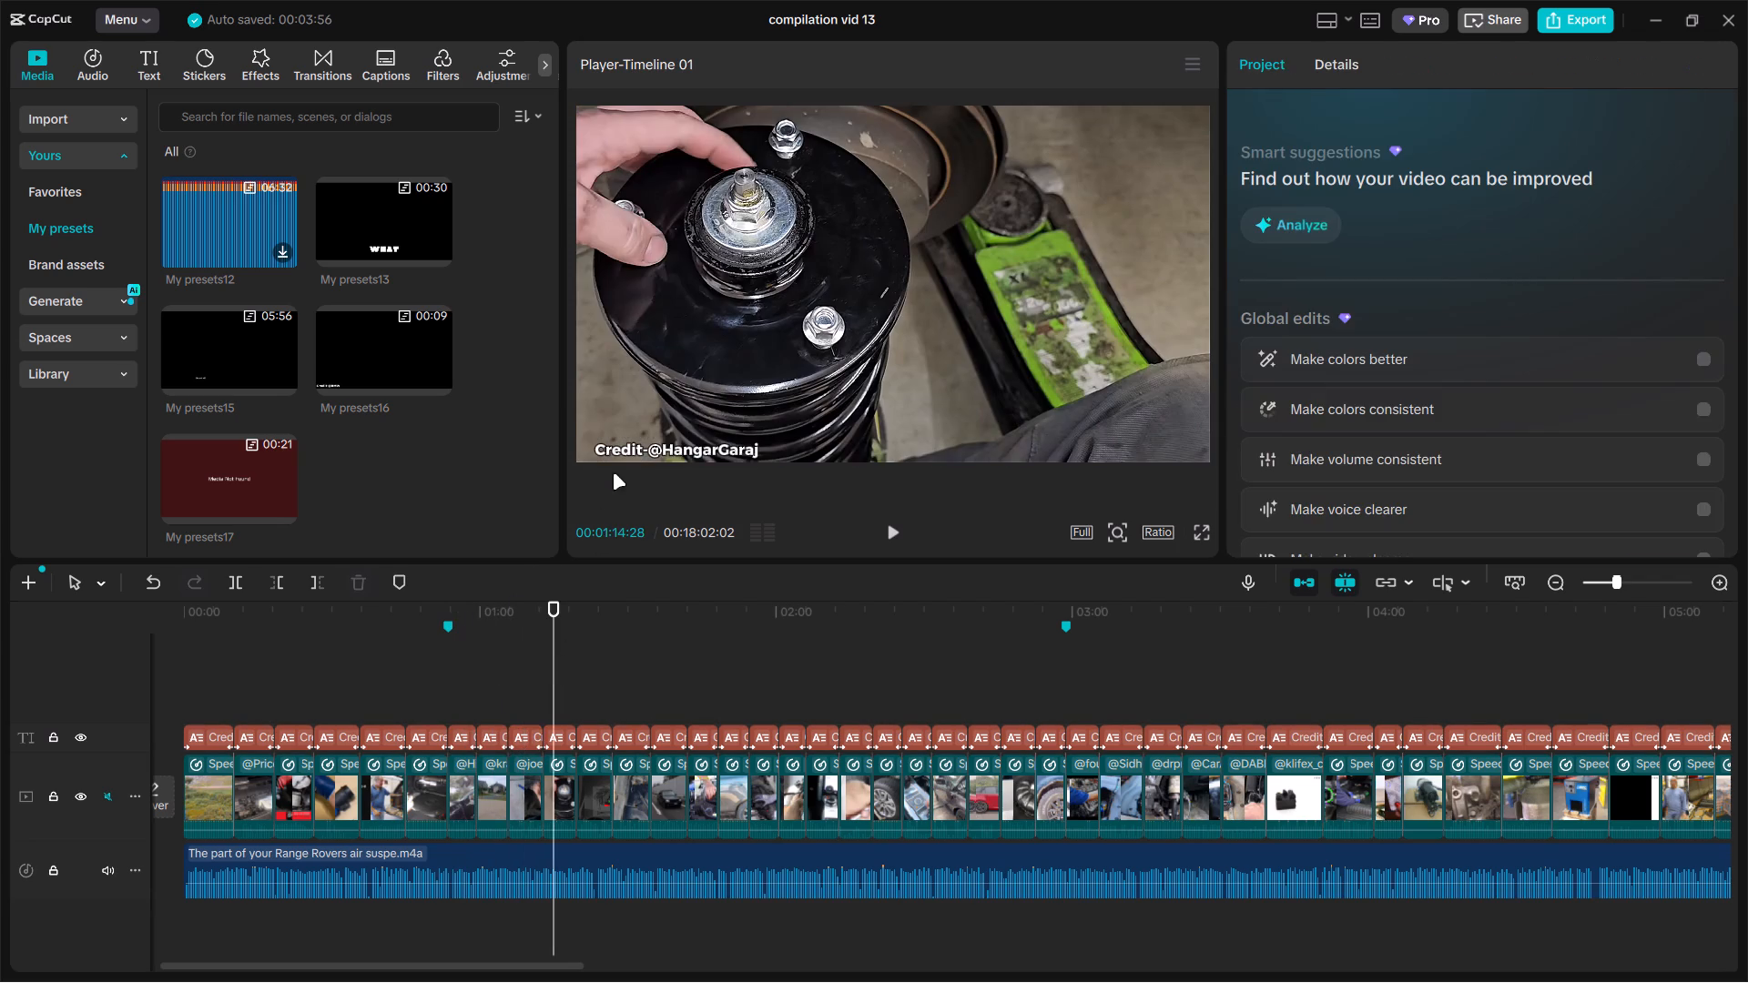
{"action": "left_click_drag", "start_coordinate": [620, 460], "coordinate": [606, 455]}
{"action": "left_click", "coordinate": [600, 655]}
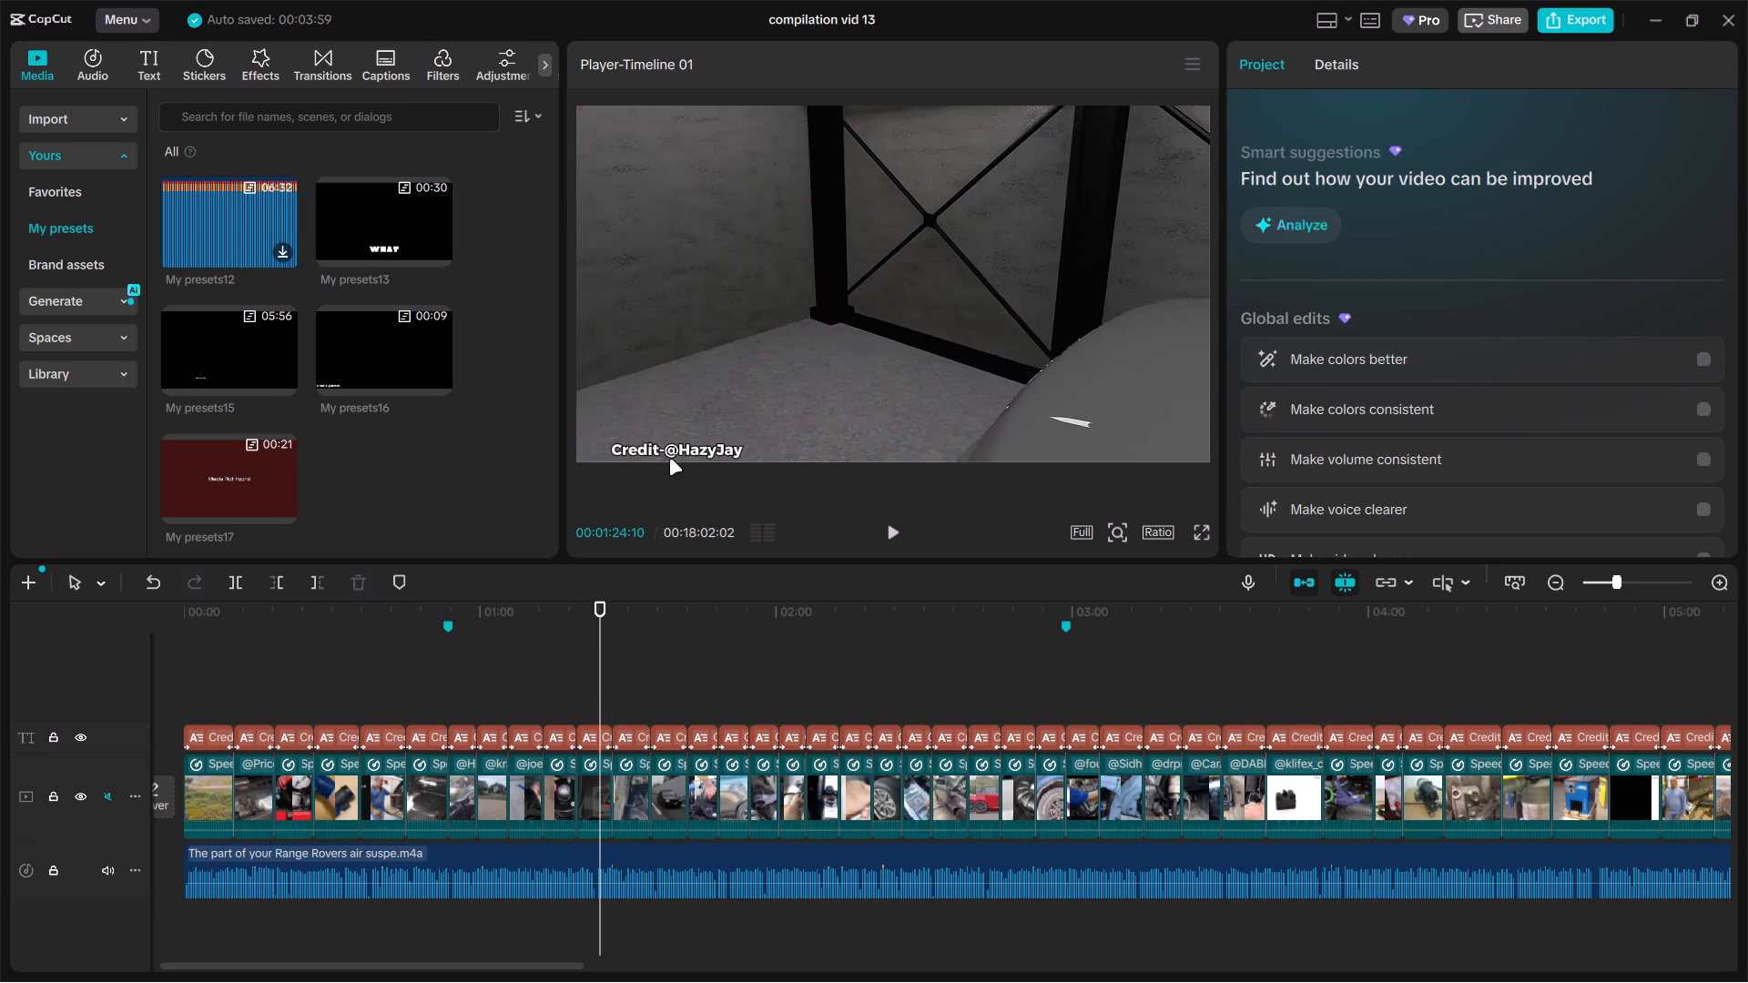
{"action": "left_click_drag", "start_coordinate": [664, 457], "coordinate": [633, 452]}
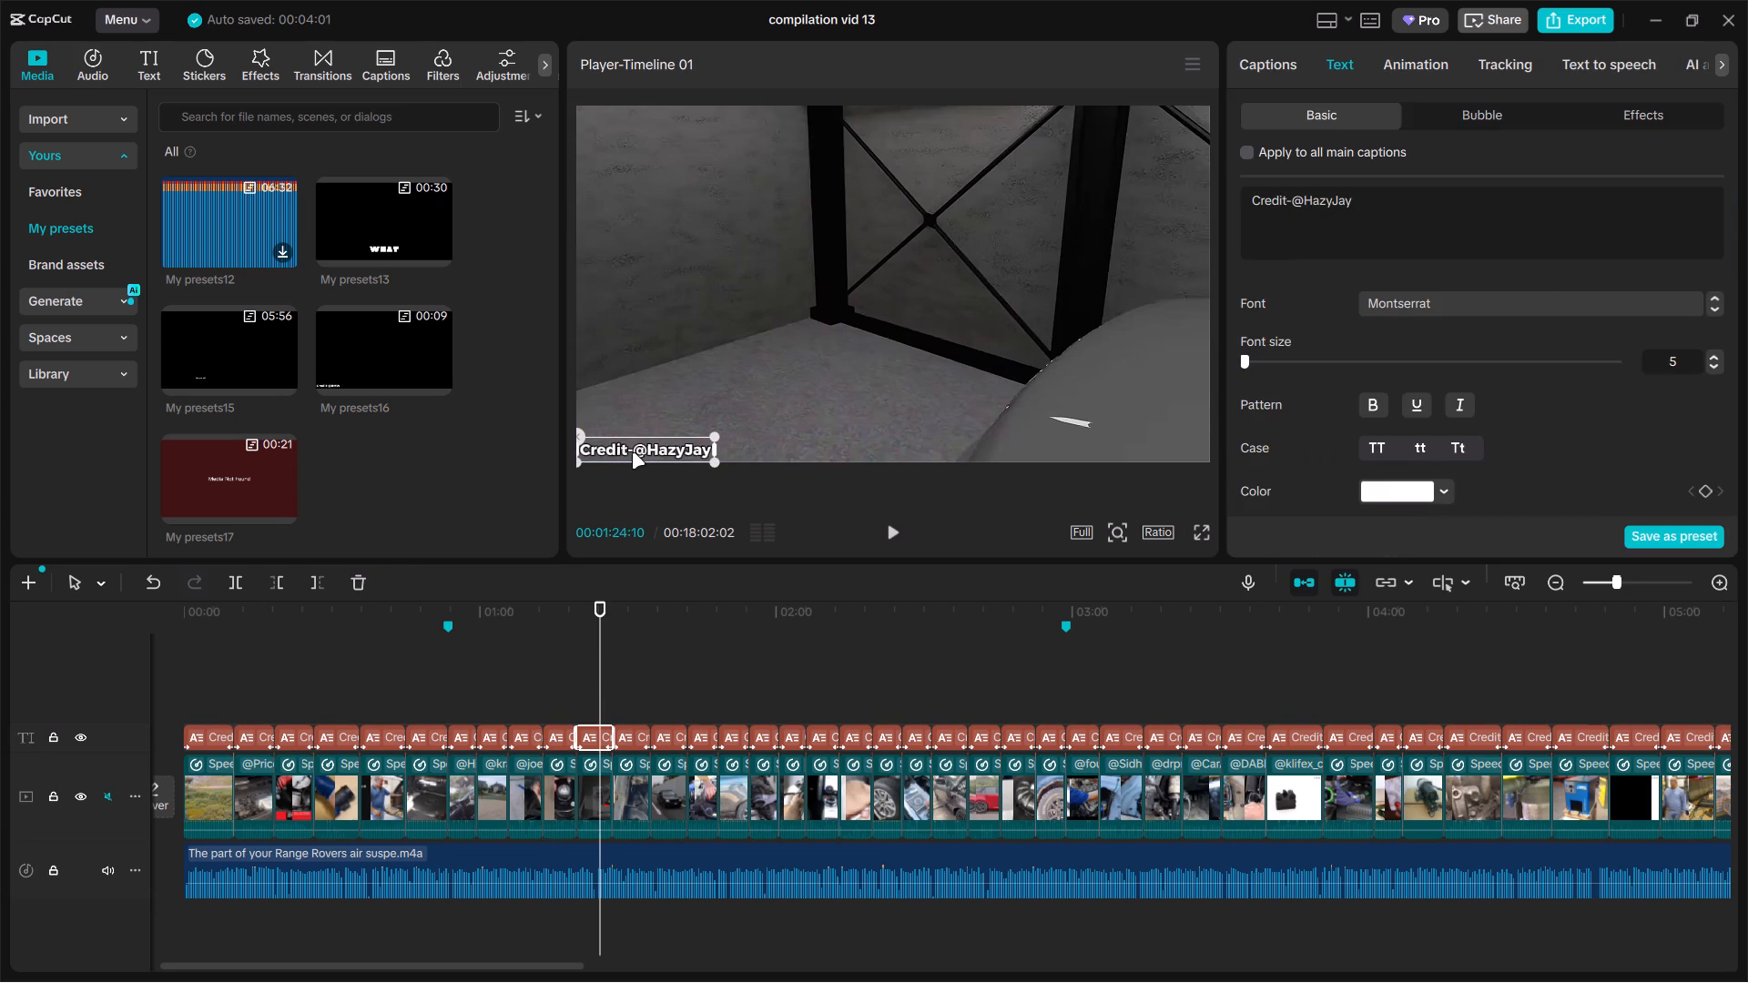
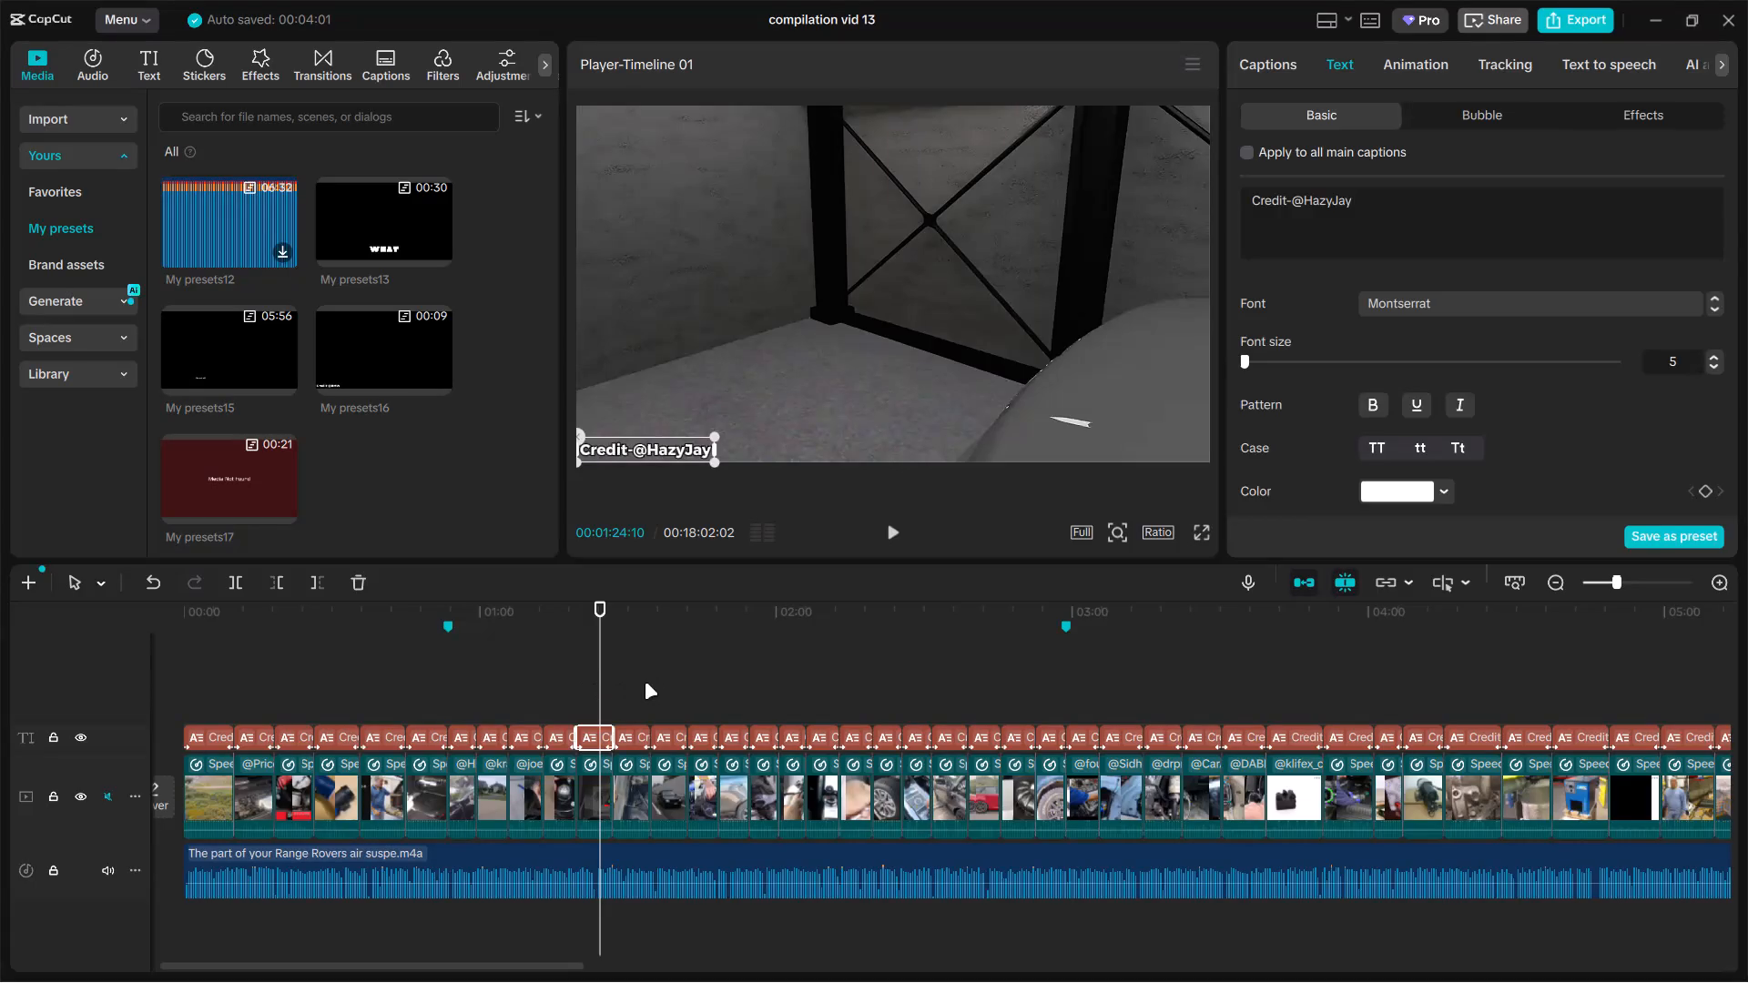
{"action": "left_click", "coordinate": [645, 683]}
{"action": "left_click", "coordinate": [638, 683]}
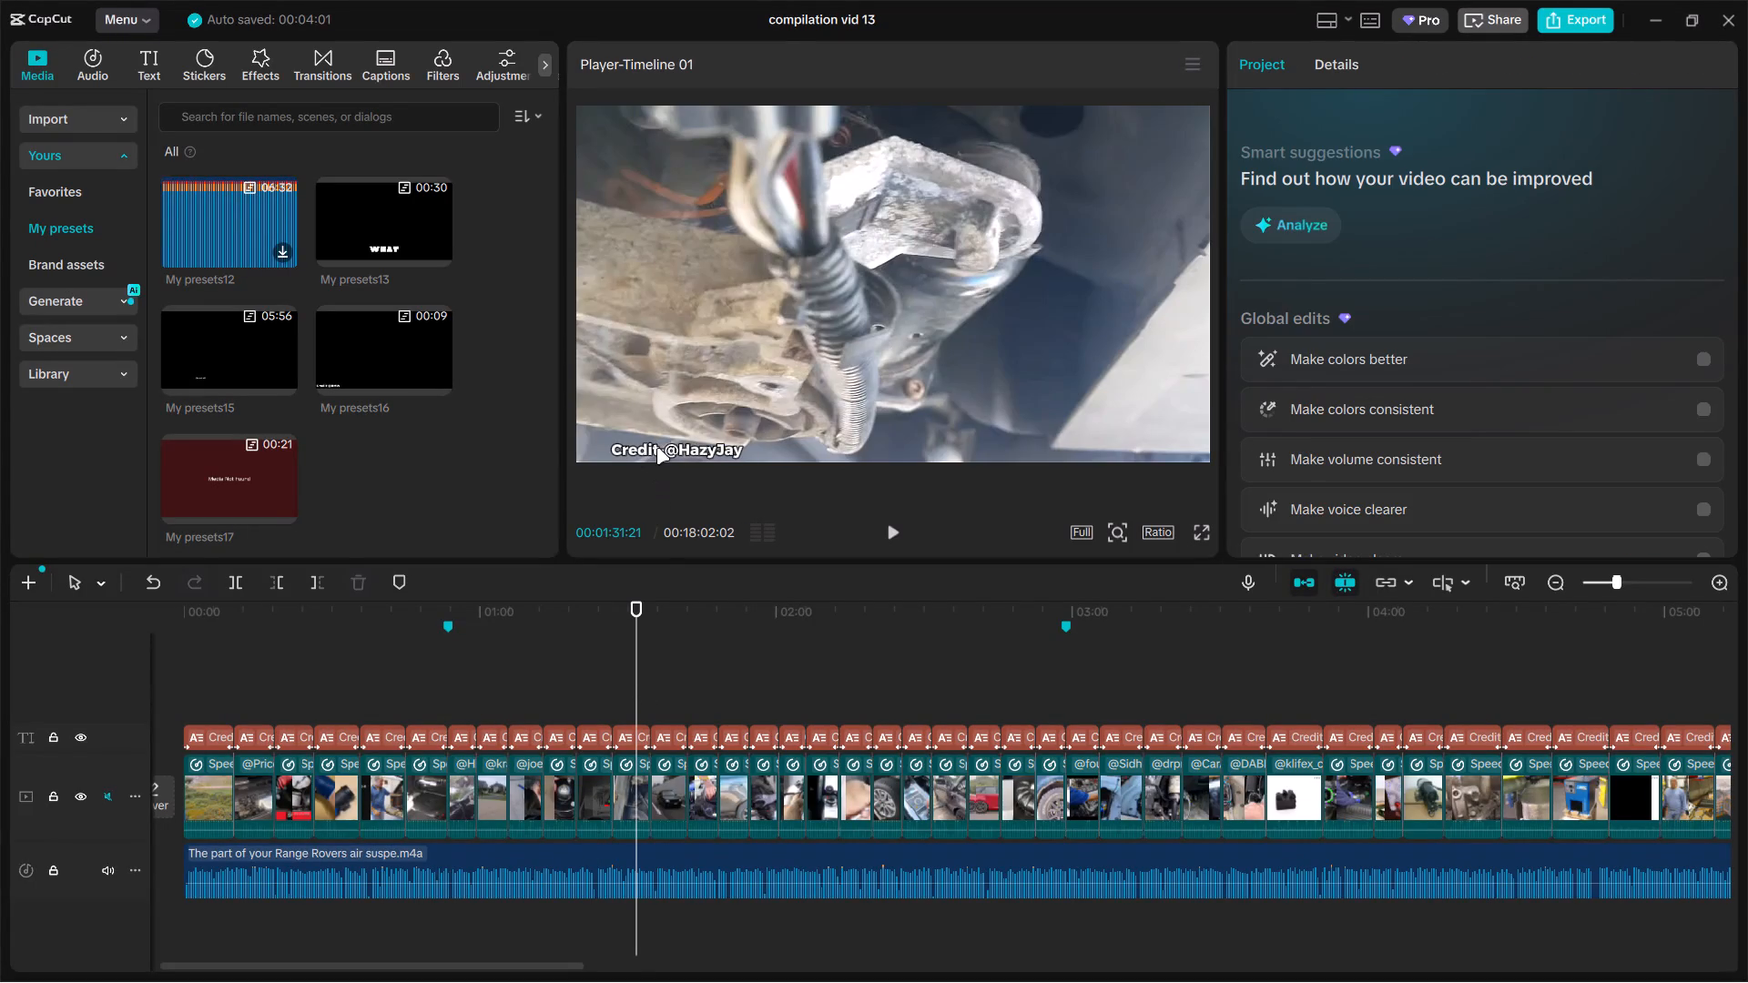
{"action": "left_click_drag", "start_coordinate": [656, 448], "coordinate": [625, 446]}
{"action": "left_click", "coordinate": [669, 677]}
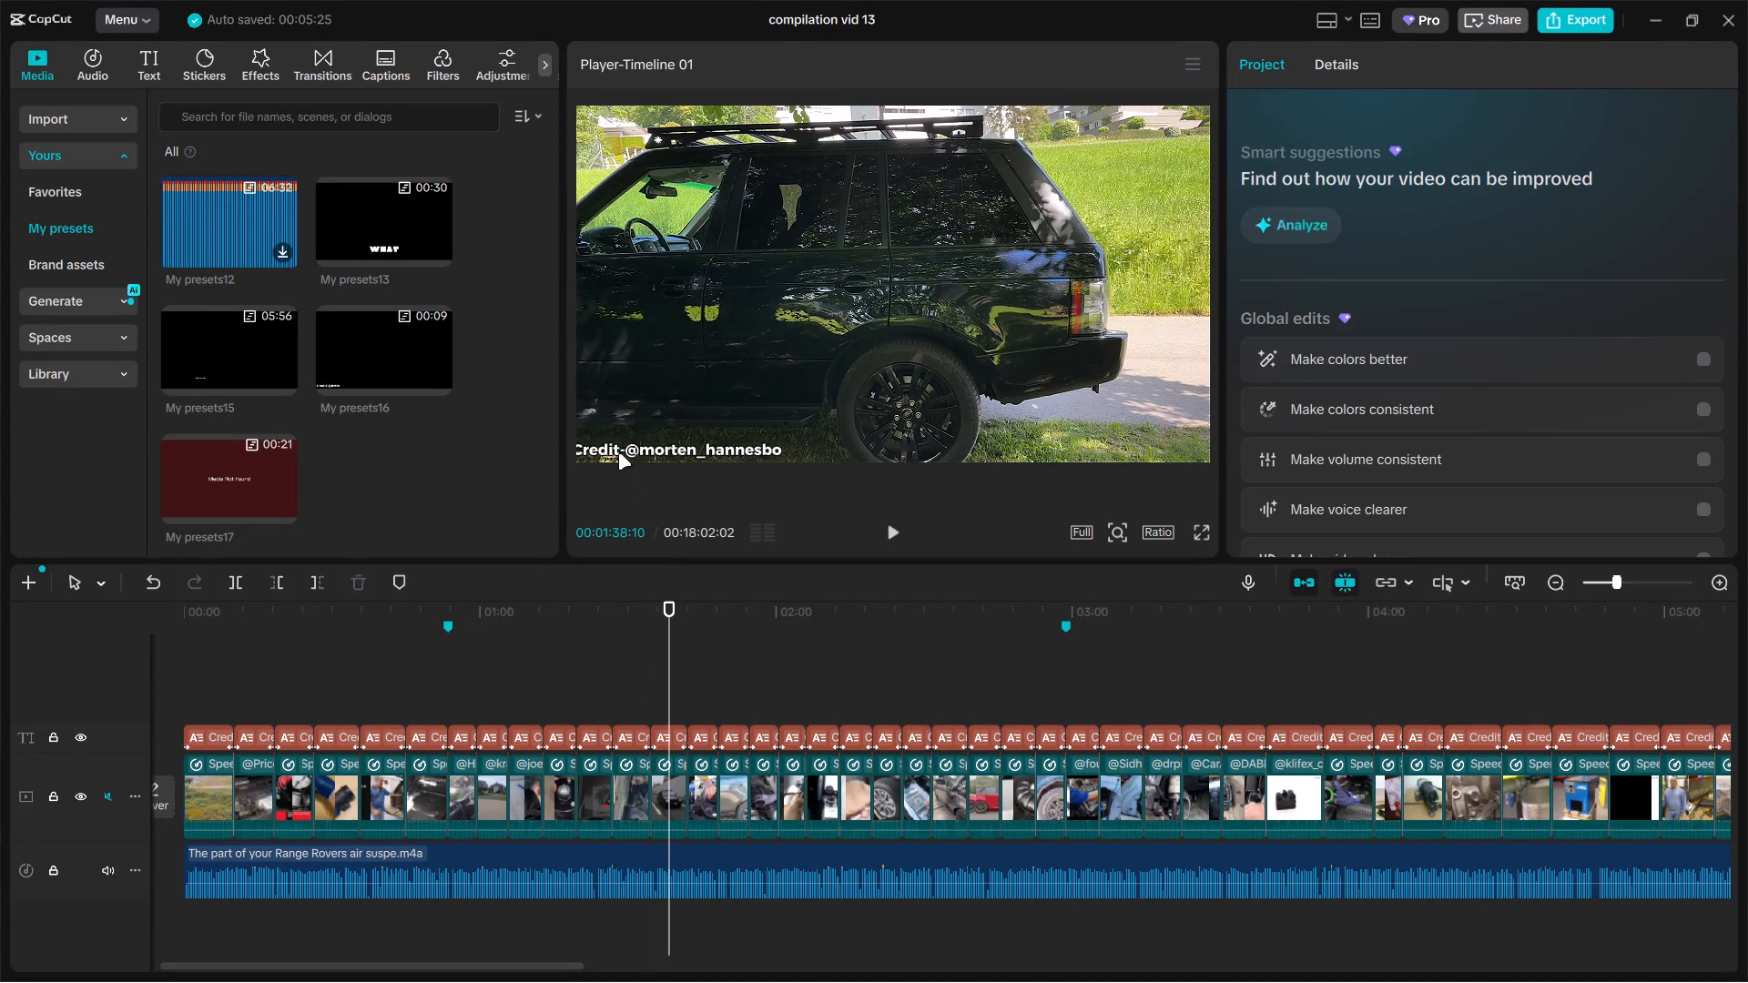
{"action": "left_click", "coordinate": [618, 453]}
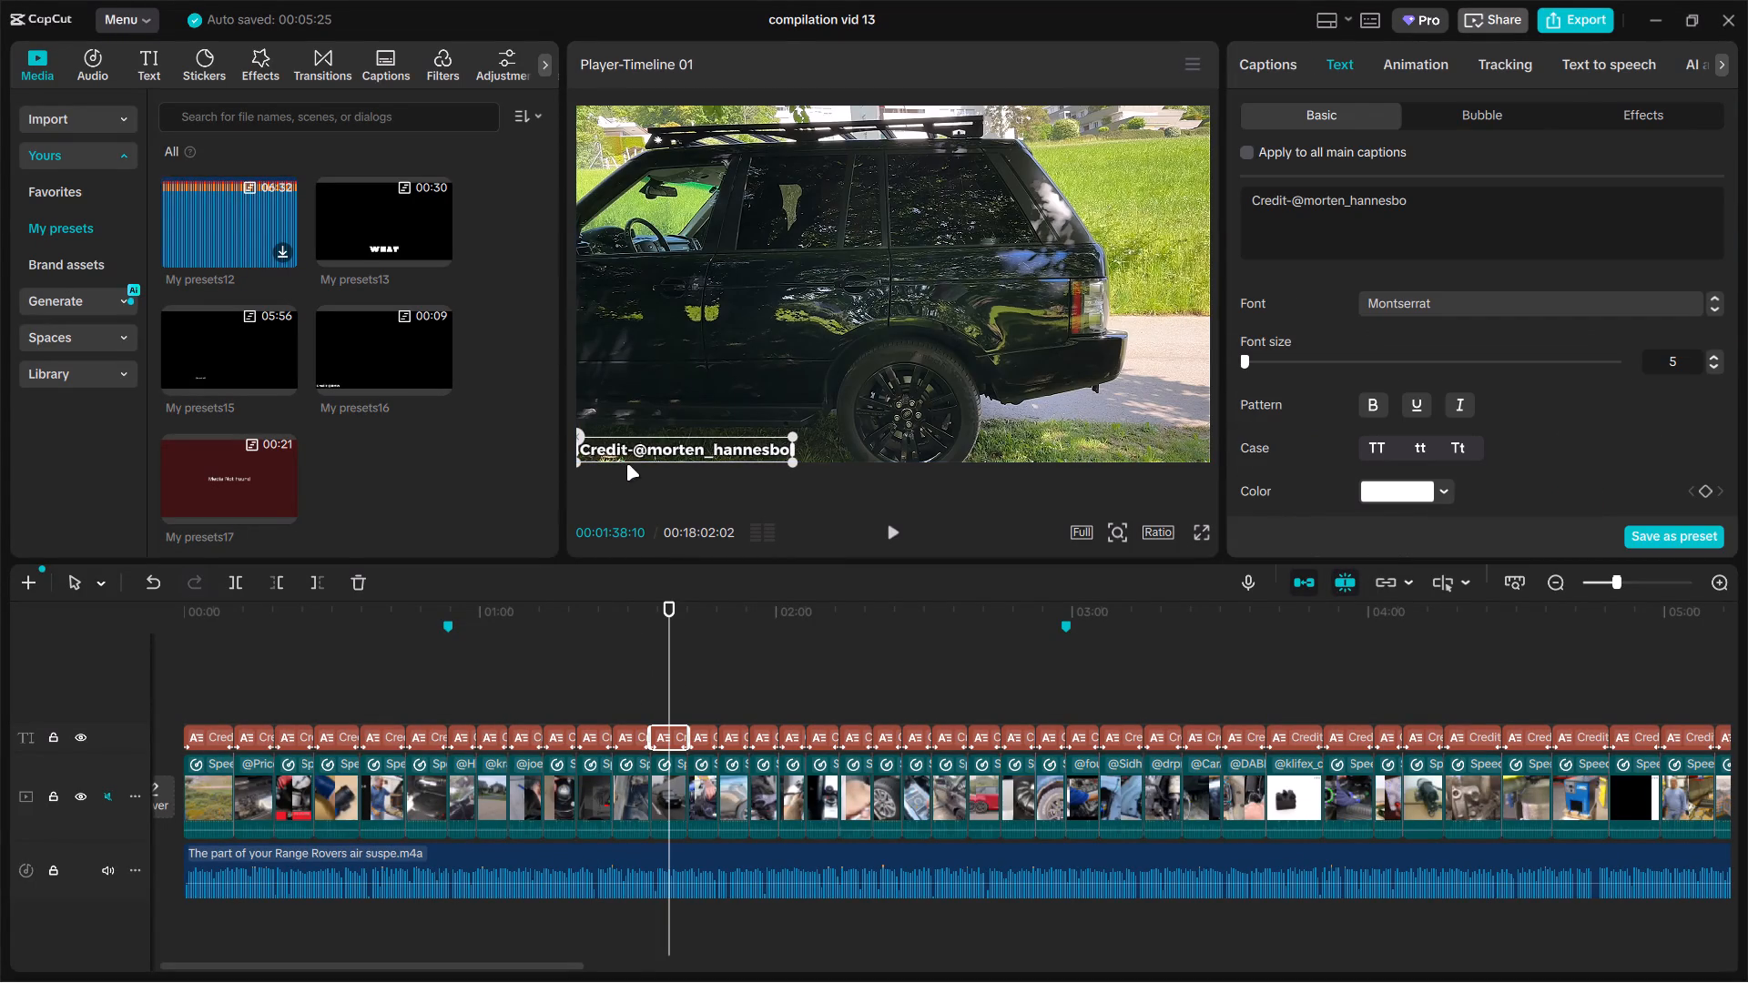
{"action": "left_click", "coordinate": [704, 662]}
{"action": "left_click", "coordinate": [647, 453]}
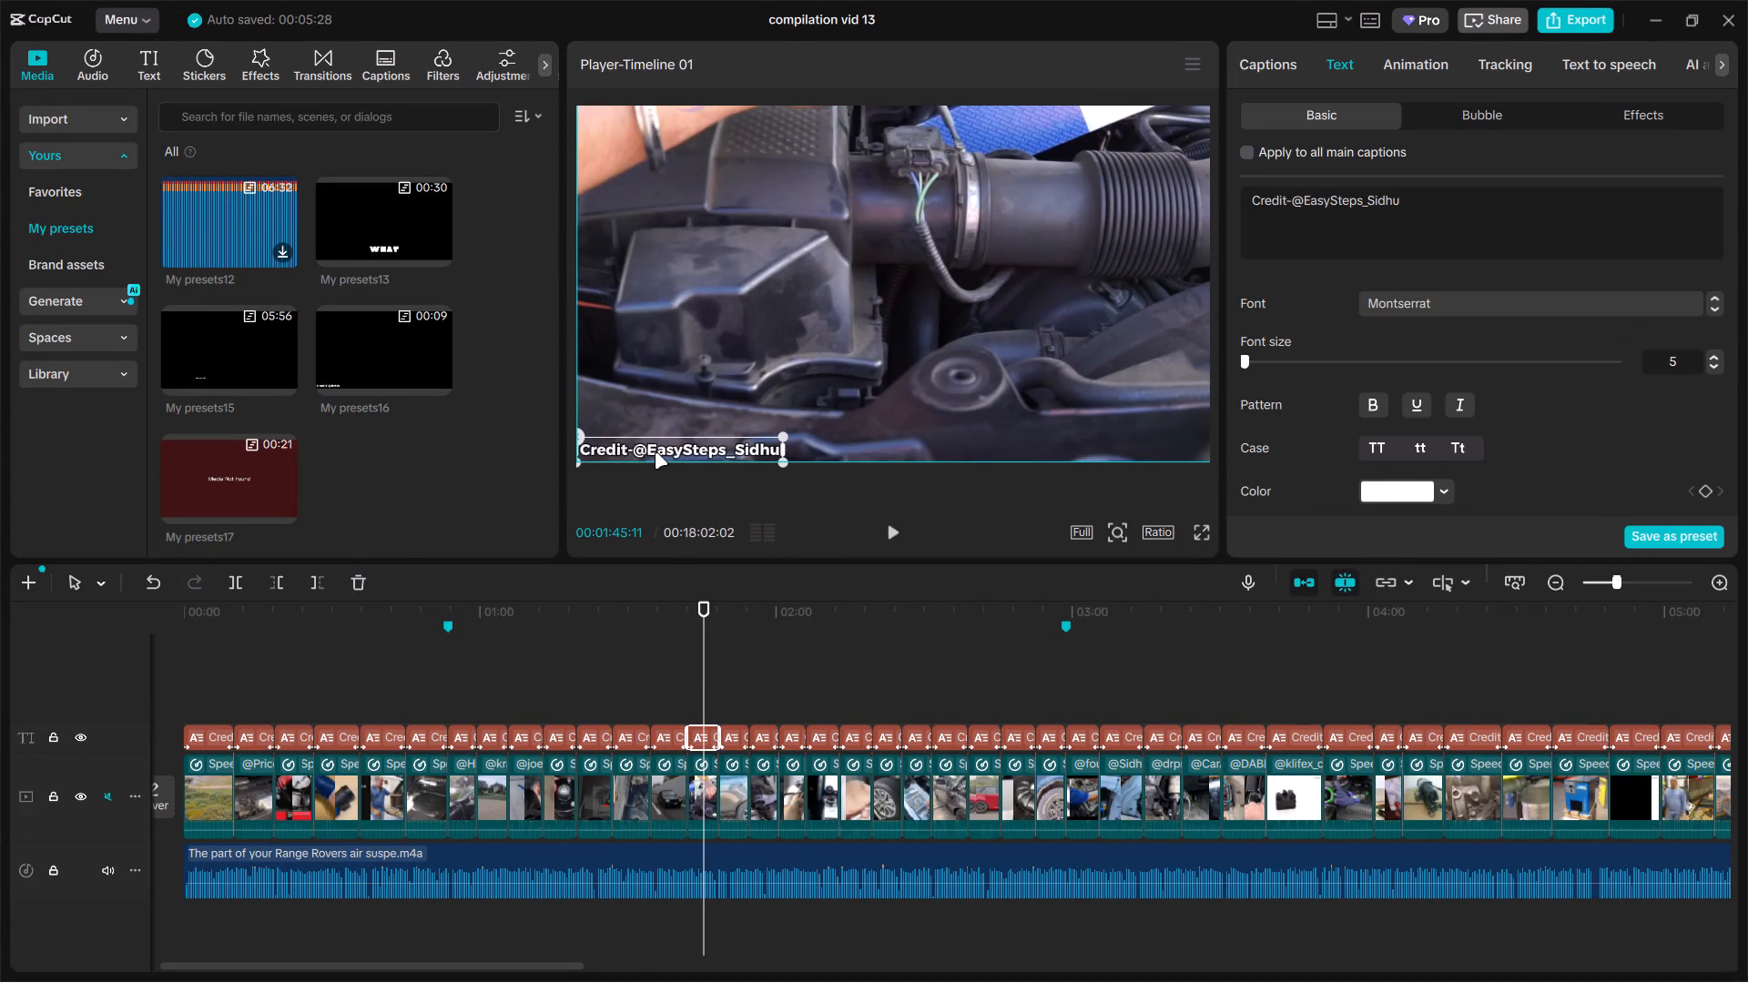
{"action": "left_click", "coordinate": [735, 658]}
{"action": "left_click_drag", "start_coordinate": [635, 452], "coordinate": [651, 449]}
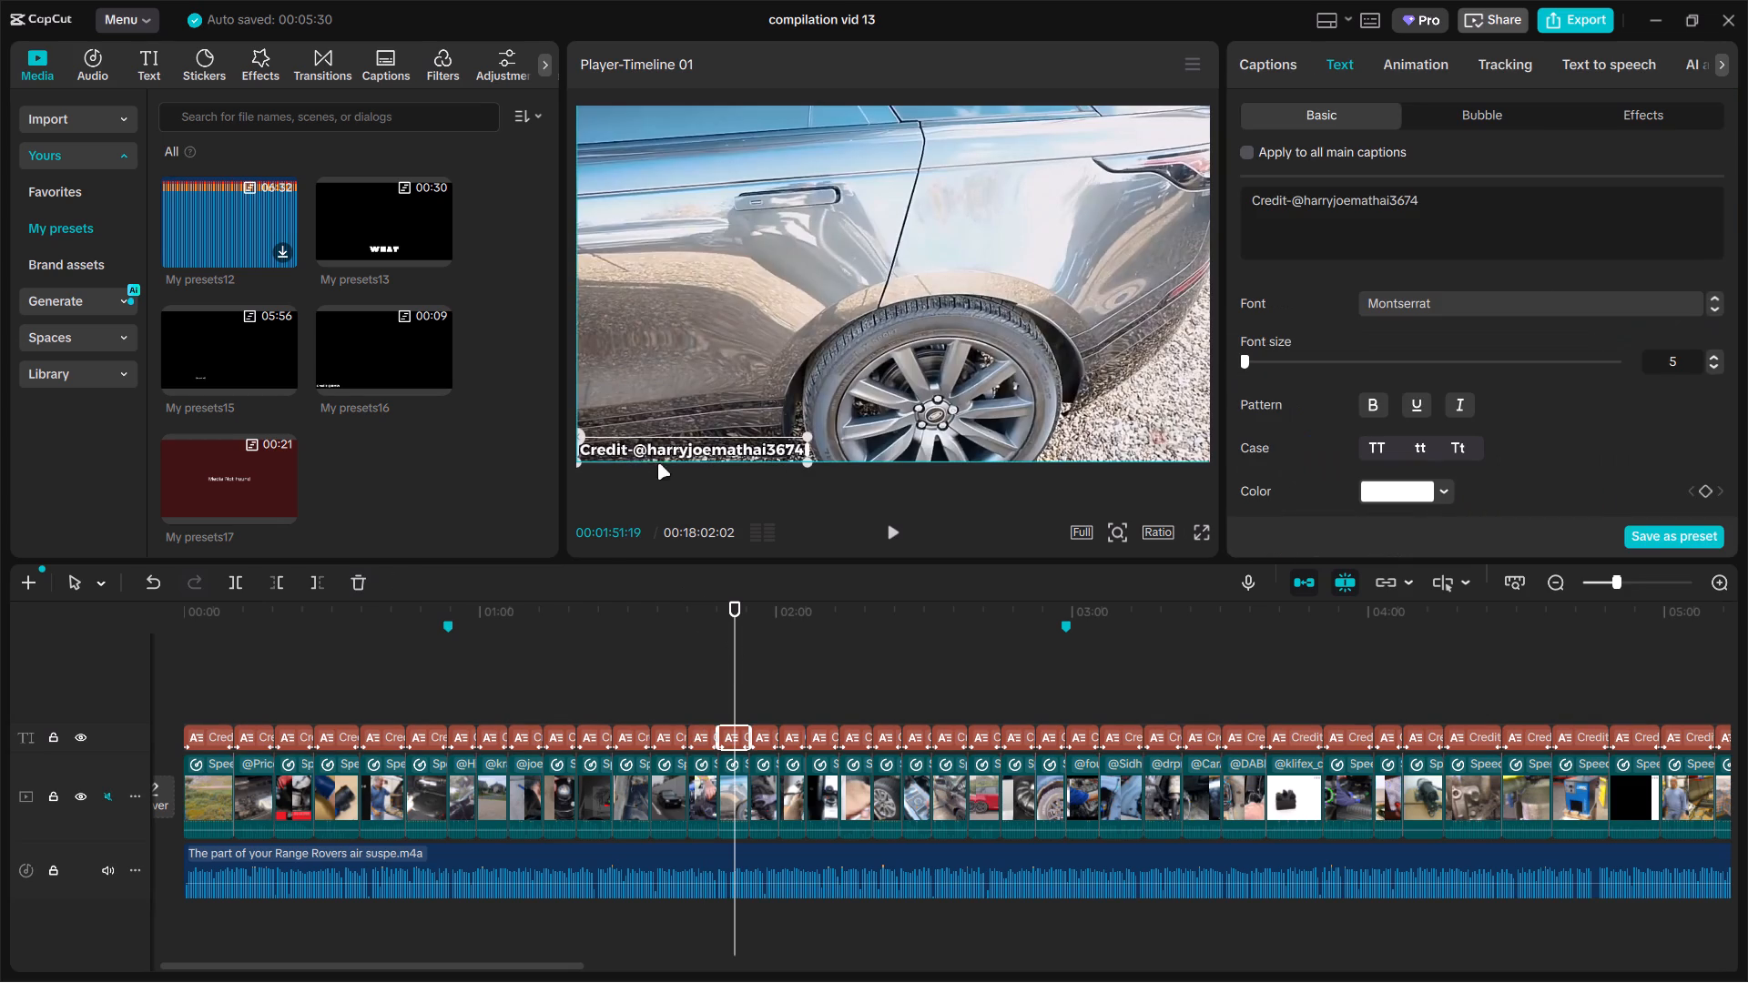
{"action": "left_click", "coordinate": [769, 669]}
{"action": "left_click_drag", "start_coordinate": [645, 443], "coordinate": [643, 443]}
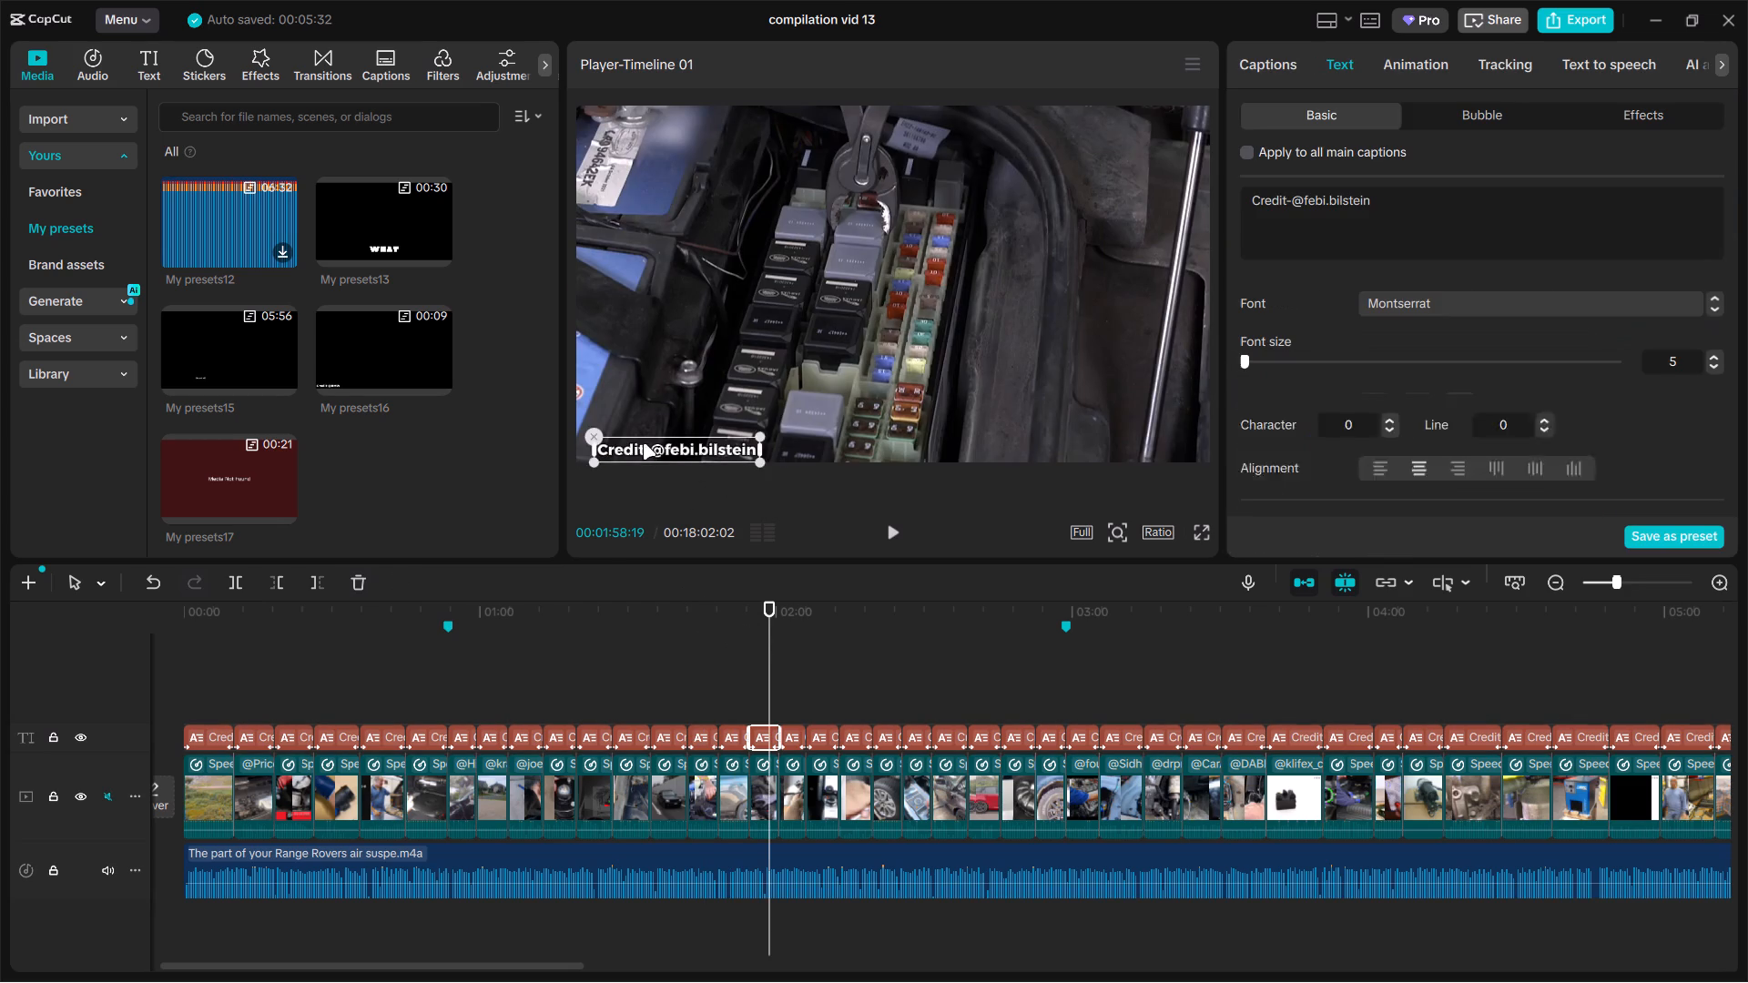
{"action": "left_click_drag", "start_coordinate": [643, 443], "coordinate": [627, 441]}
{"action": "left_click", "coordinate": [793, 694]}
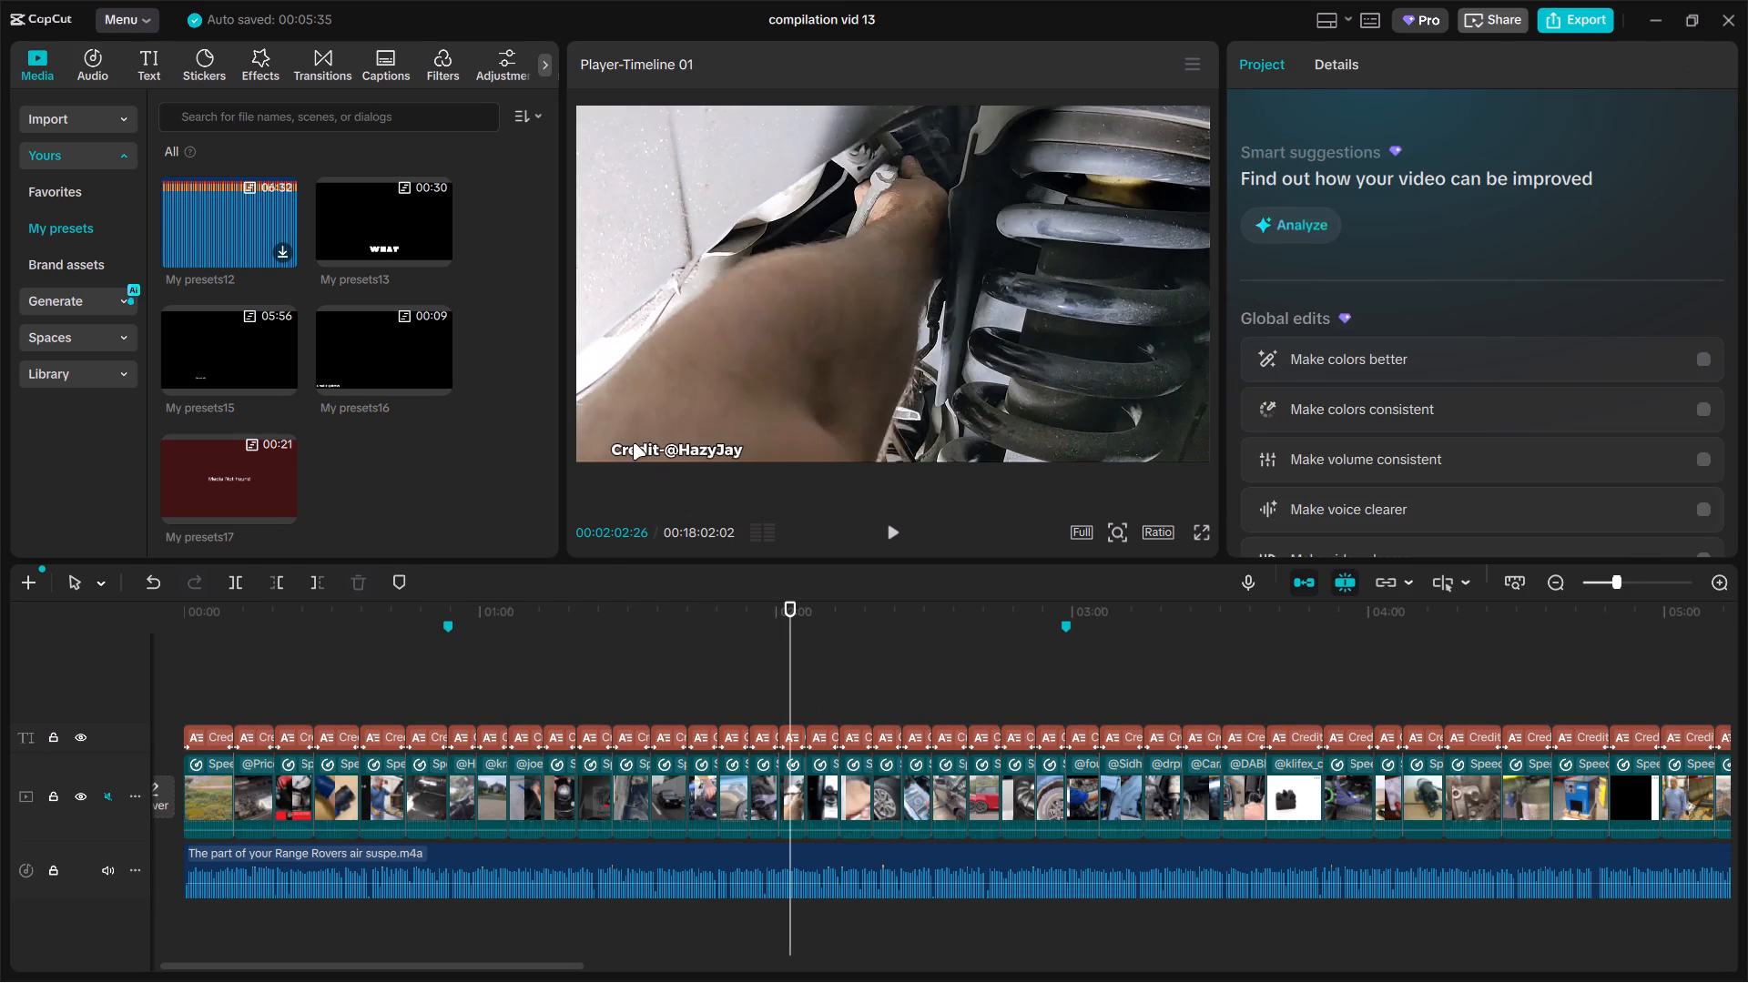
{"action": "left_click_drag", "start_coordinate": [635, 445], "coordinate": [605, 442]}
{"action": "left_click", "coordinate": [818, 677]}
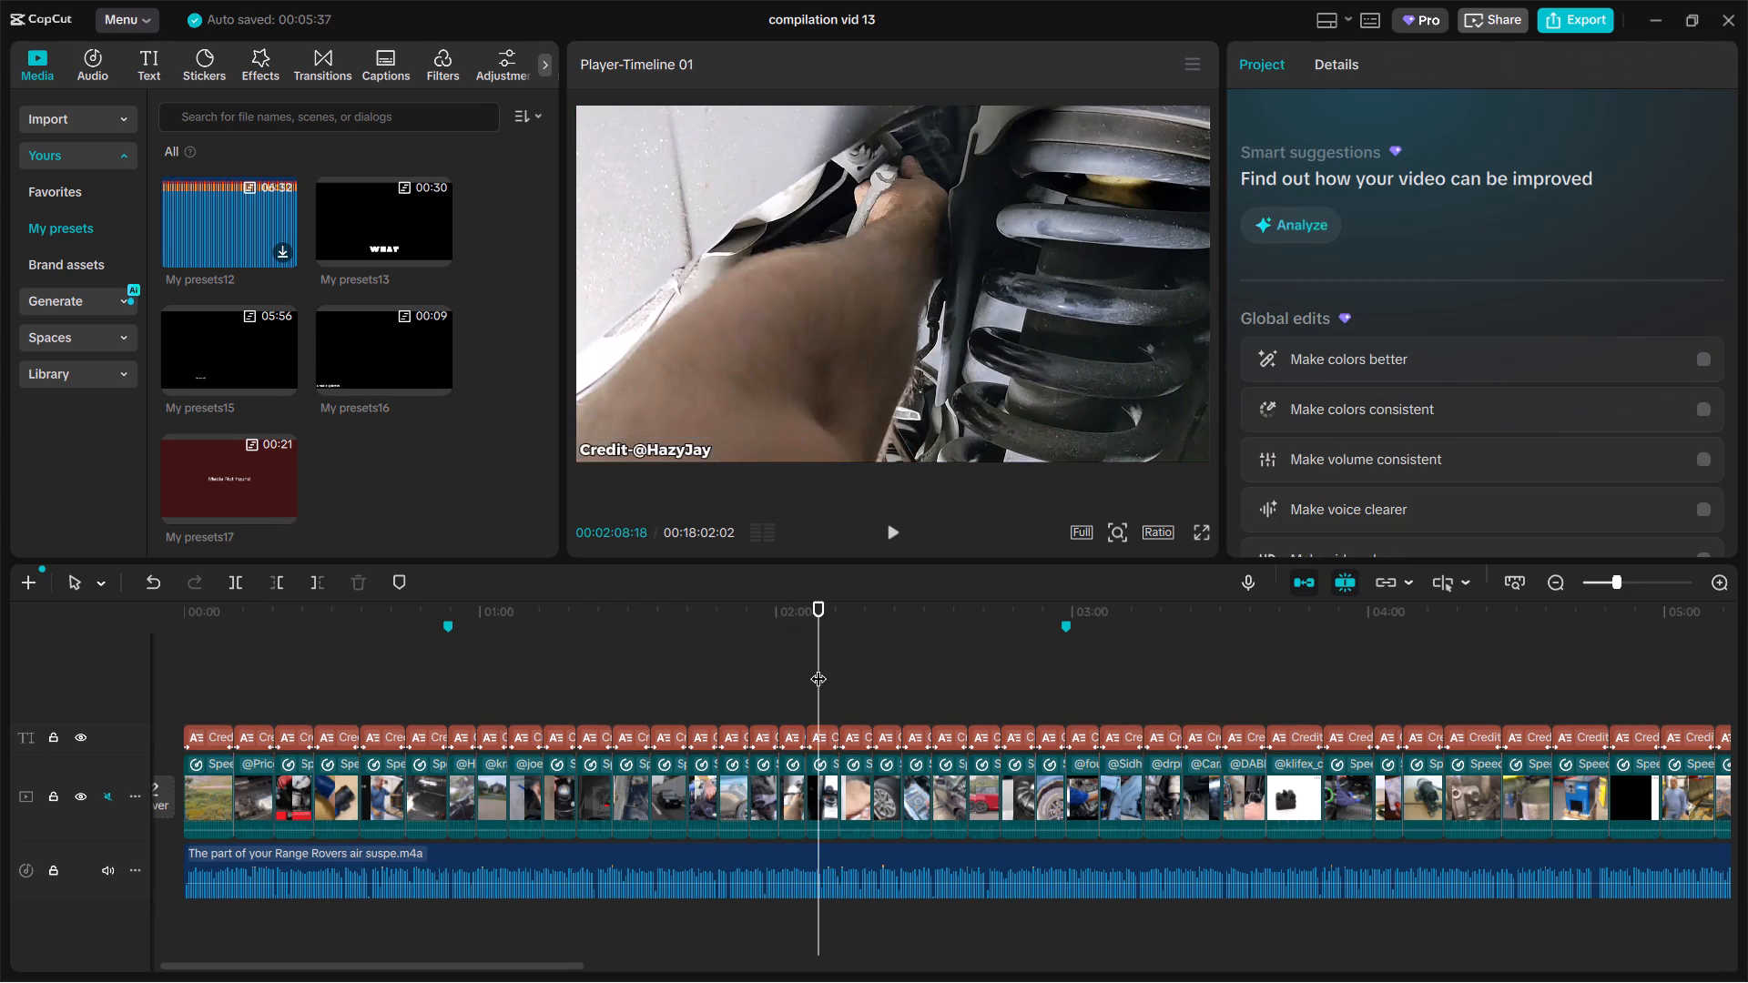
{"action": "left_click_drag", "start_coordinate": [659, 449], "coordinate": [638, 446]}
{"action": "left_click", "coordinate": [849, 677]}
{"action": "left_click_drag", "start_coordinate": [651, 457], "coordinate": [645, 454]}
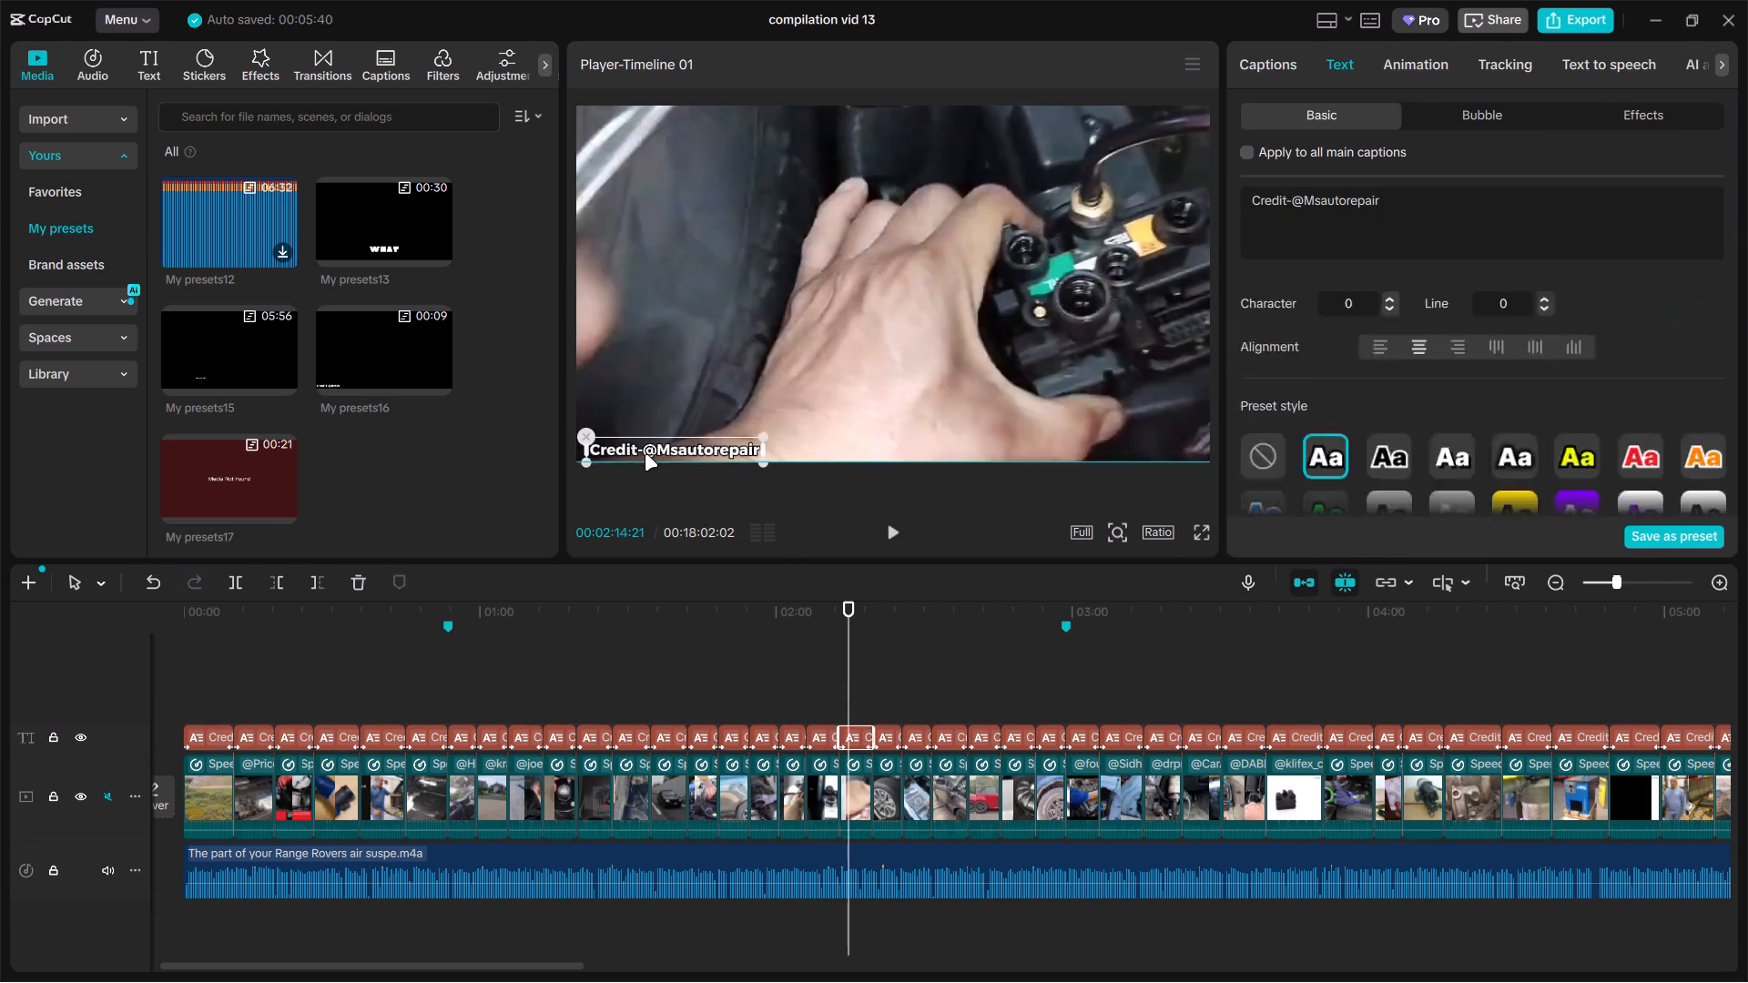
{"action": "left_click_drag", "start_coordinate": [645, 454], "coordinate": [637, 451]}
{"action": "left_click_drag", "start_coordinate": [808, 654], "coordinate": [513, 689]}
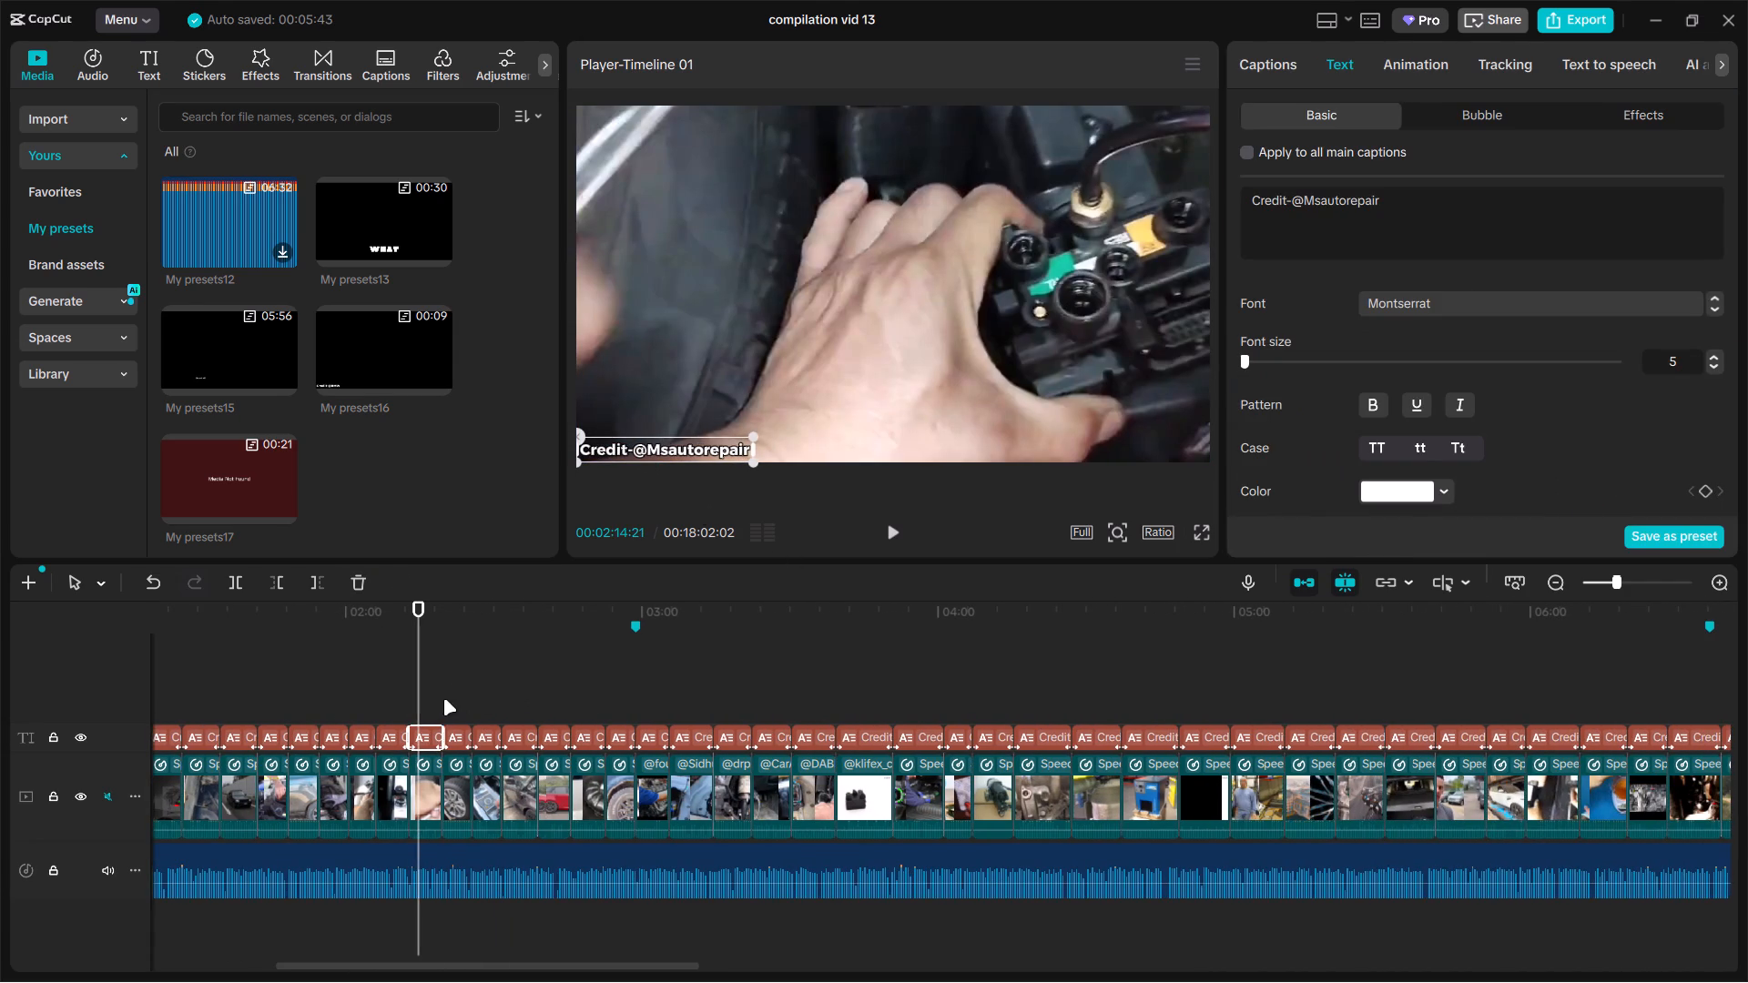
{"action": "left_click", "coordinate": [453, 696]}
{"action": "left_click", "coordinate": [617, 457]}
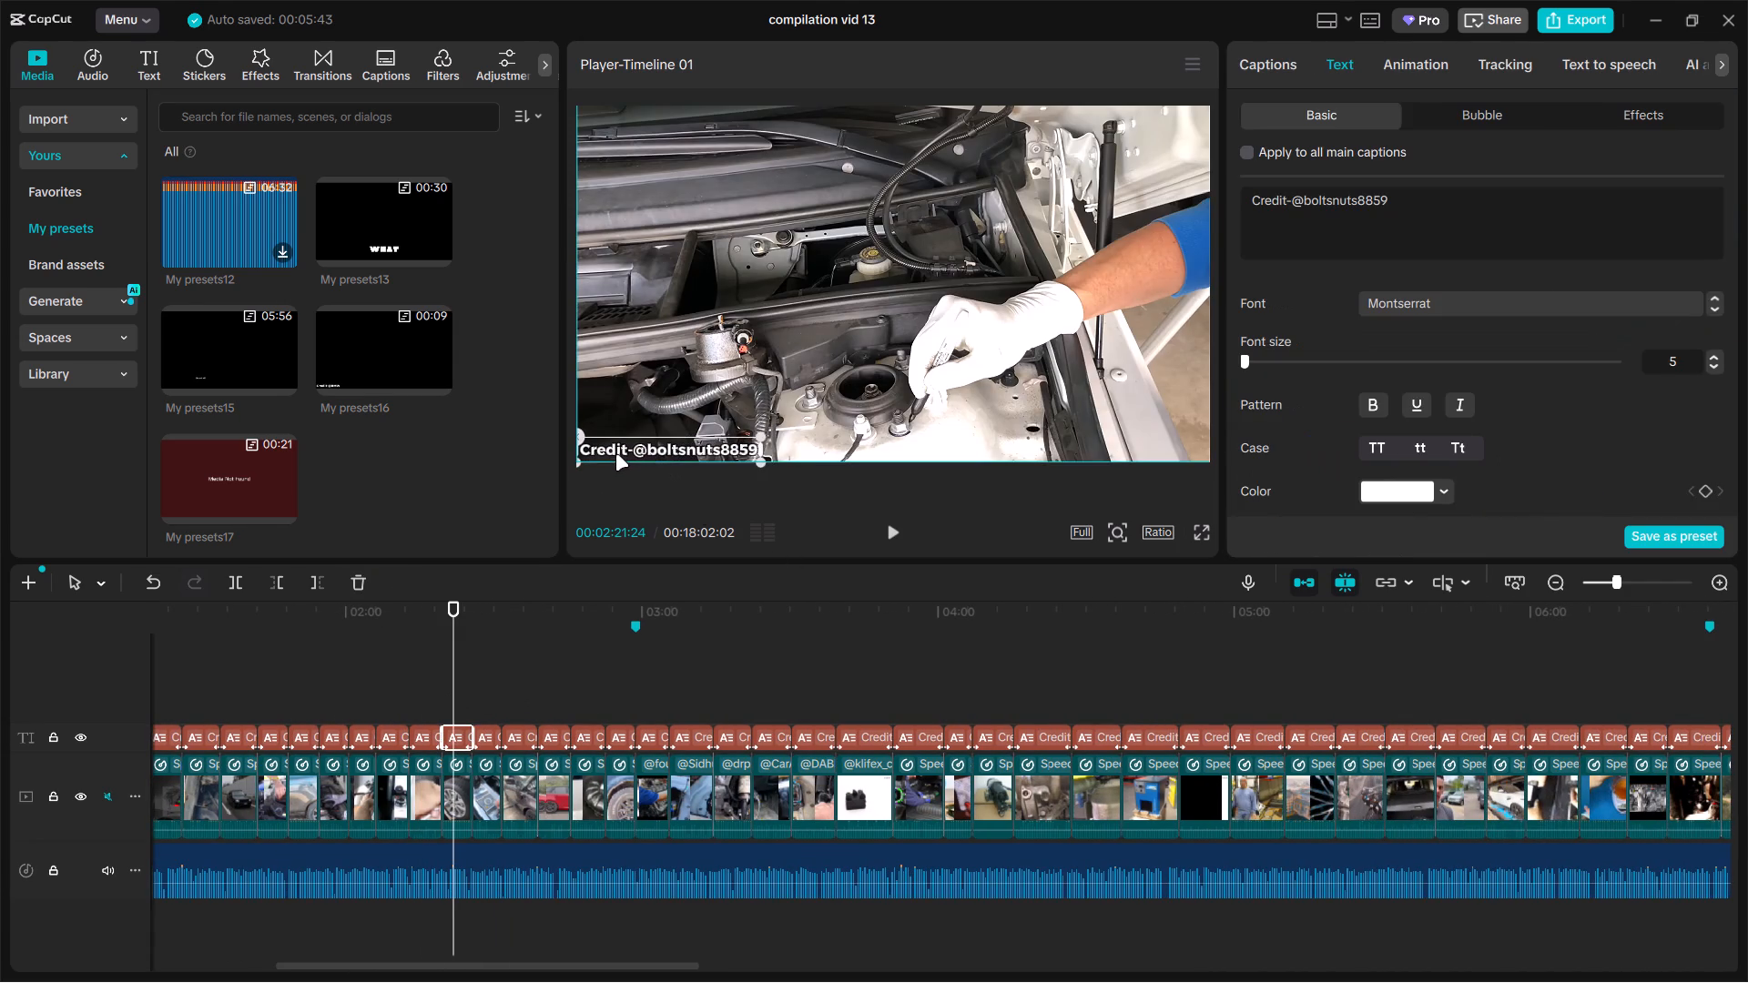
{"action": "left_click", "coordinate": [483, 688]}
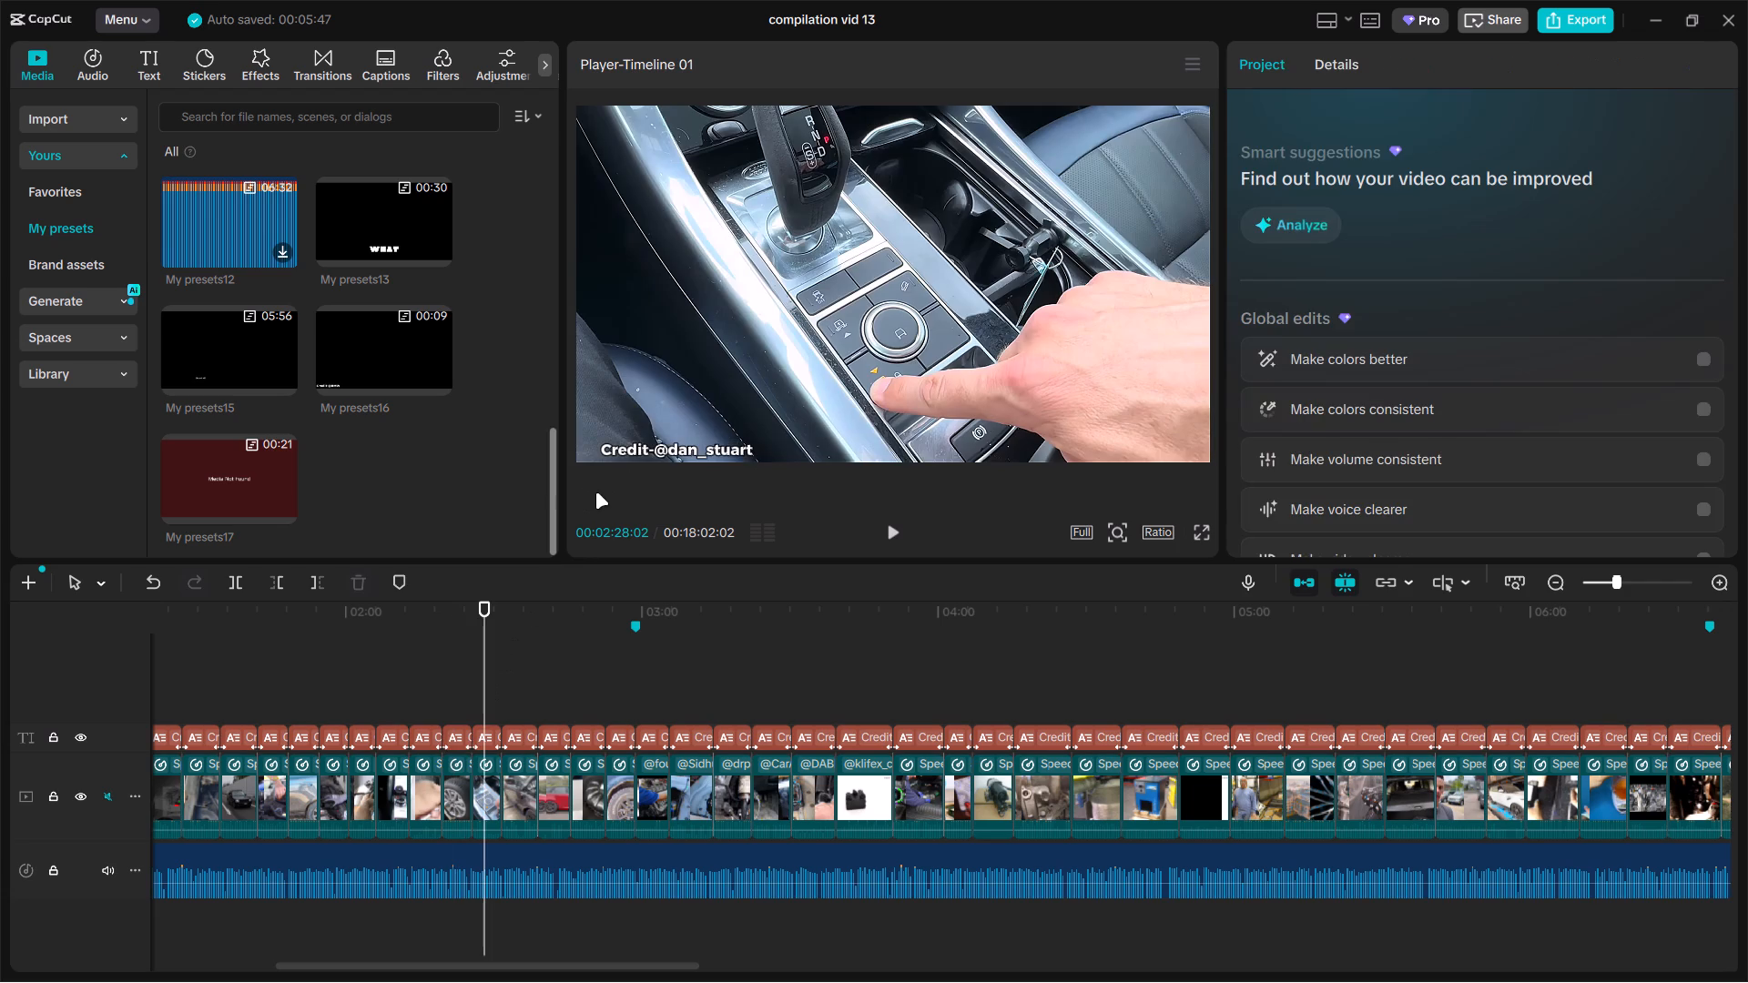
{"action": "left_click_drag", "start_coordinate": [648, 451], "coordinate": [646, 451]}
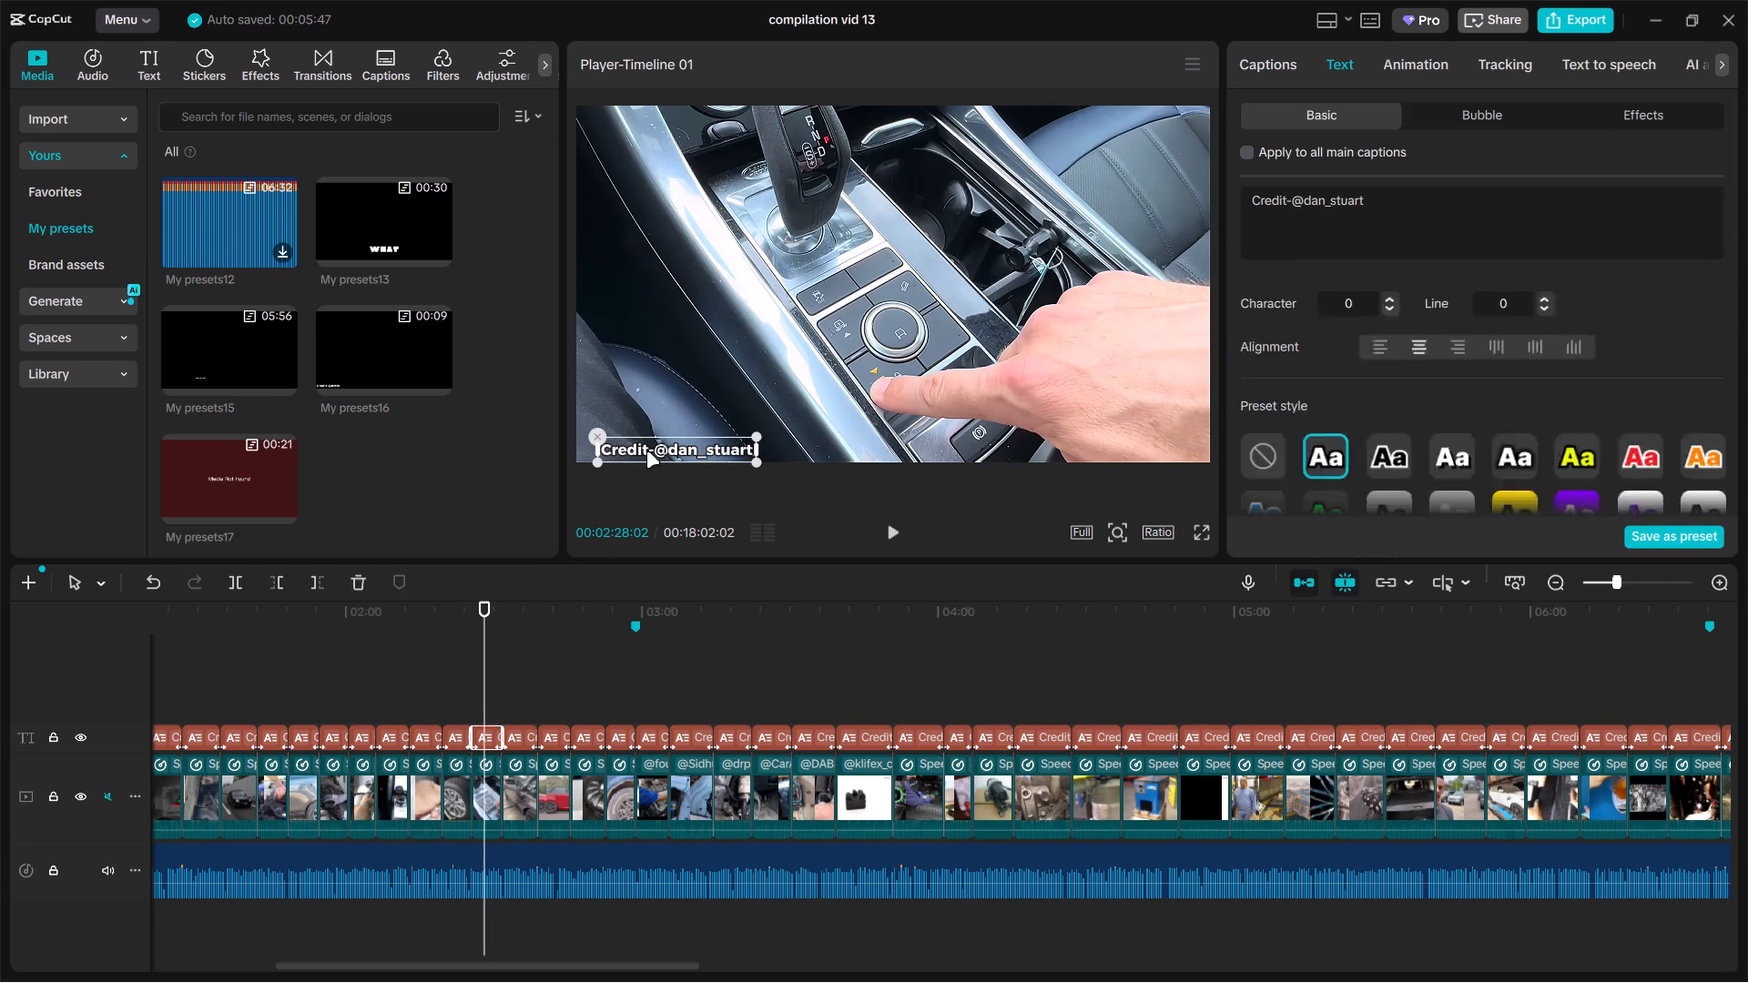
{"action": "left_click_drag", "start_coordinate": [646, 451], "coordinate": [625, 448]}
{"action": "left_click", "coordinate": [519, 690]}
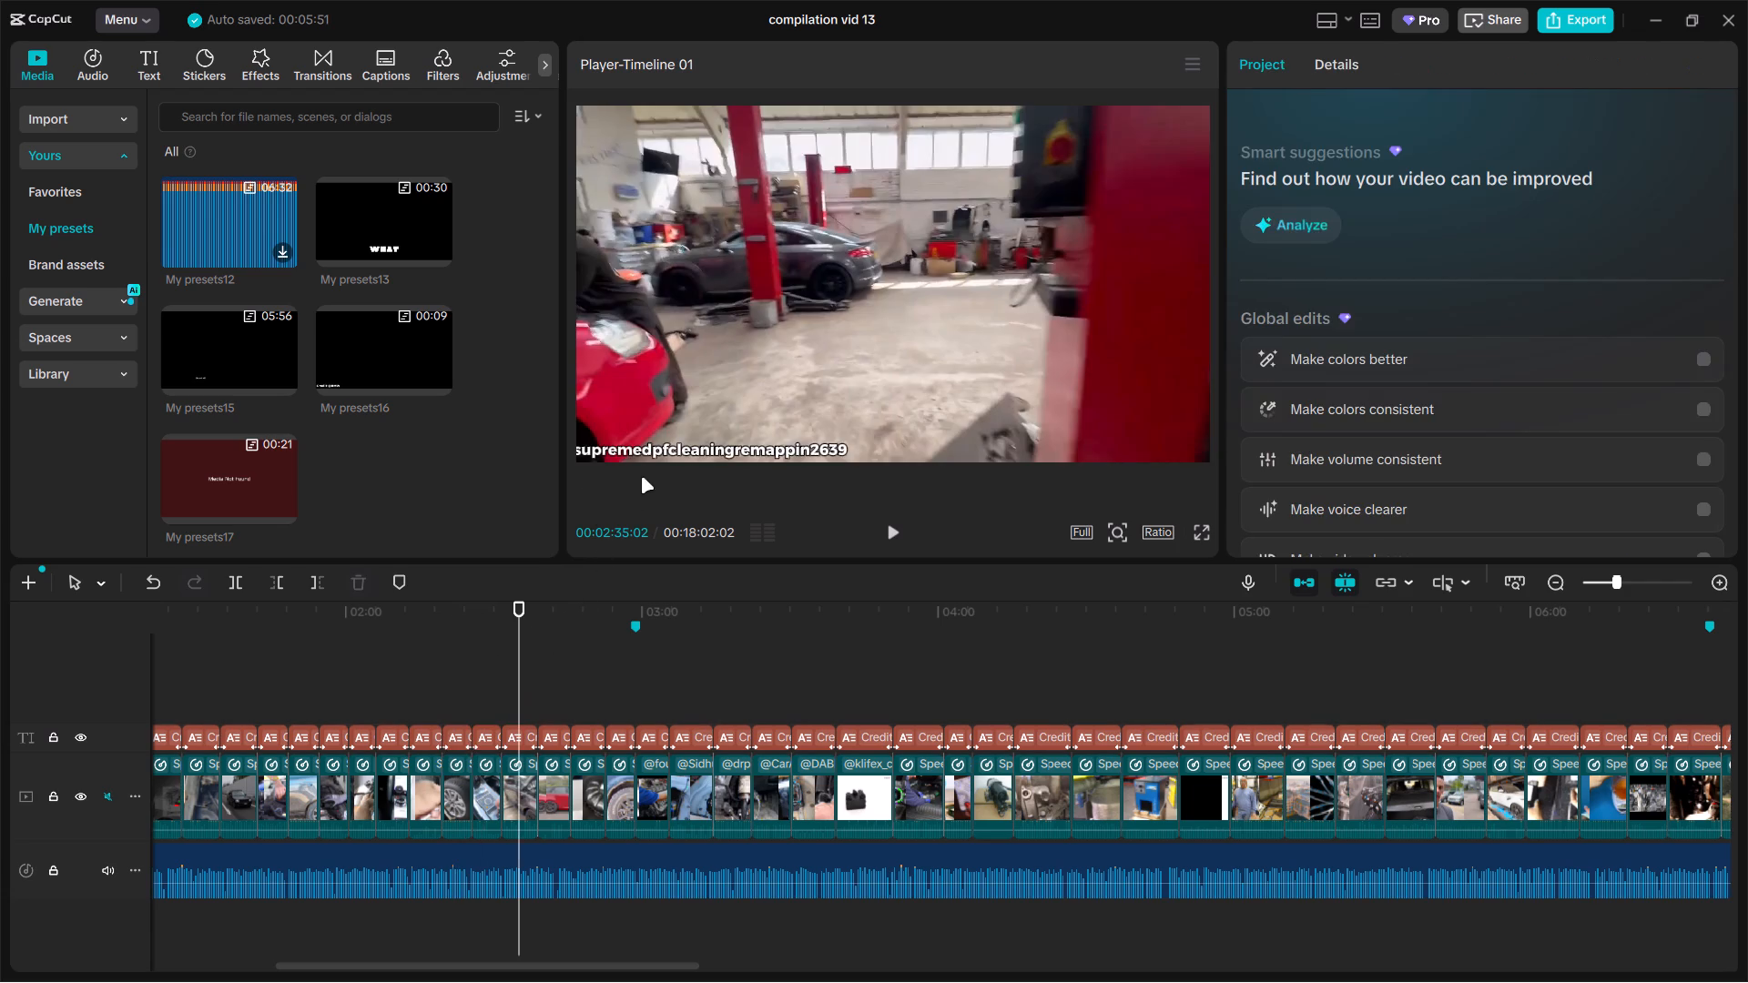
{"action": "left_click_drag", "start_coordinate": [650, 448], "coordinate": [723, 442]}
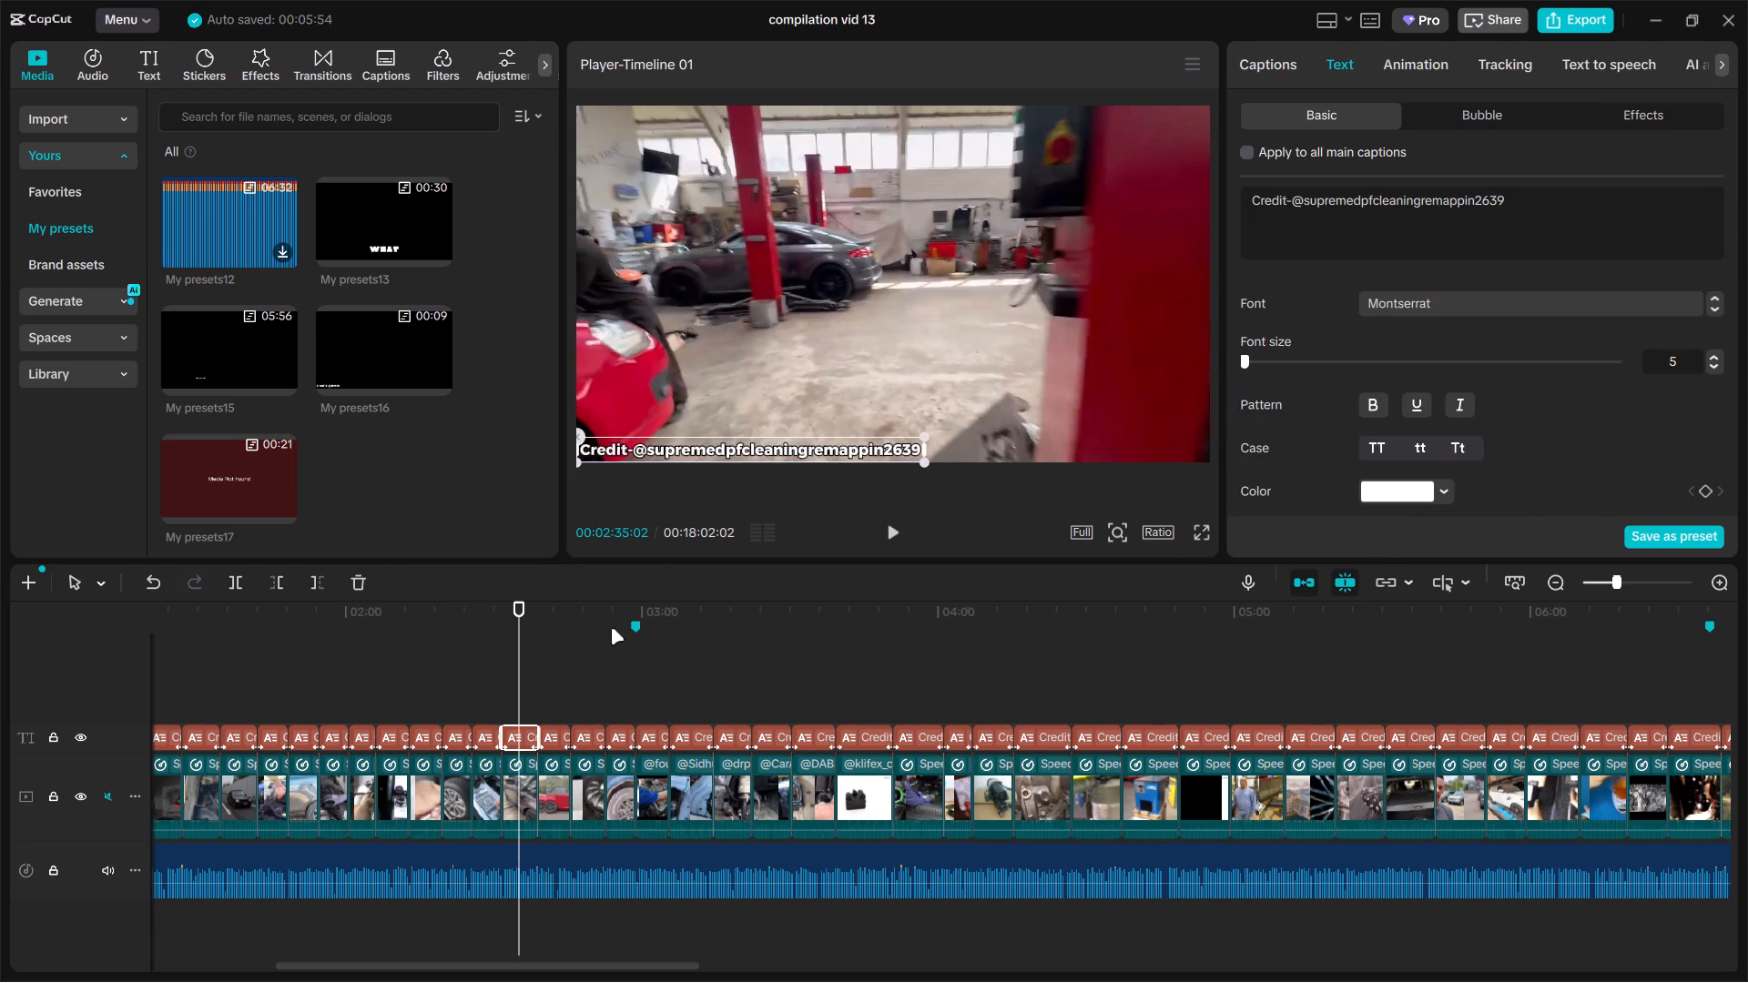
{"action": "left_click", "coordinate": [554, 694]}
{"action": "left_click_drag", "start_coordinate": [671, 442], "coordinate": [662, 440]}
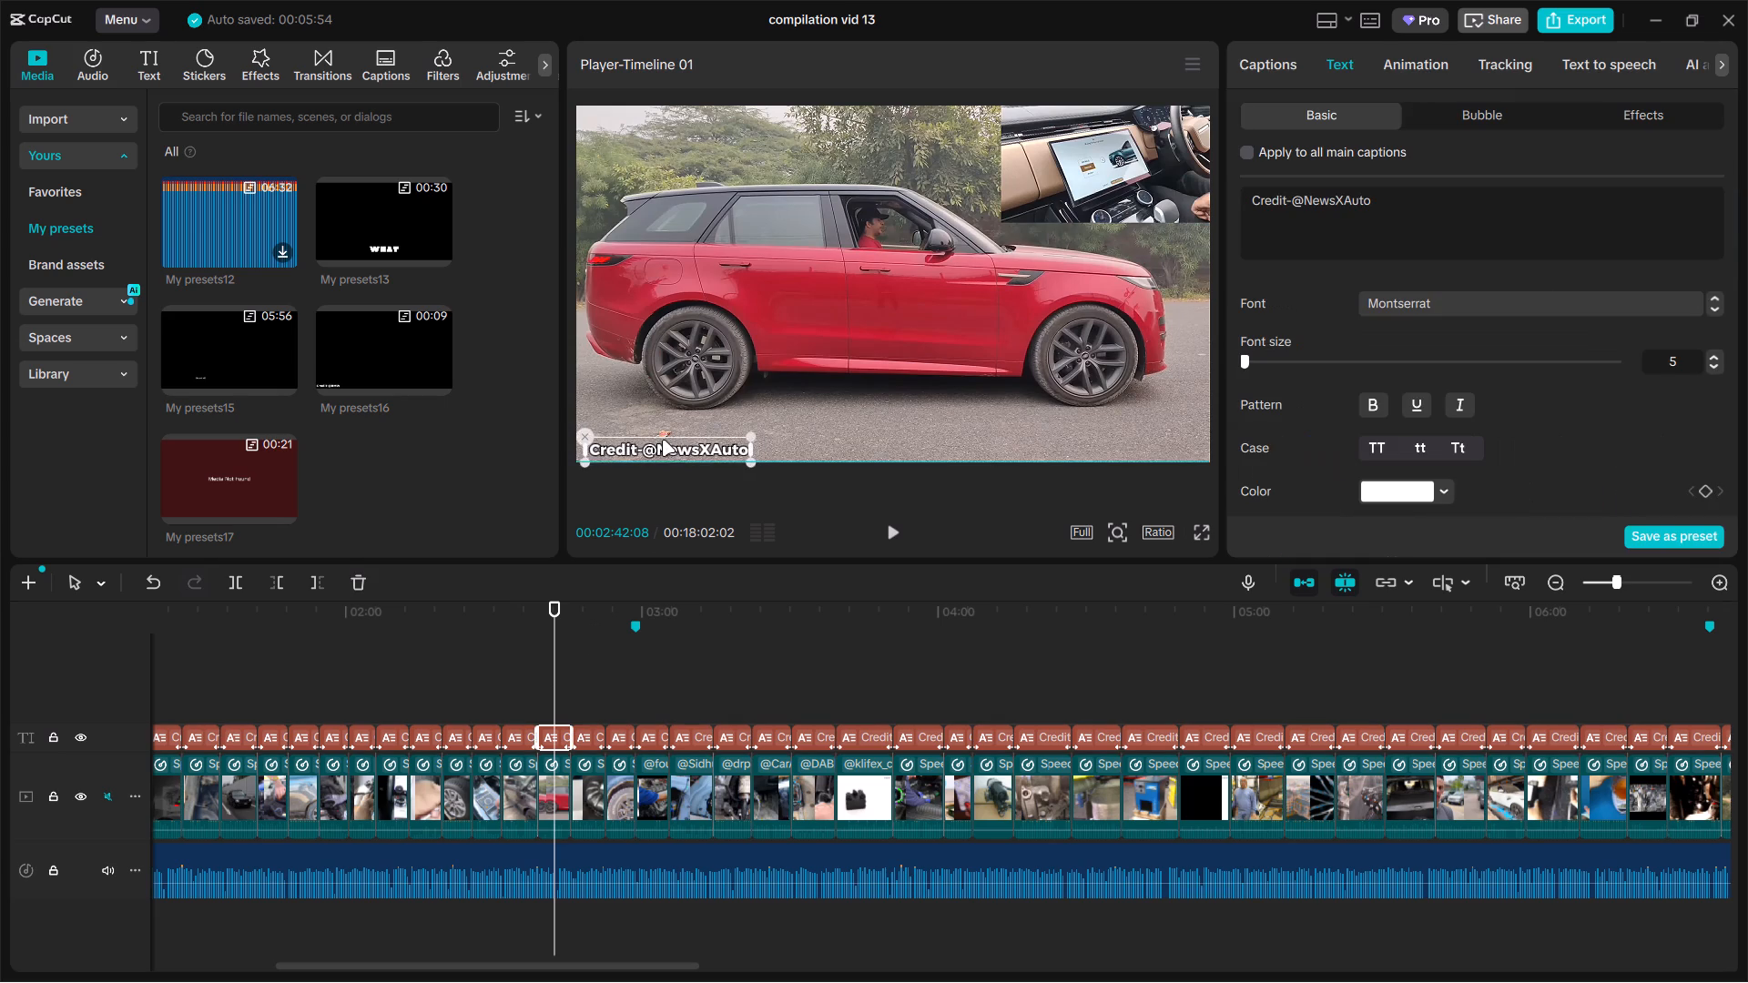
{"action": "left_click_drag", "start_coordinate": [662, 440], "coordinate": [655, 440]}
{"action": "left_click", "coordinate": [589, 687]}
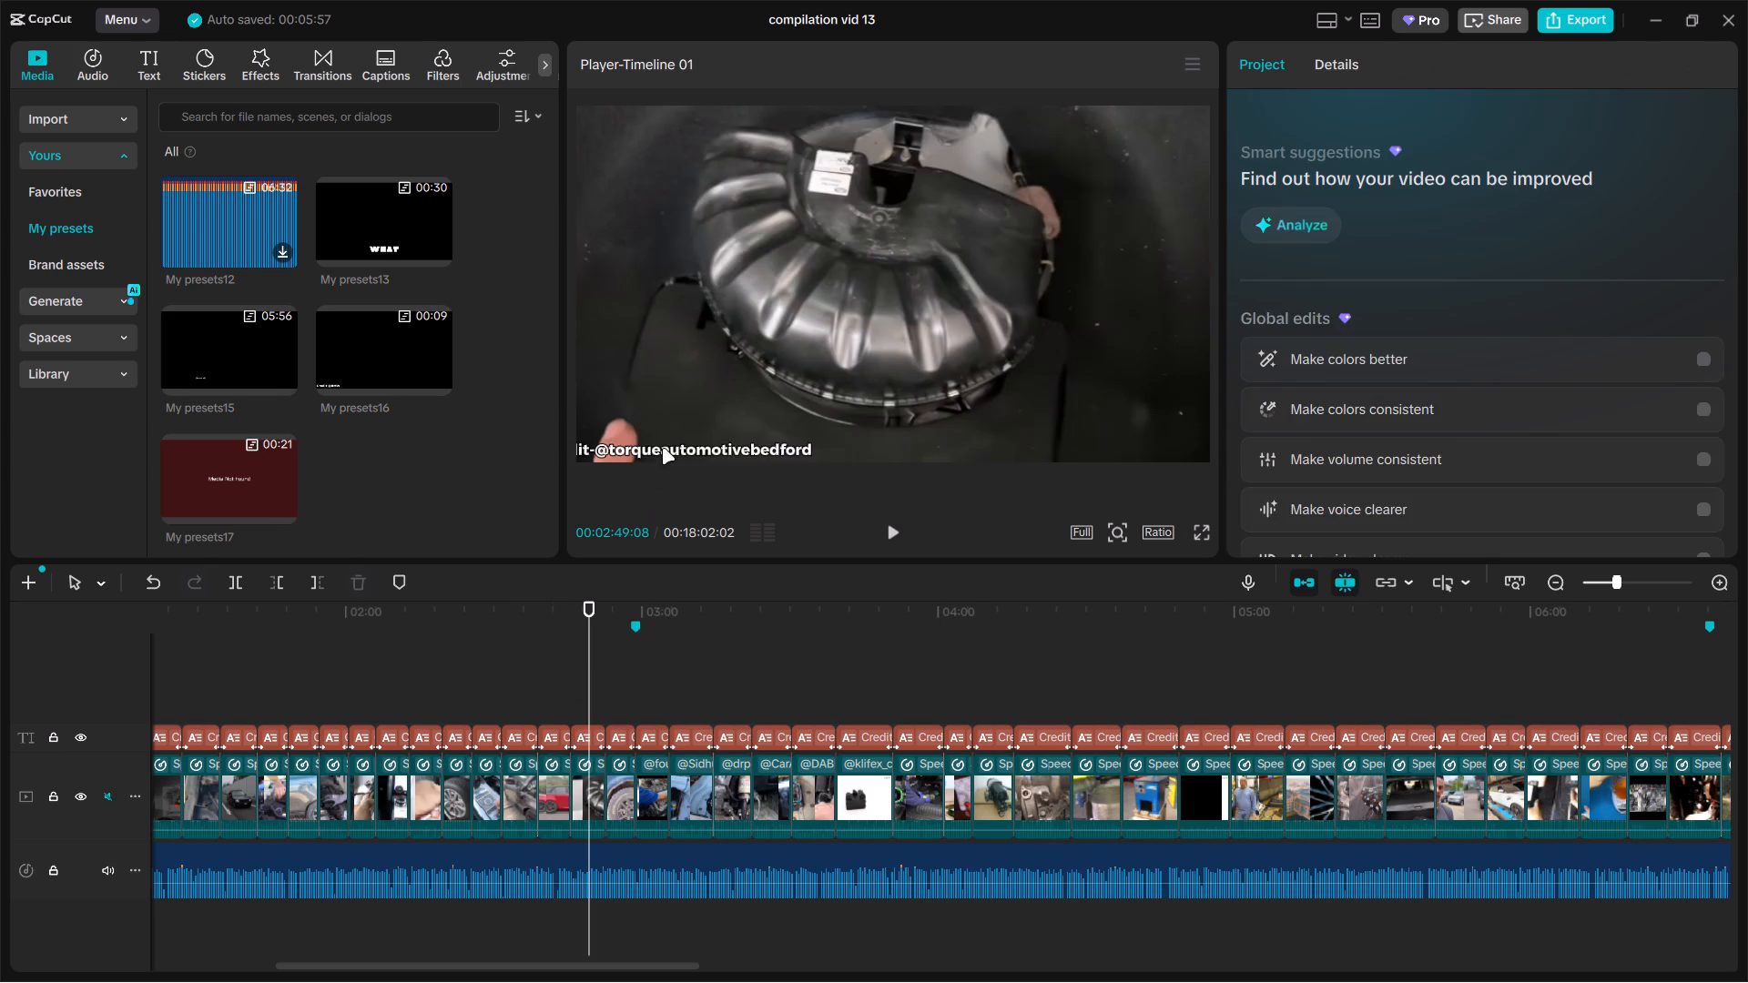
{"action": "left_click_drag", "start_coordinate": [662, 448], "coordinate": [700, 448]}
{"action": "left_click", "coordinate": [619, 691]}
{"action": "left_click_drag", "start_coordinate": [689, 451], "coordinate": [699, 449]}
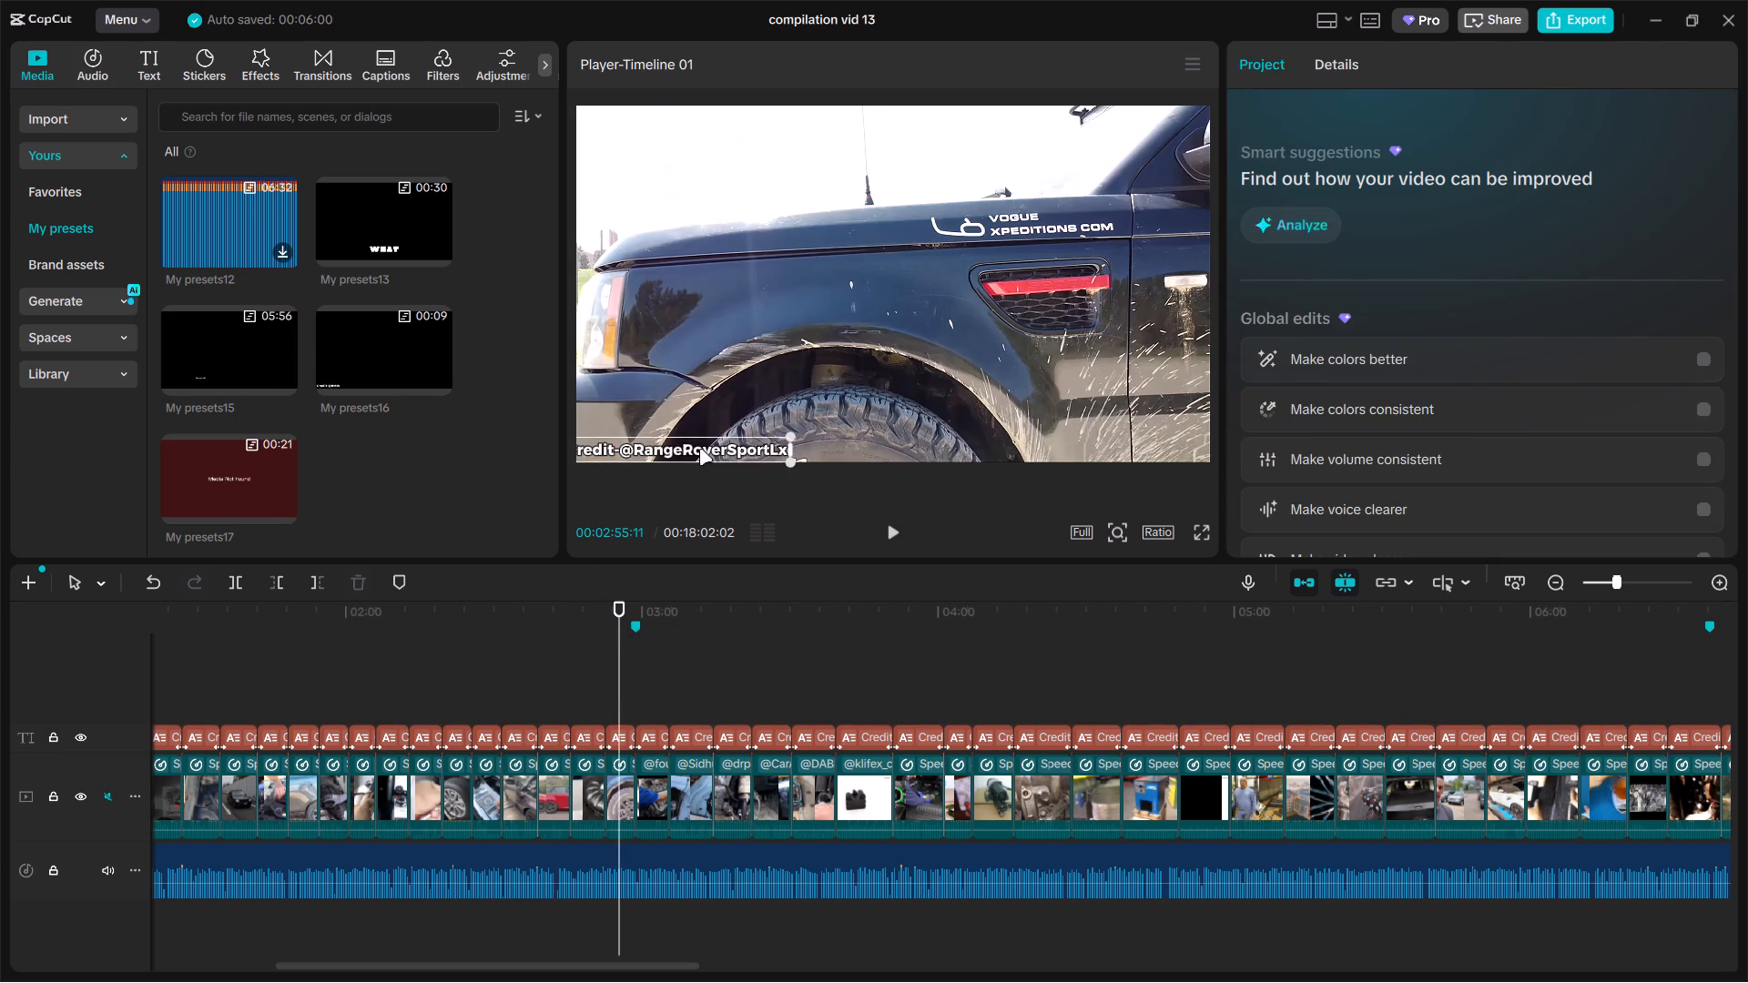
{"action": "left_click_drag", "start_coordinate": [699, 449], "coordinate": [708, 447]}
{"action": "left_click", "coordinate": [645, 668]}
{"action": "left_click_drag", "start_coordinate": [682, 456], "coordinate": [722, 450]}
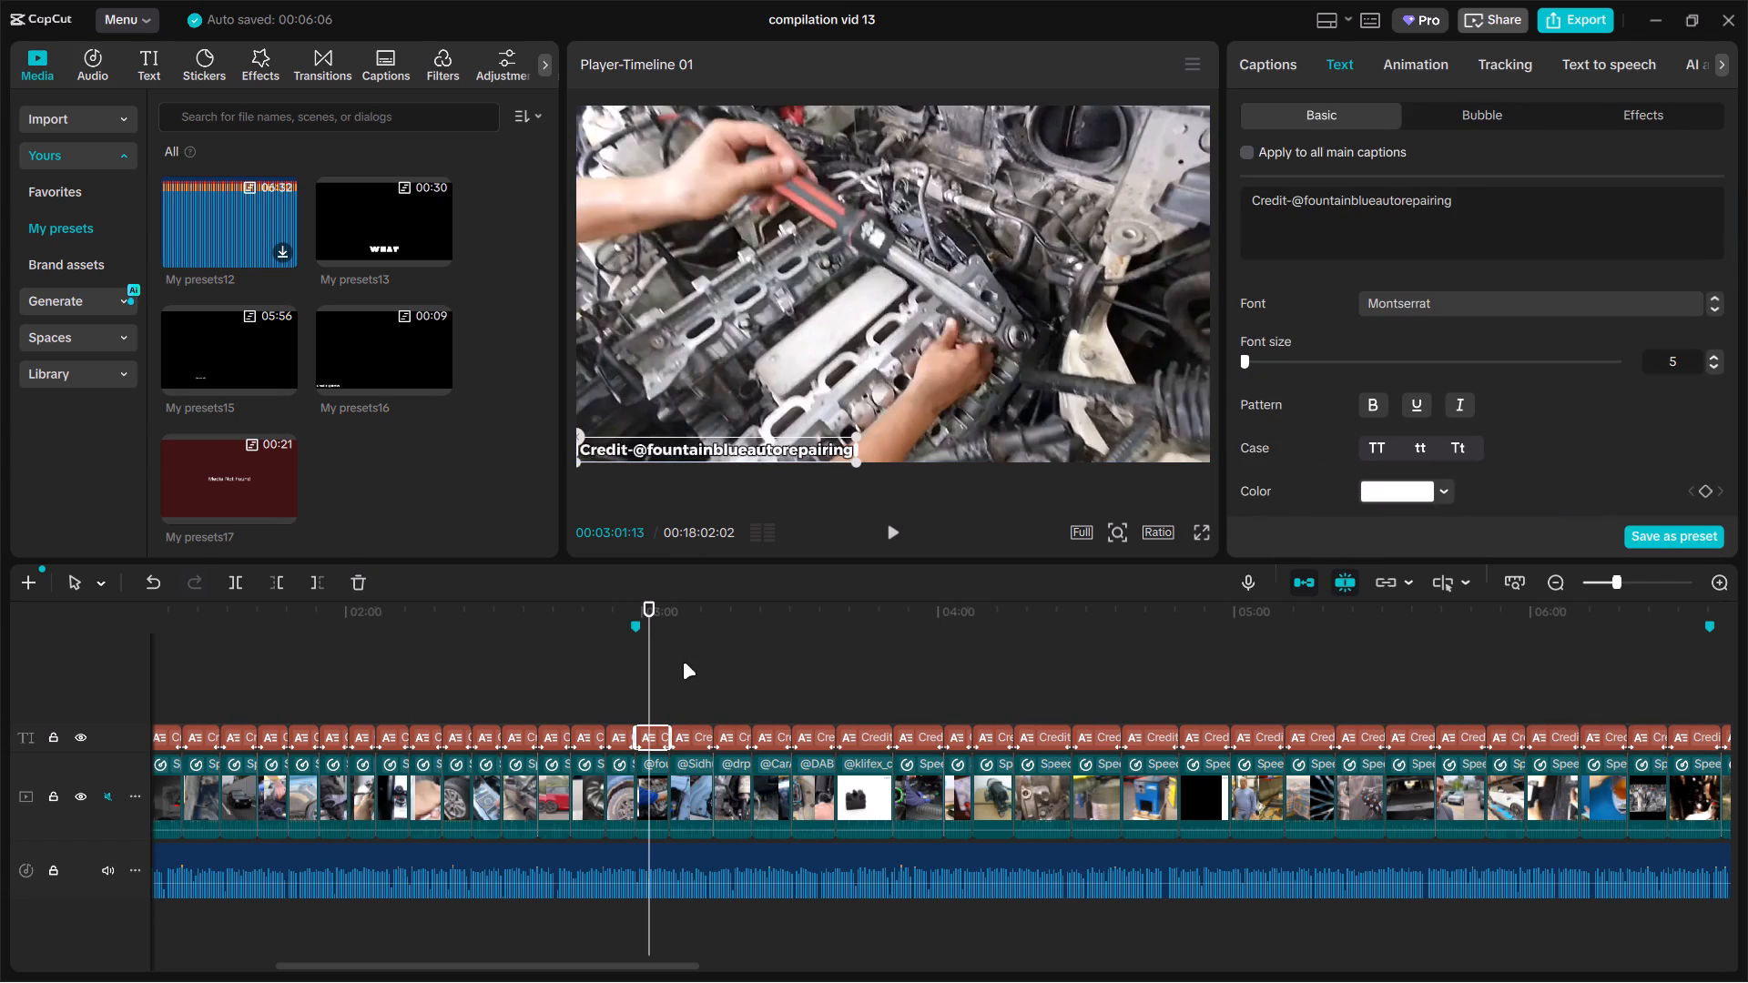
{"action": "left_click", "coordinate": [687, 665]}
{"action": "left_click_drag", "start_coordinate": [686, 456], "coordinate": [660, 454]}
{"action": "left_click", "coordinate": [725, 658]}
{"action": "left_click", "coordinate": [656, 447]}
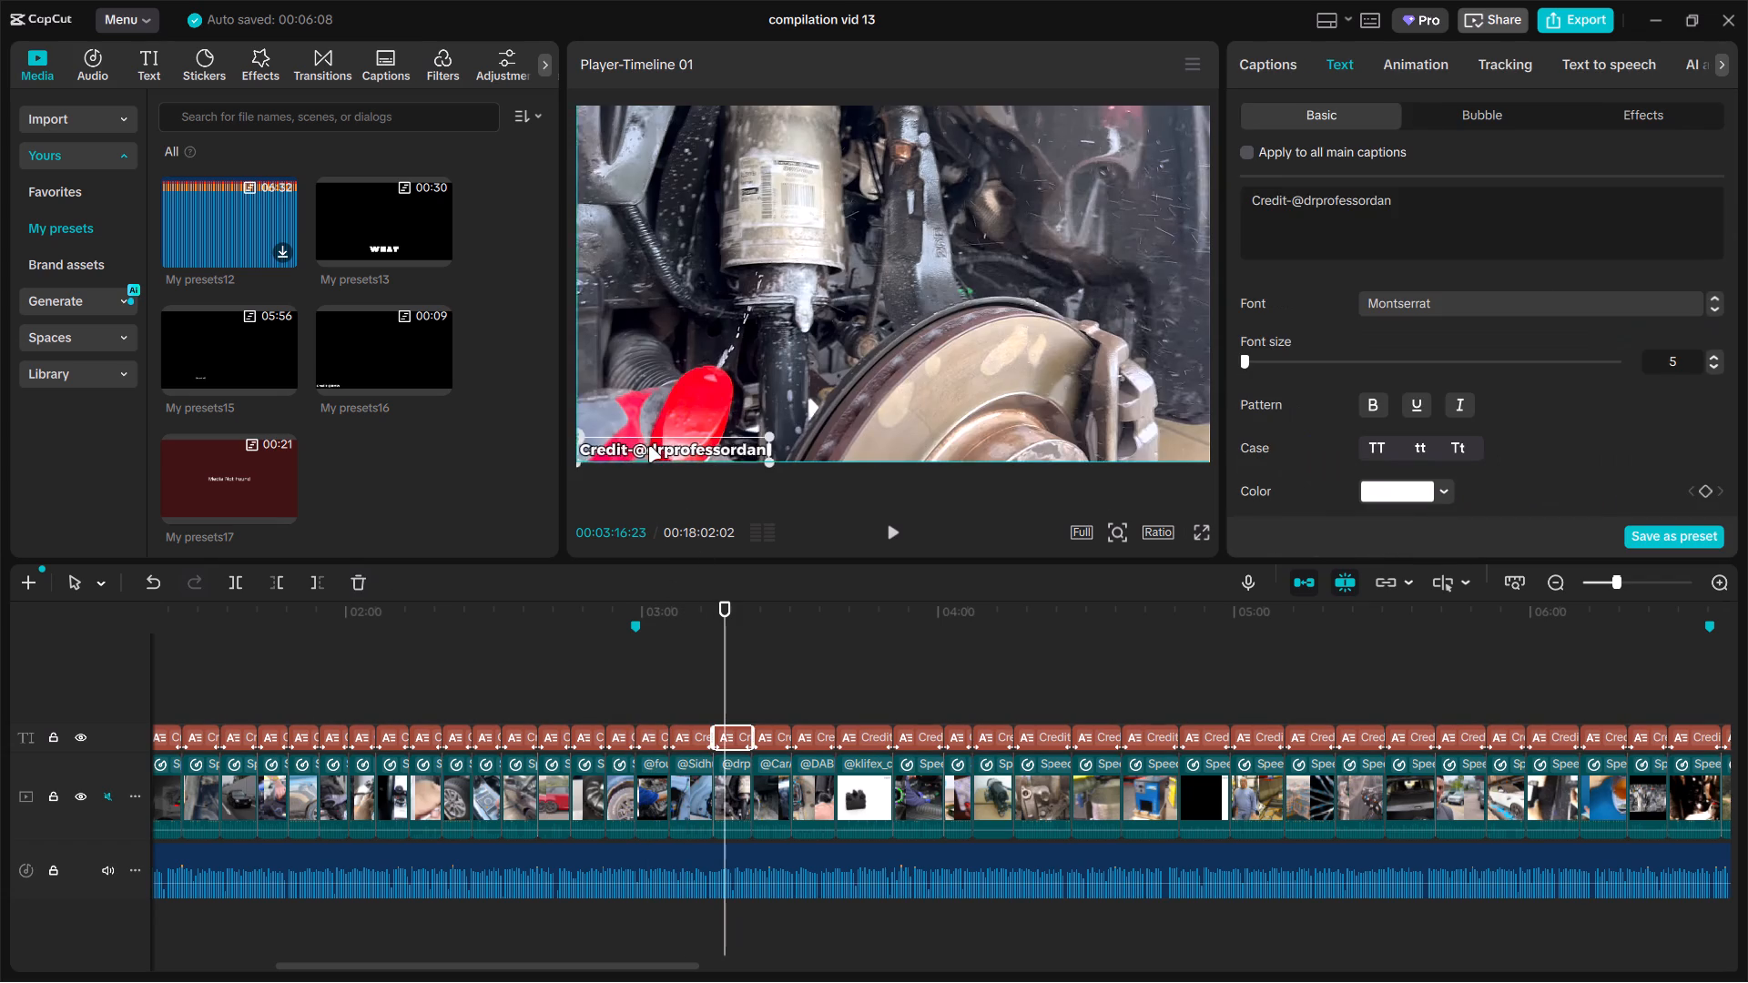
{"action": "left_click", "coordinate": [774, 652]}
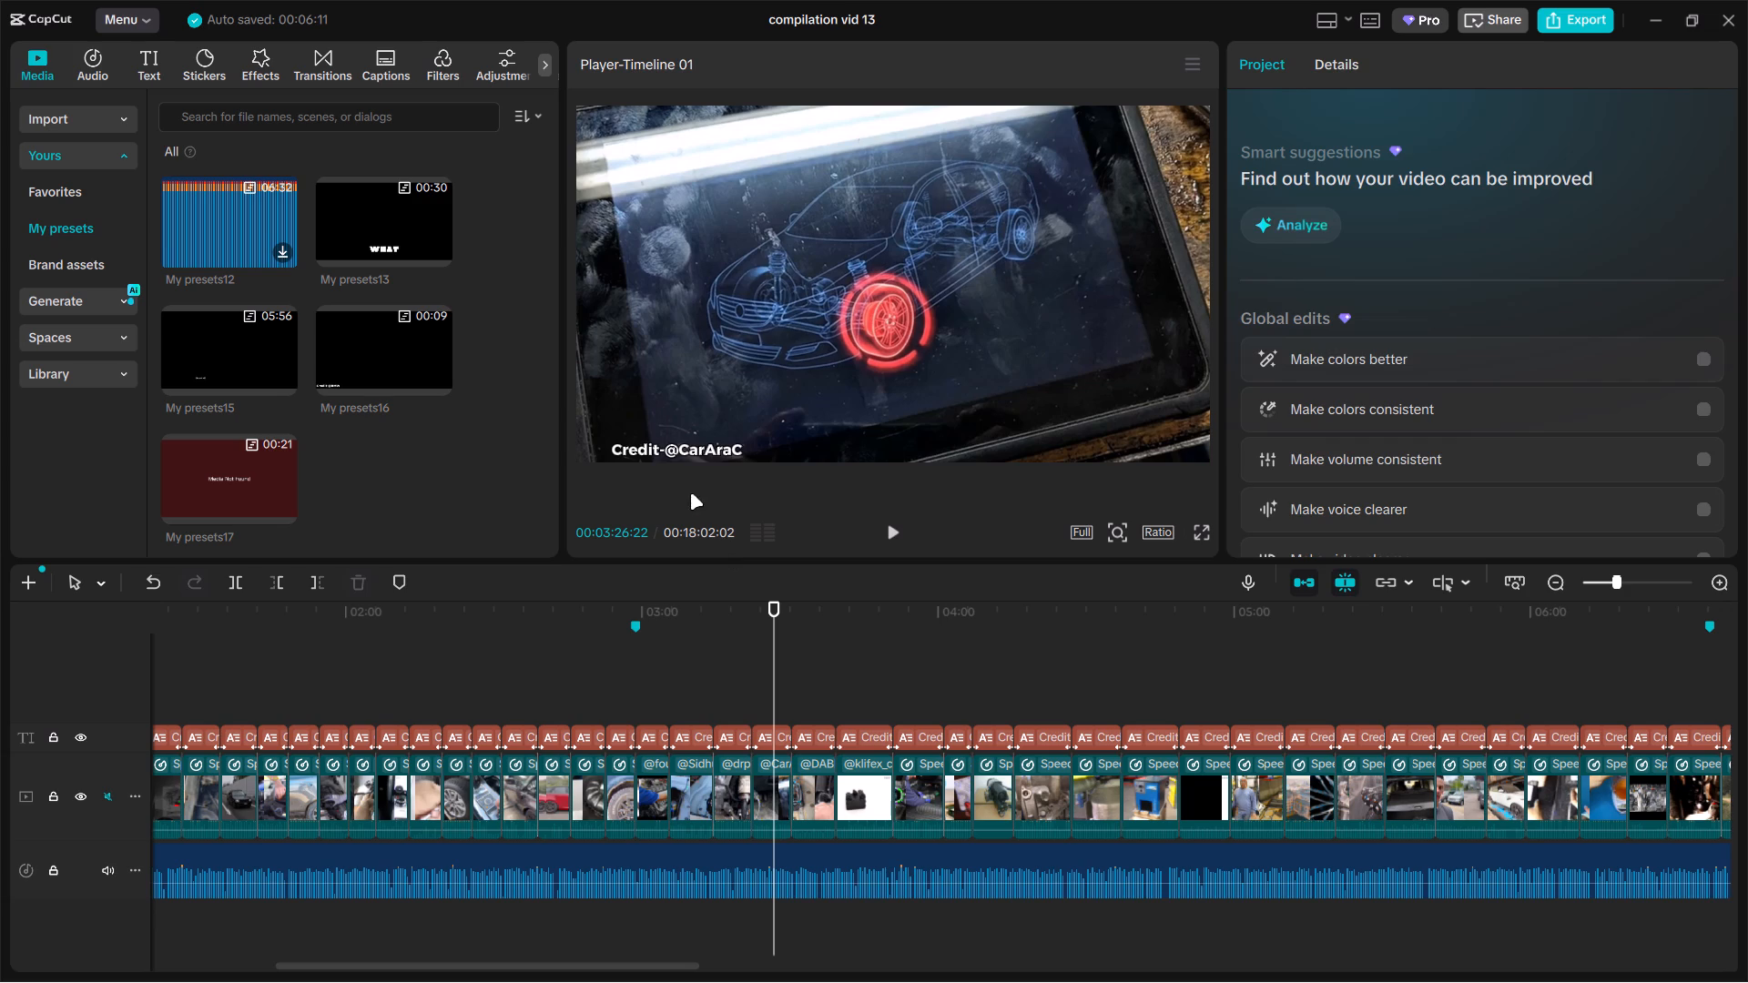
{"action": "left_click_drag", "start_coordinate": [656, 451], "coordinate": [627, 448]}
{"action": "left_click", "coordinate": [816, 664]}
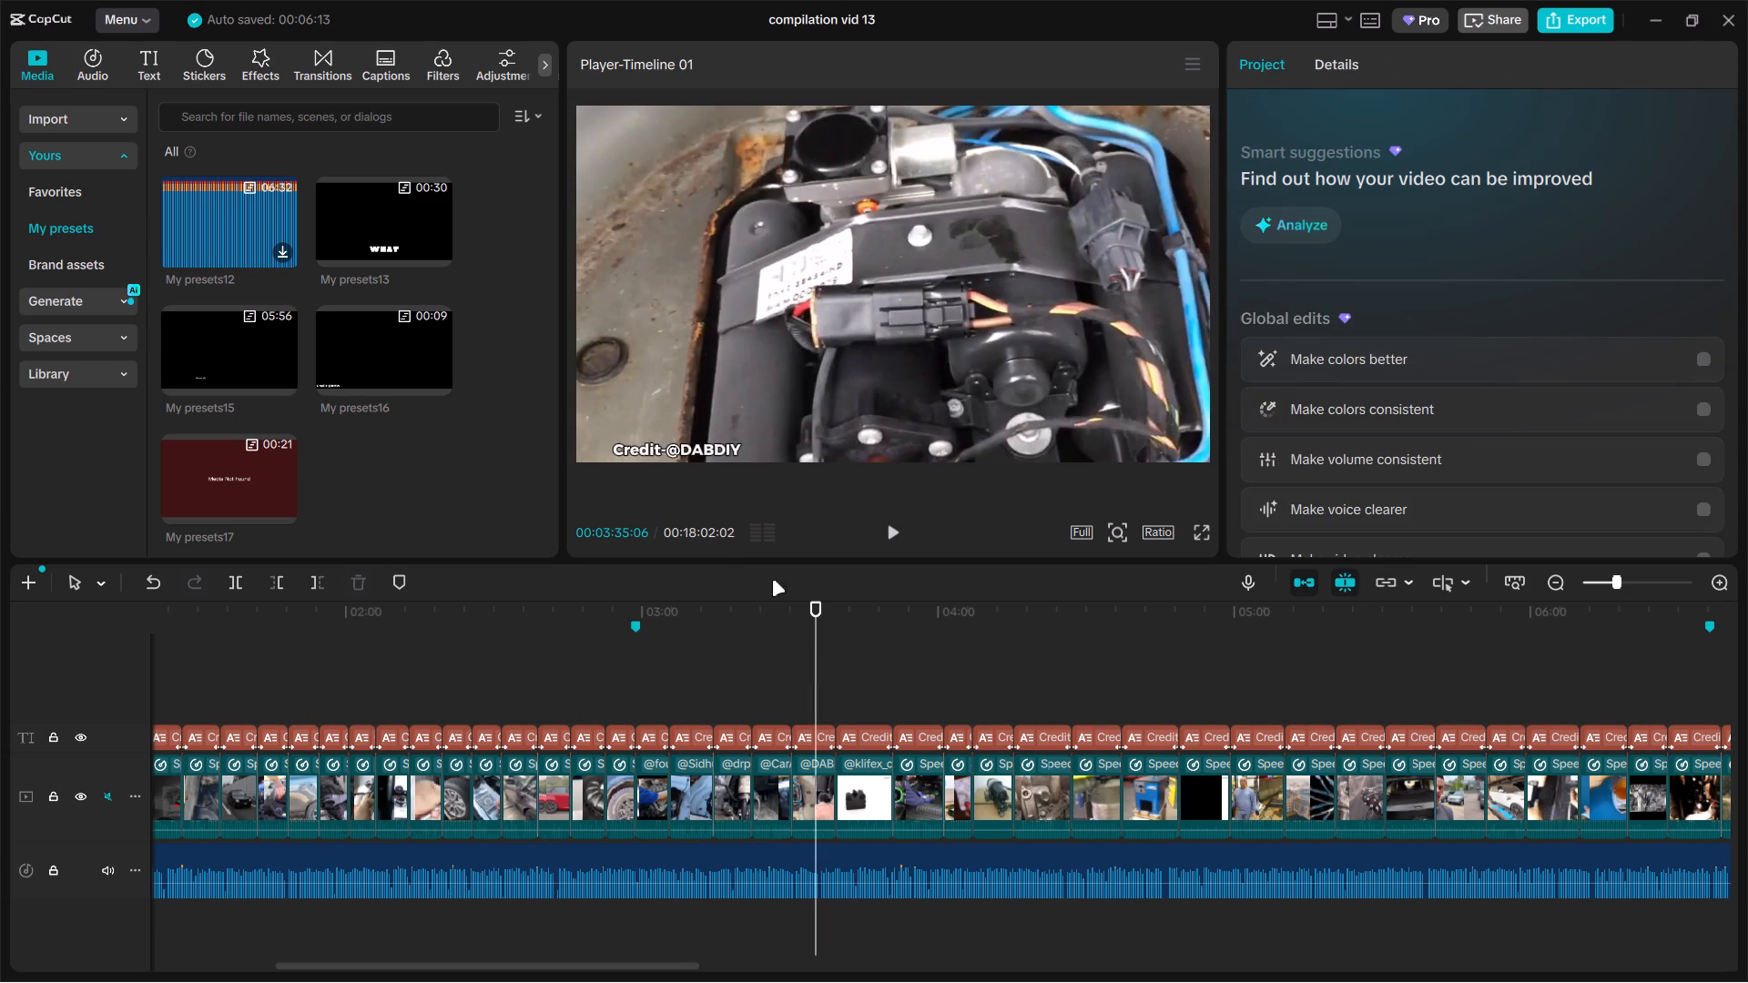
{"action": "left_click_drag", "start_coordinate": [665, 453], "coordinate": [632, 449]}
{"action": "left_click", "coordinate": [856, 651]}
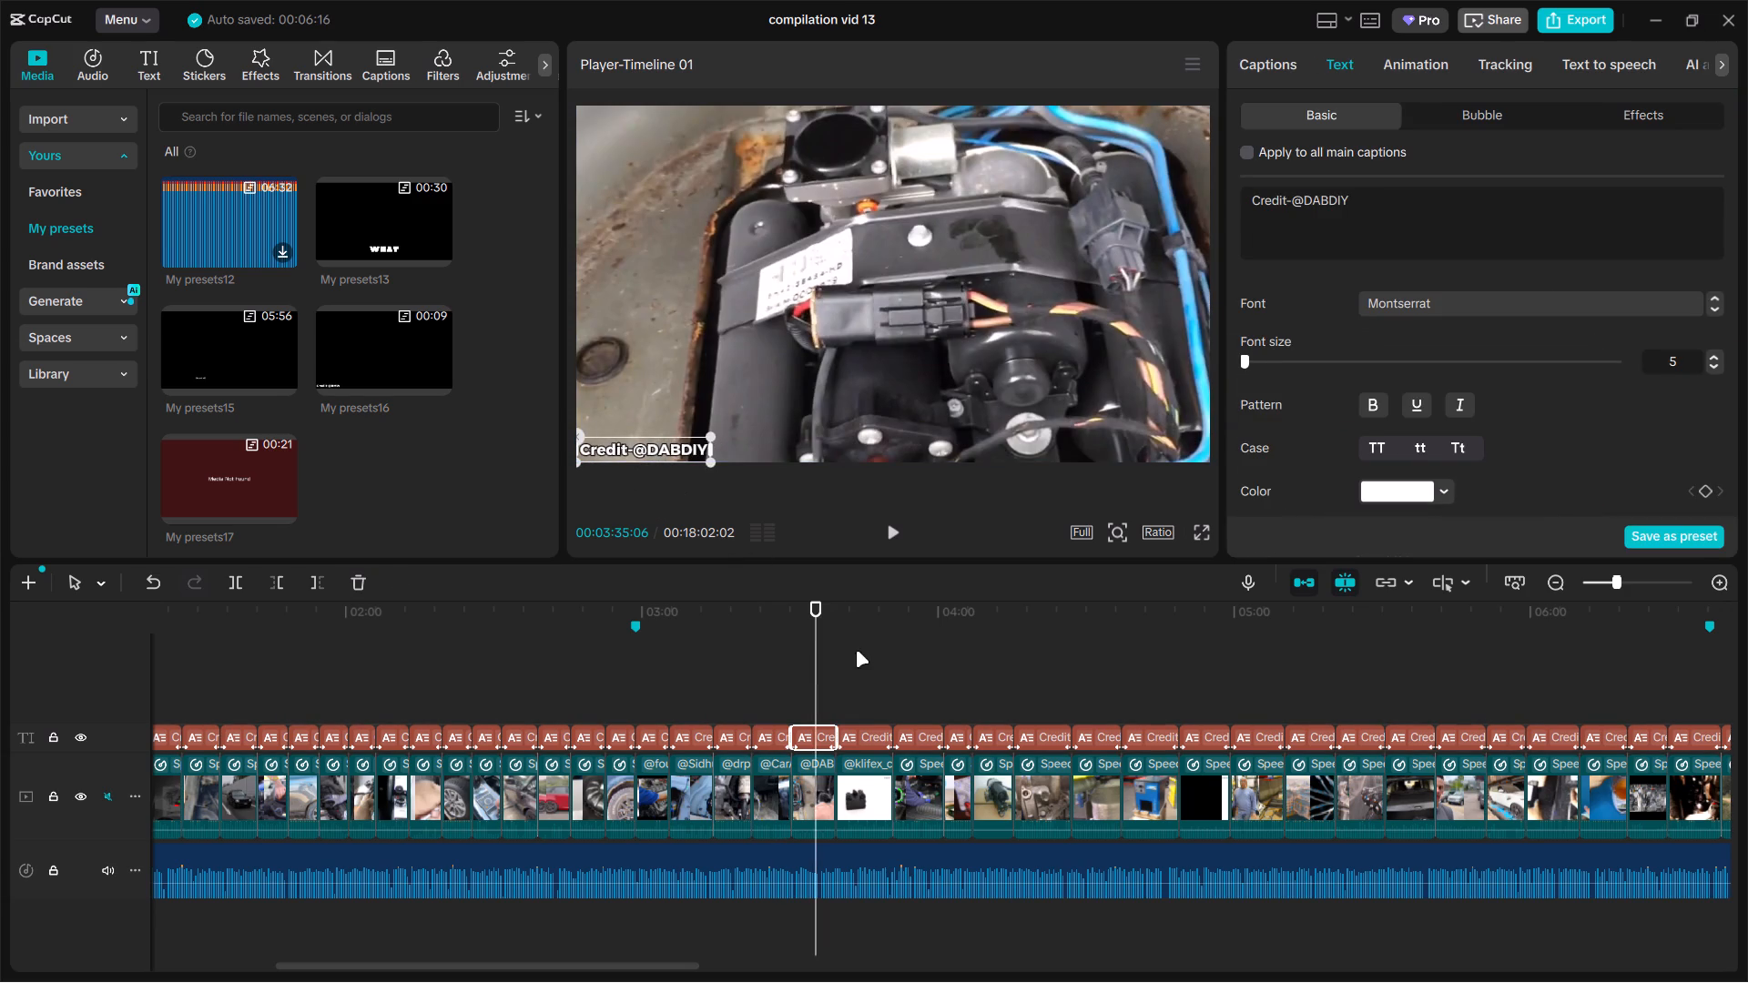
{"action": "left_click_drag", "start_coordinate": [680, 451], "coordinate": [661, 450]}
{"action": "left_click", "coordinate": [910, 674]}
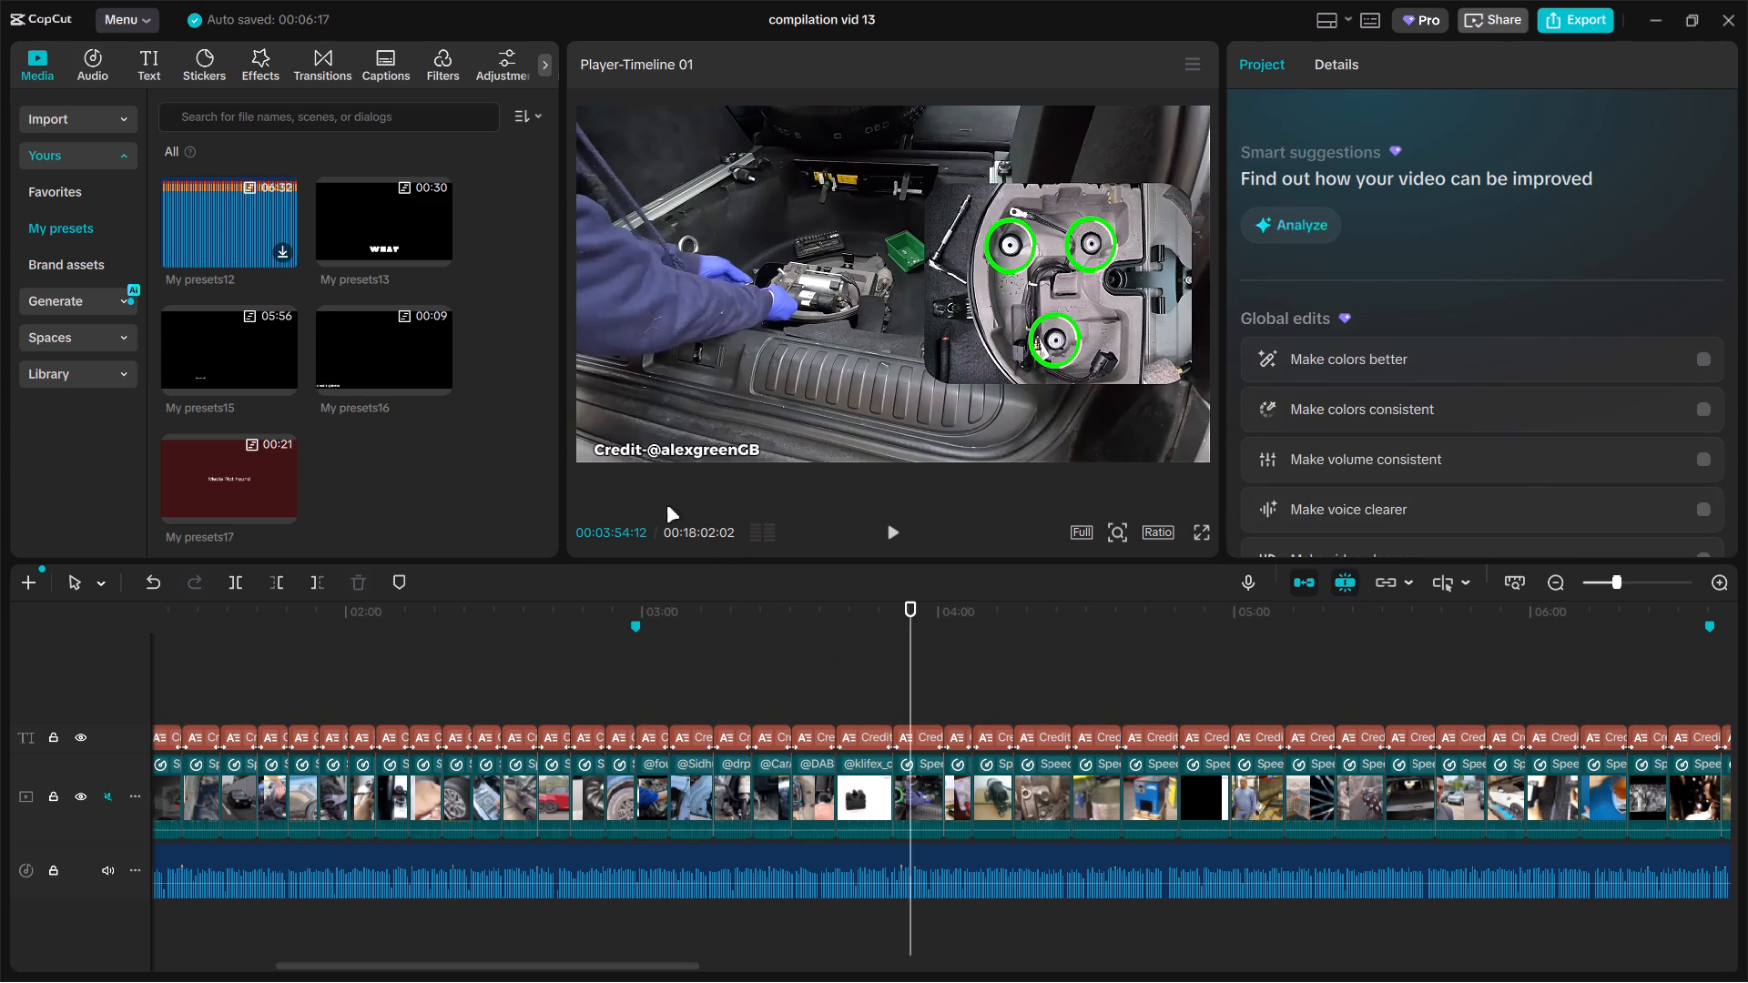
{"action": "left_click_drag", "start_coordinate": [643, 449], "coordinate": [625, 447]}
{"action": "left_click_drag", "start_coordinate": [767, 695], "coordinate": [692, 720]}
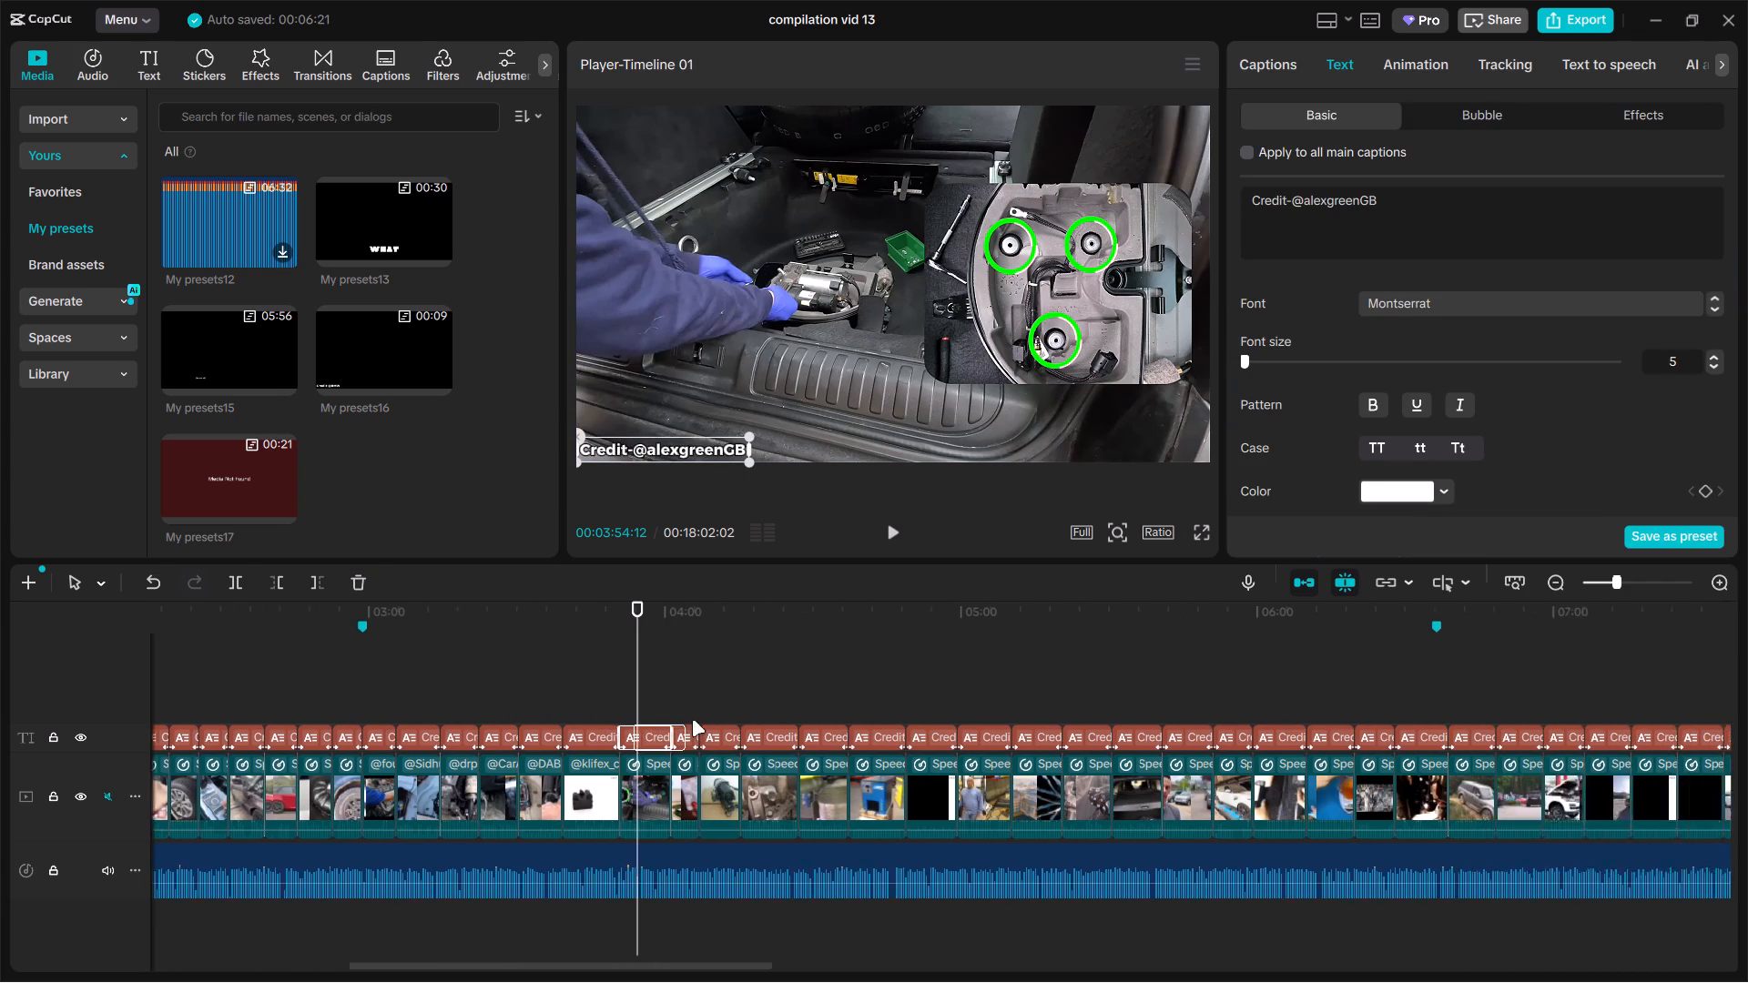
{"action": "left_click_drag", "start_coordinate": [692, 720], "coordinate": [532, 701]}
{"action": "left_click", "coordinate": [273, 687]}
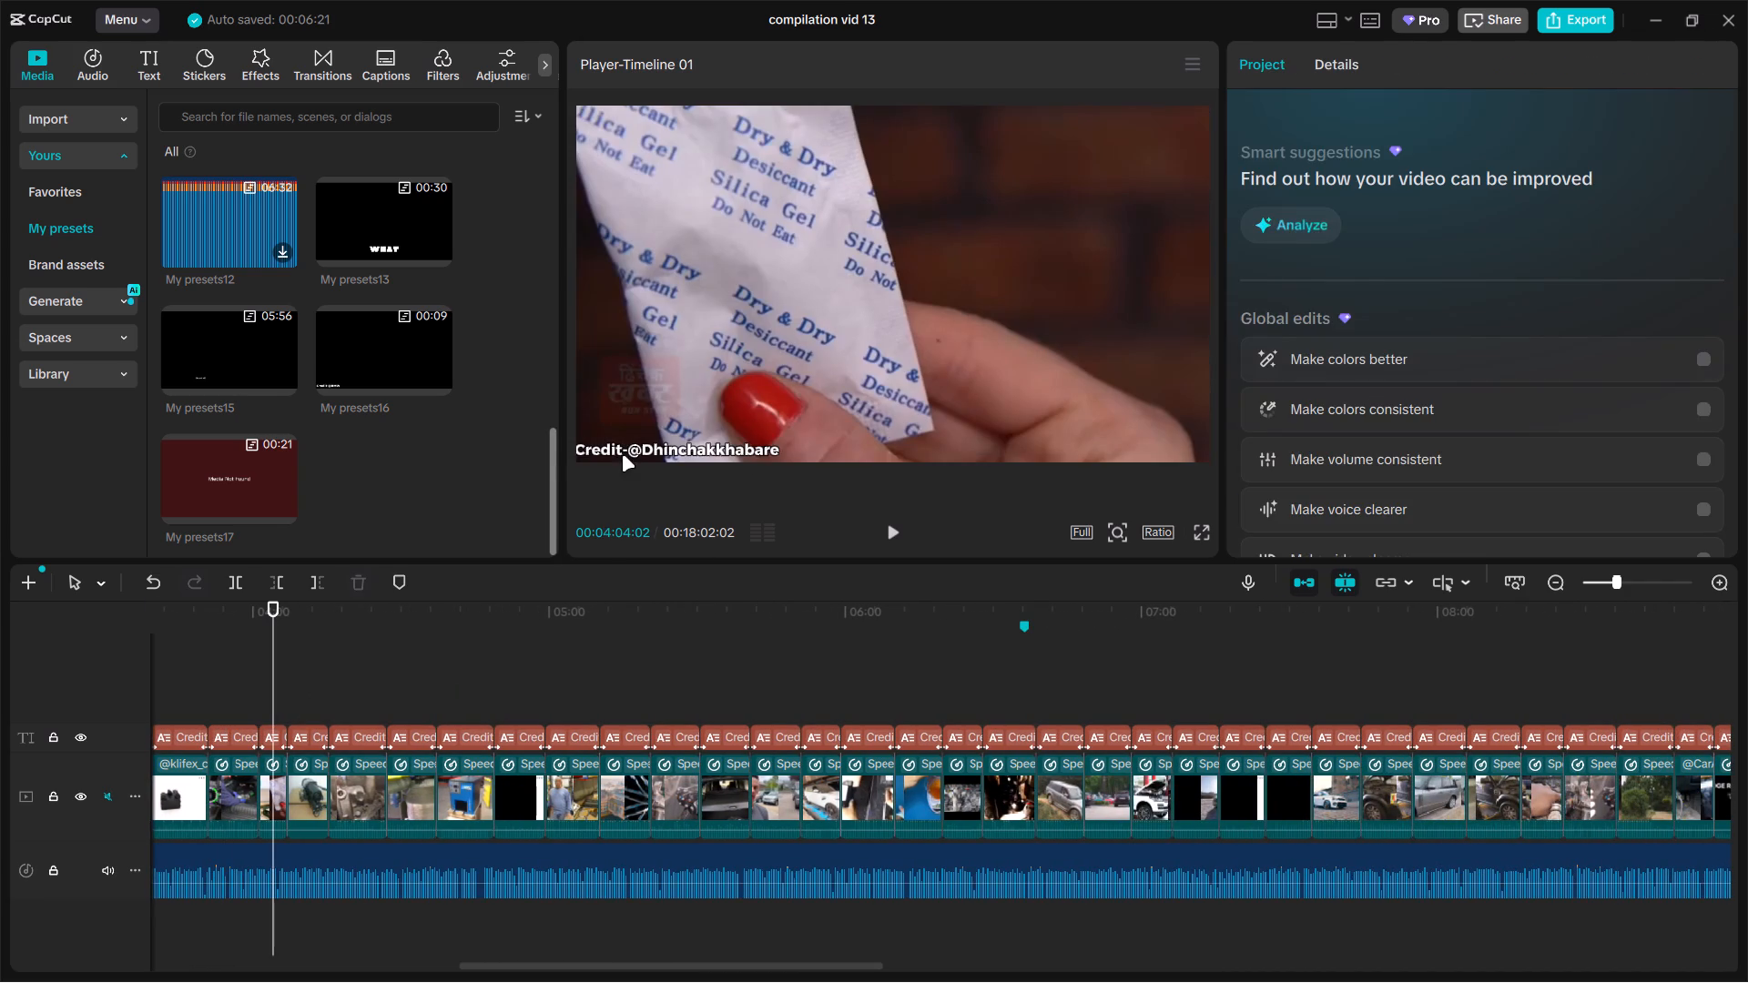
{"action": "left_click", "coordinate": [622, 455]}
Enlarge the silica gel packet clip to a scale of 219%.
{"action": "left_click", "coordinate": [765, 301]}
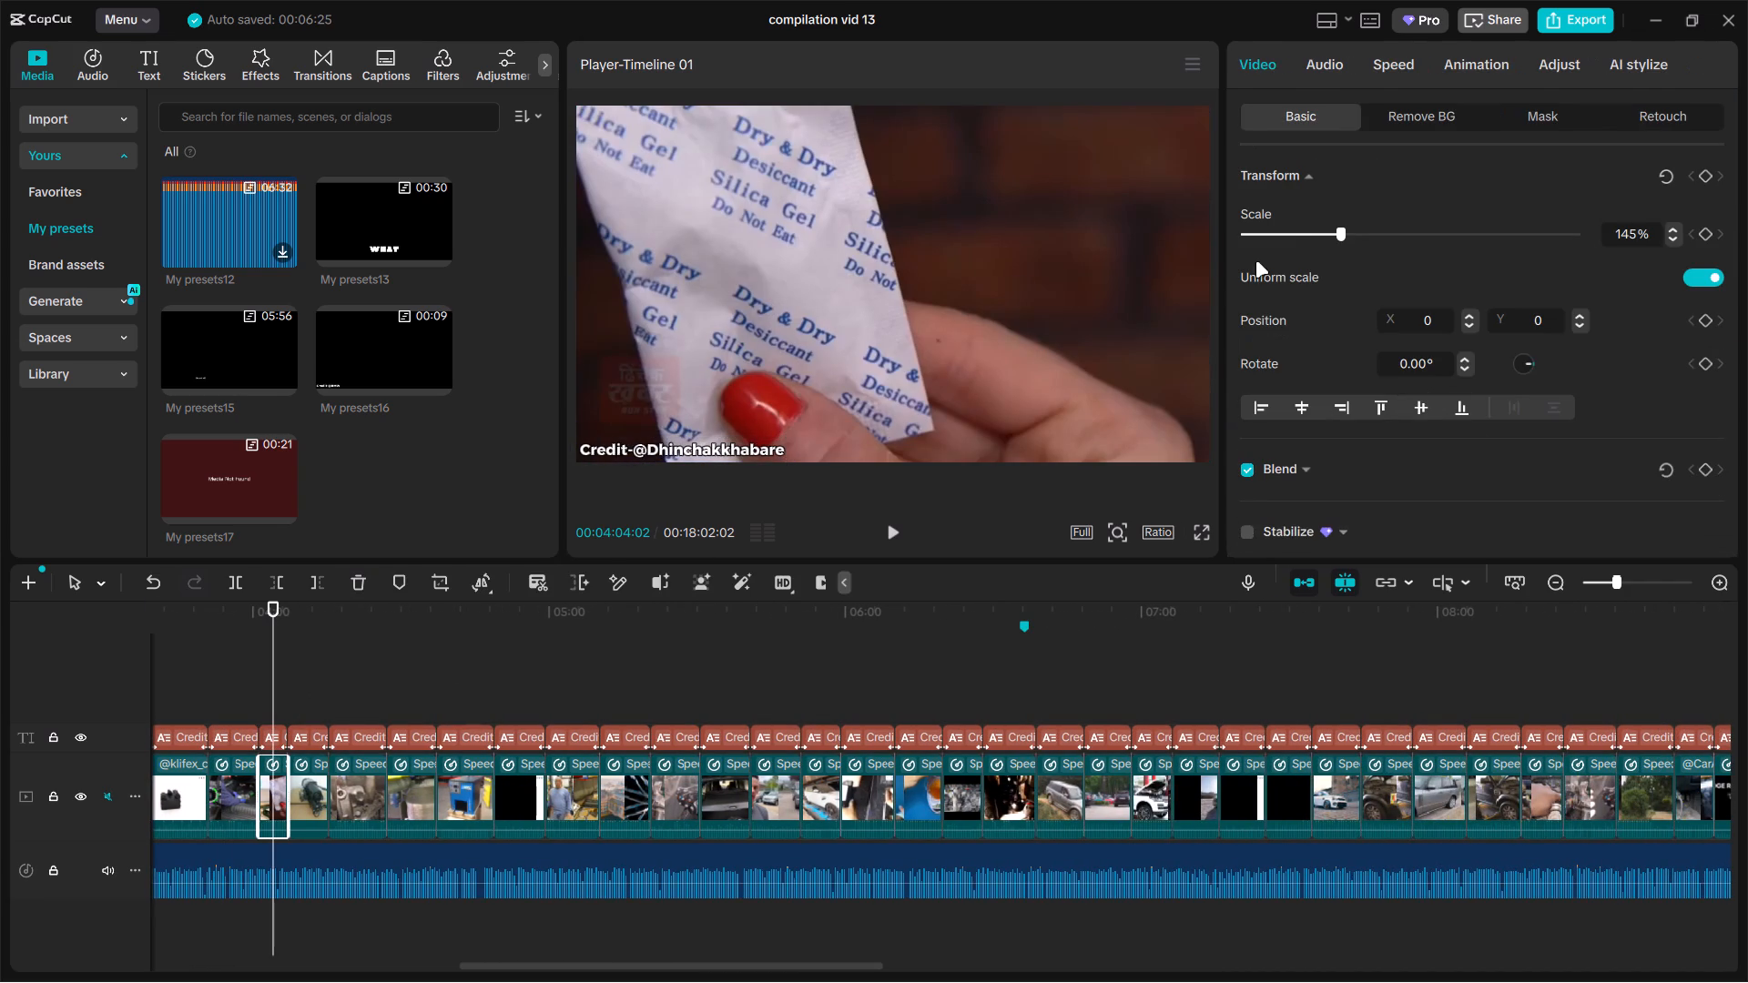
{"action": "left_click_drag", "start_coordinate": [1345, 231], "coordinate": [1394, 219]}
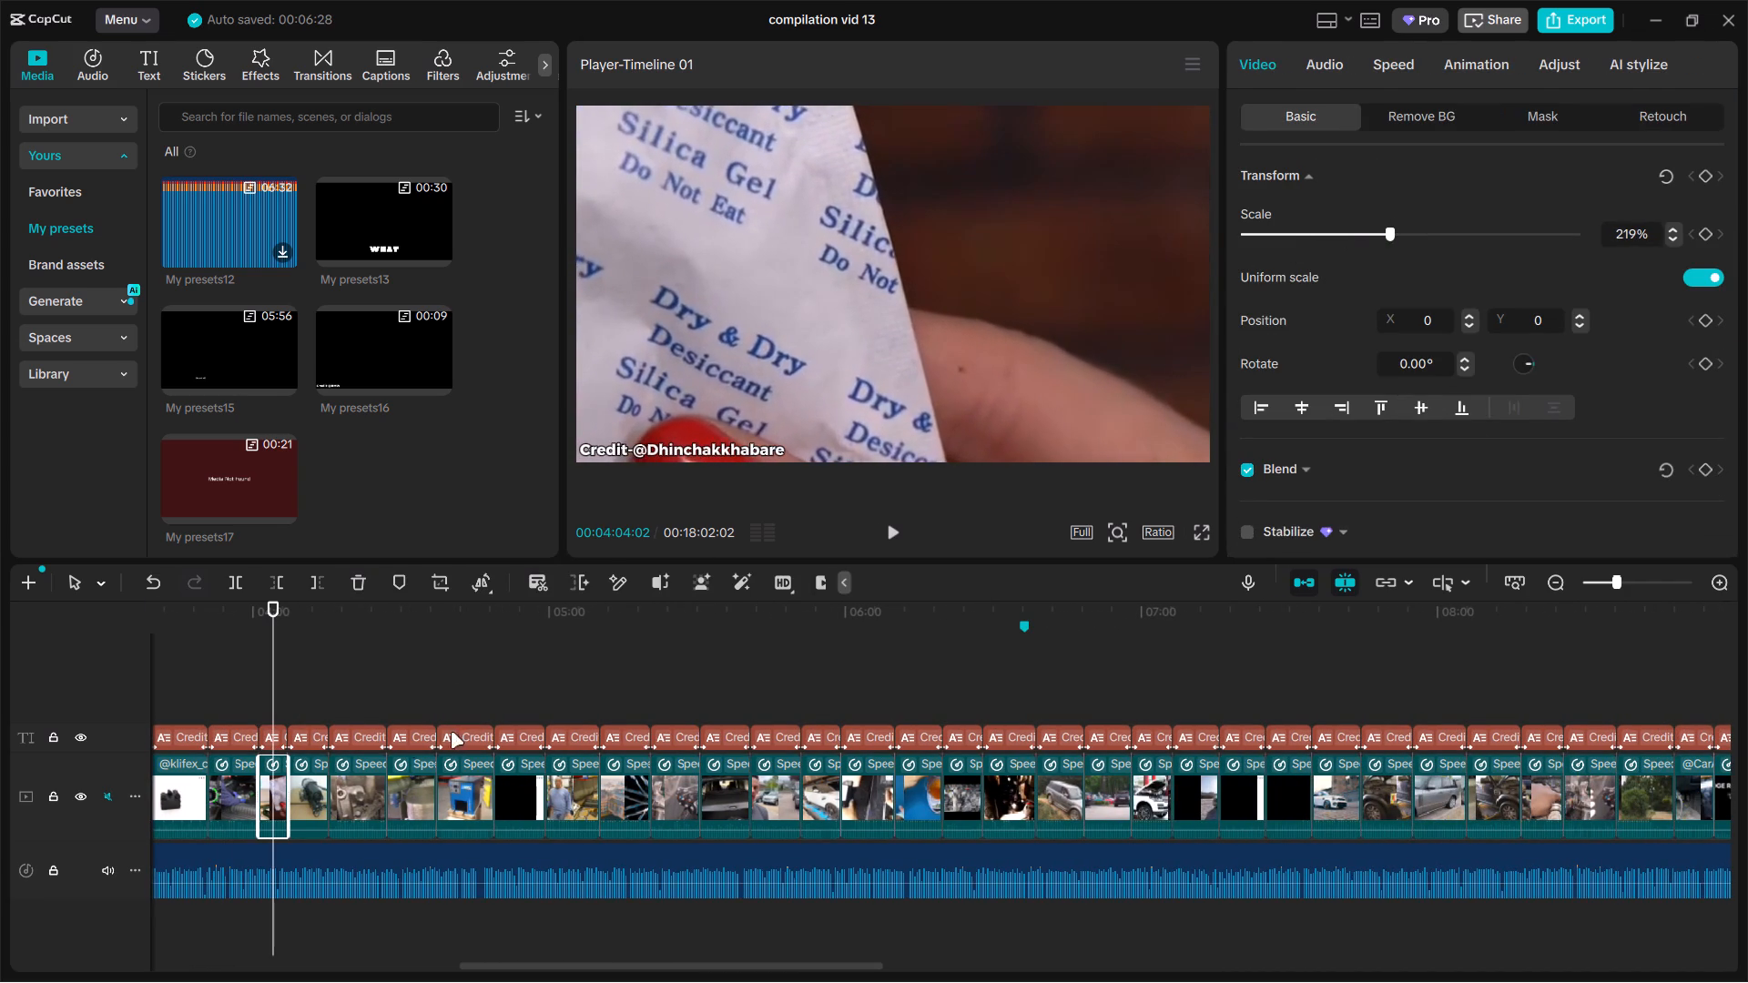
{"action": "left_click", "coordinate": [310, 694]}
{"action": "left_click_drag", "start_coordinate": [651, 452], "coordinate": [699, 445]}
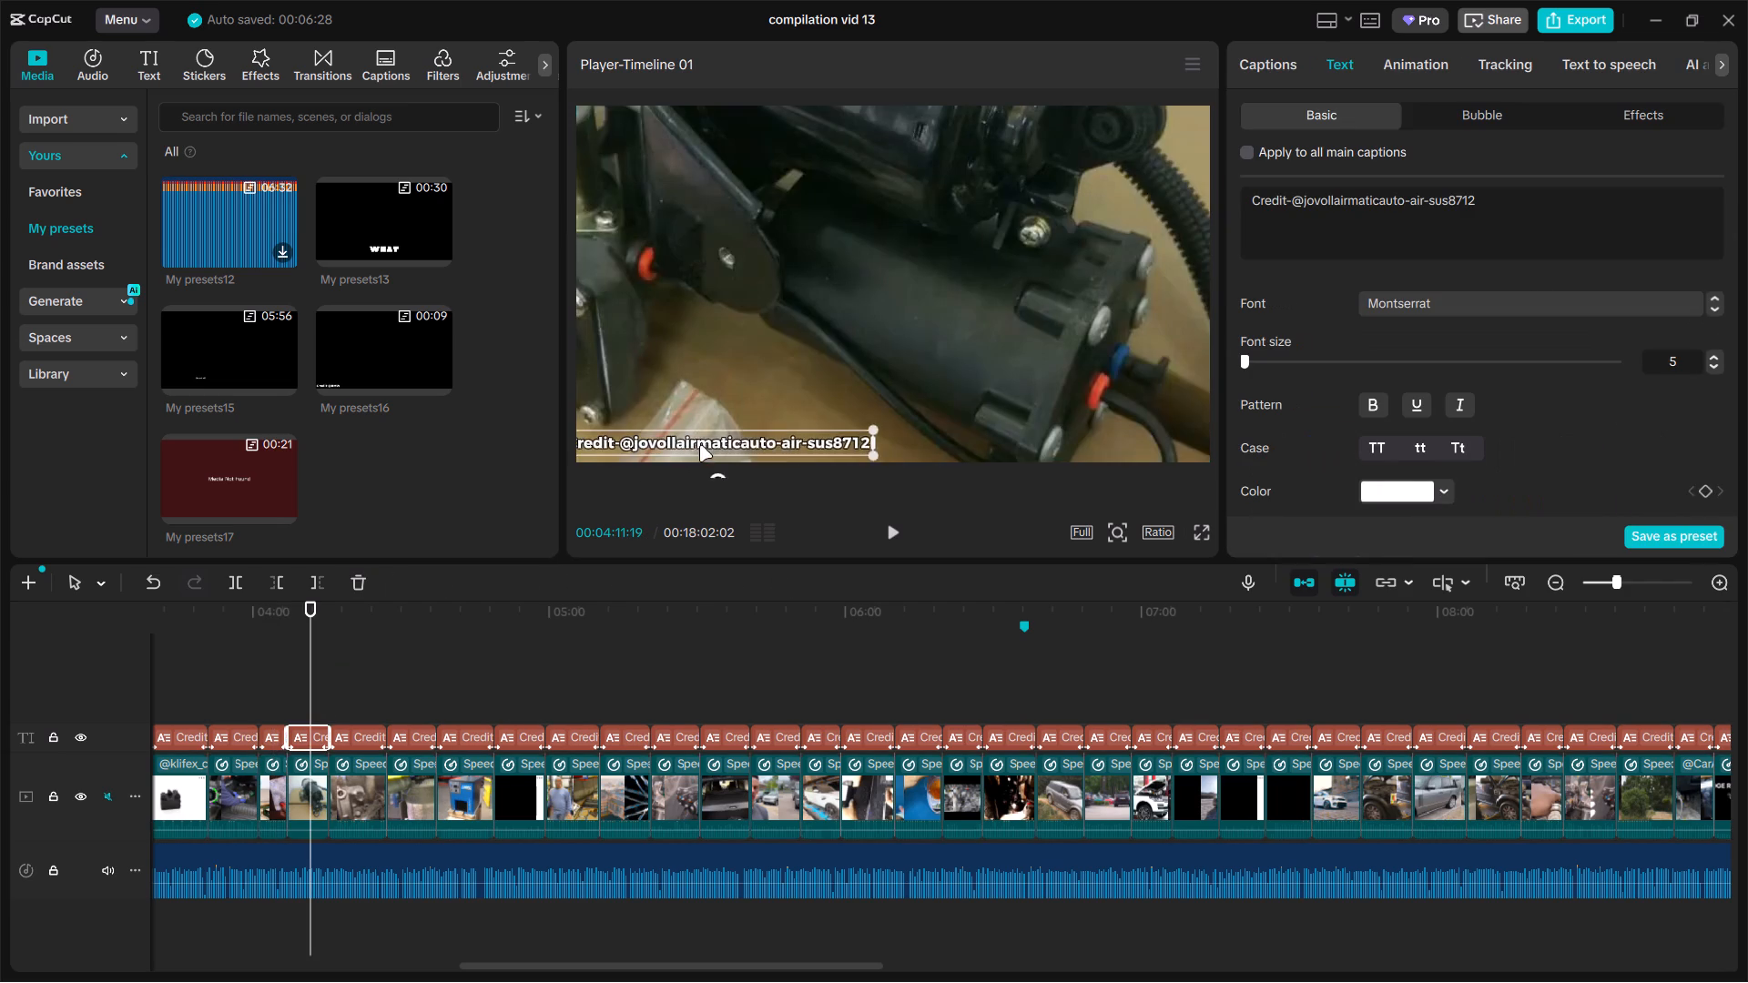
{"action": "left_click_drag", "start_coordinate": [699, 445], "coordinate": [705, 451]}
{"action": "left_click", "coordinate": [360, 681]}
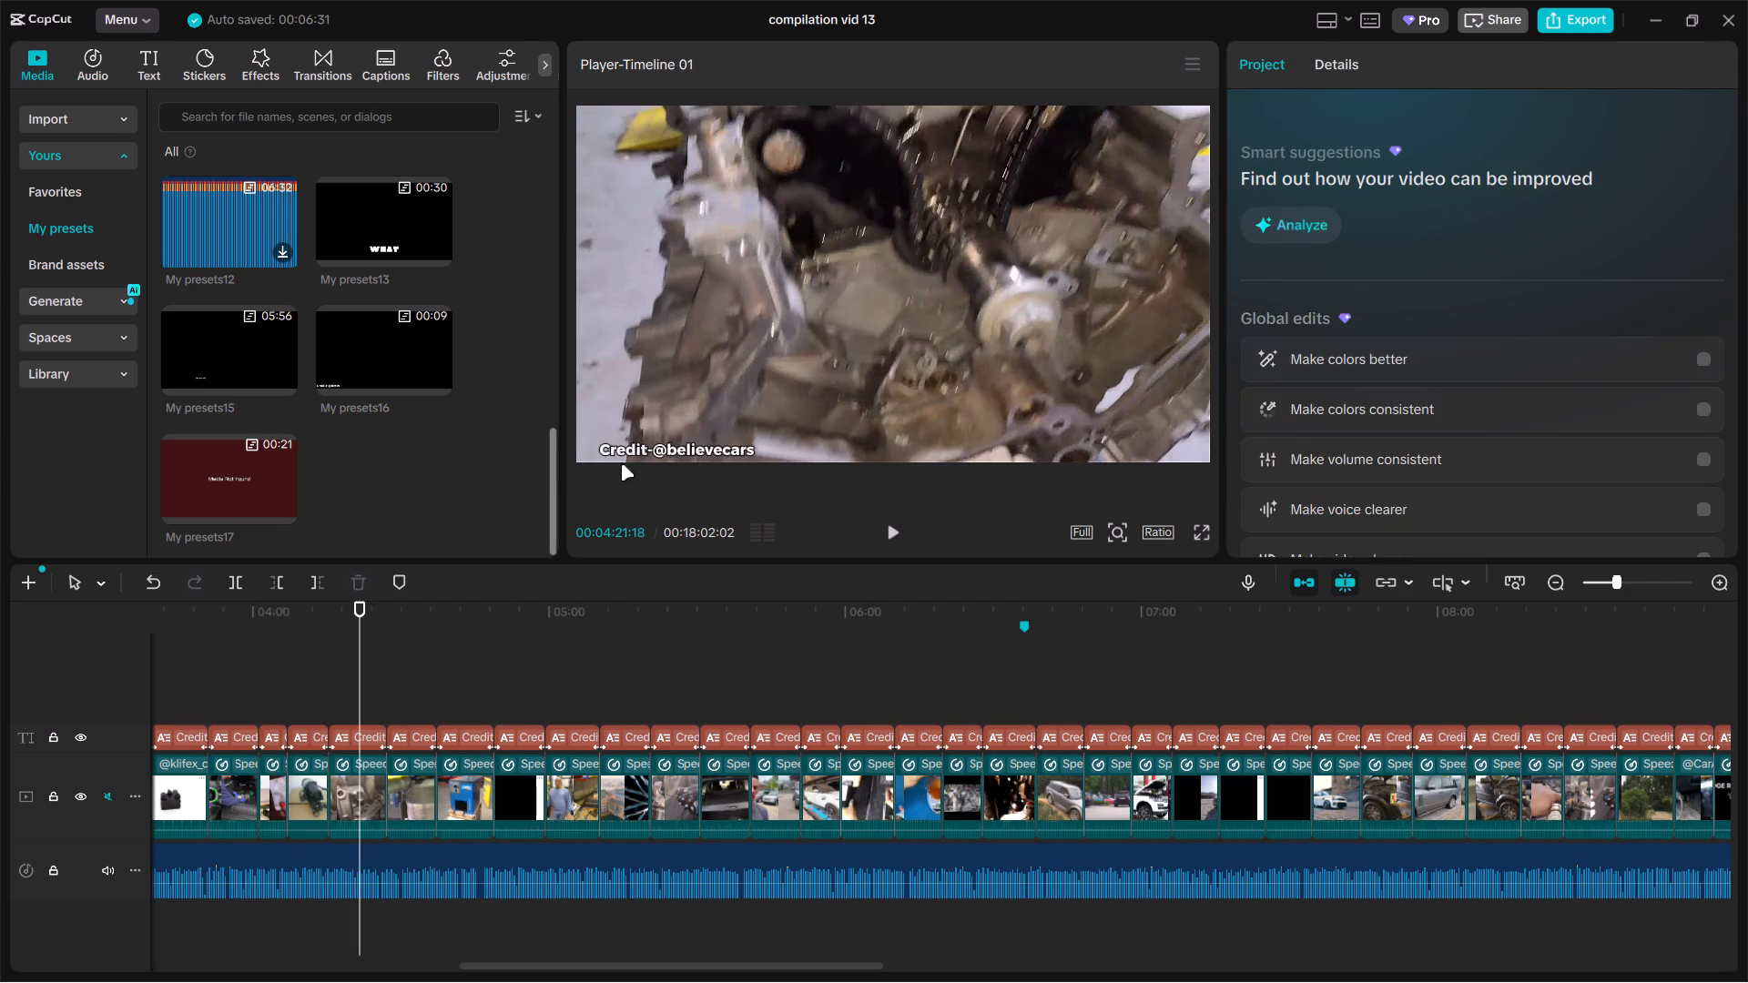
{"action": "left_click_drag", "start_coordinate": [647, 452], "coordinate": [632, 451]}
{"action": "left_click", "coordinate": [412, 676]}
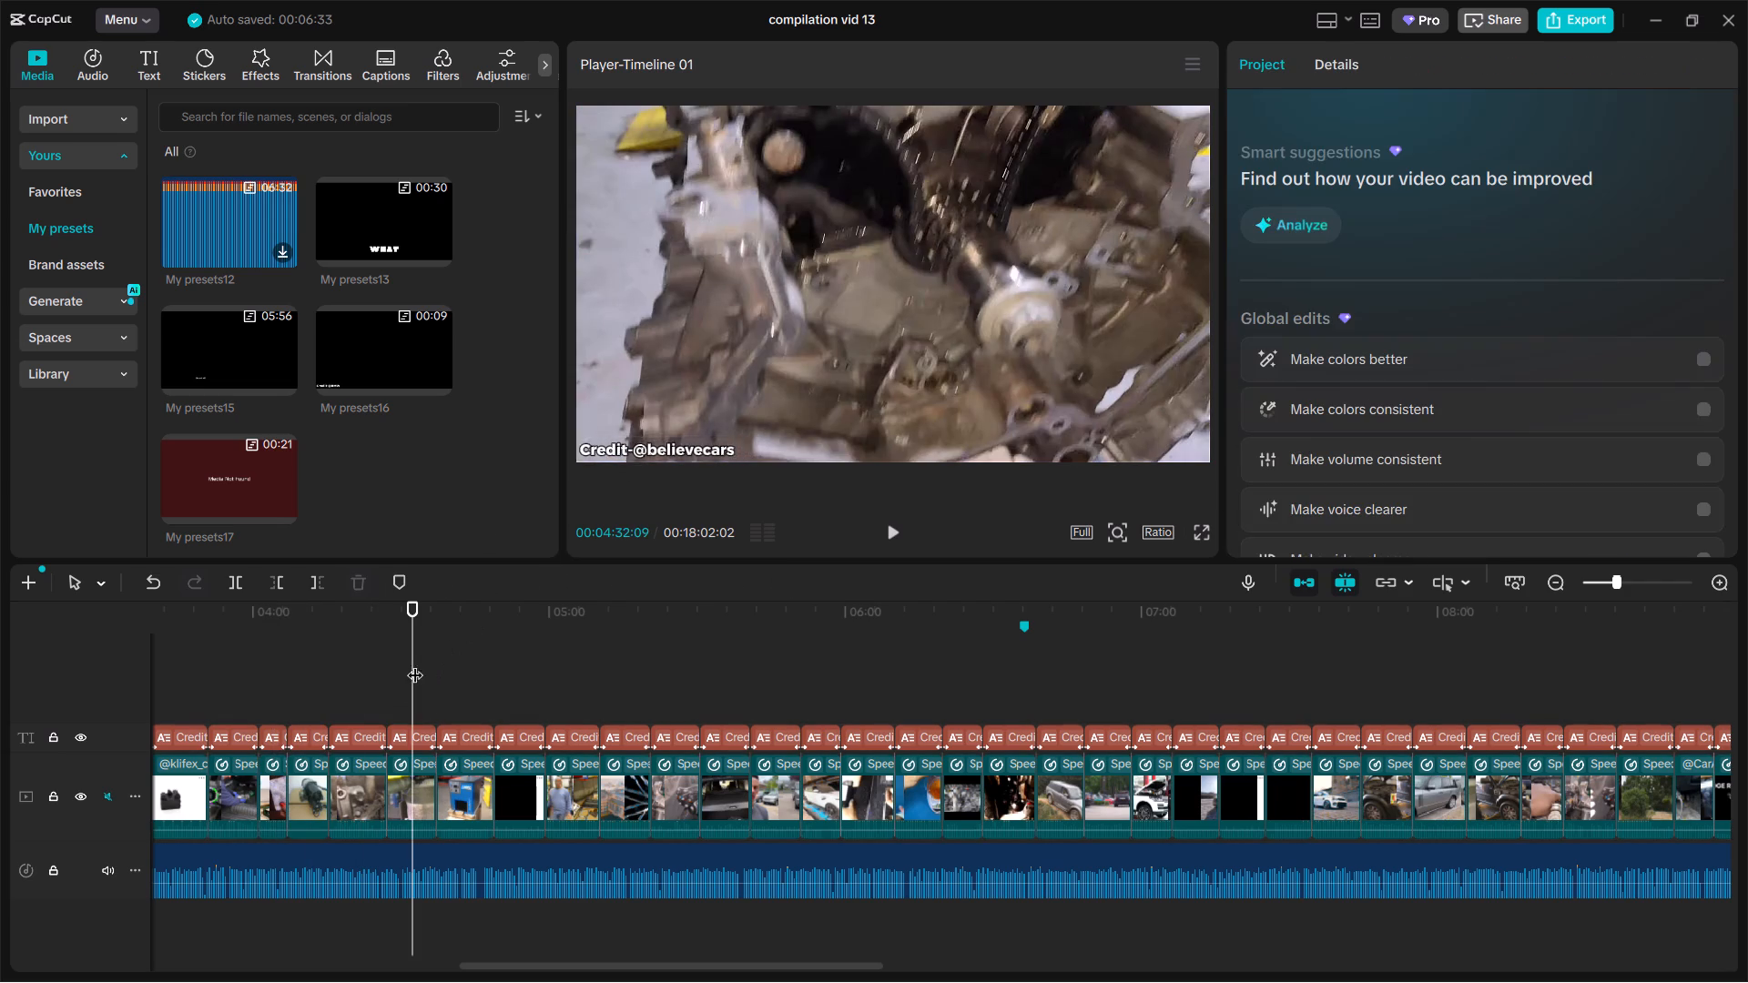
{"action": "left_click_drag", "start_coordinate": [624, 456], "coordinate": [635, 455]}
{"action": "left_click", "coordinate": [473, 682]}
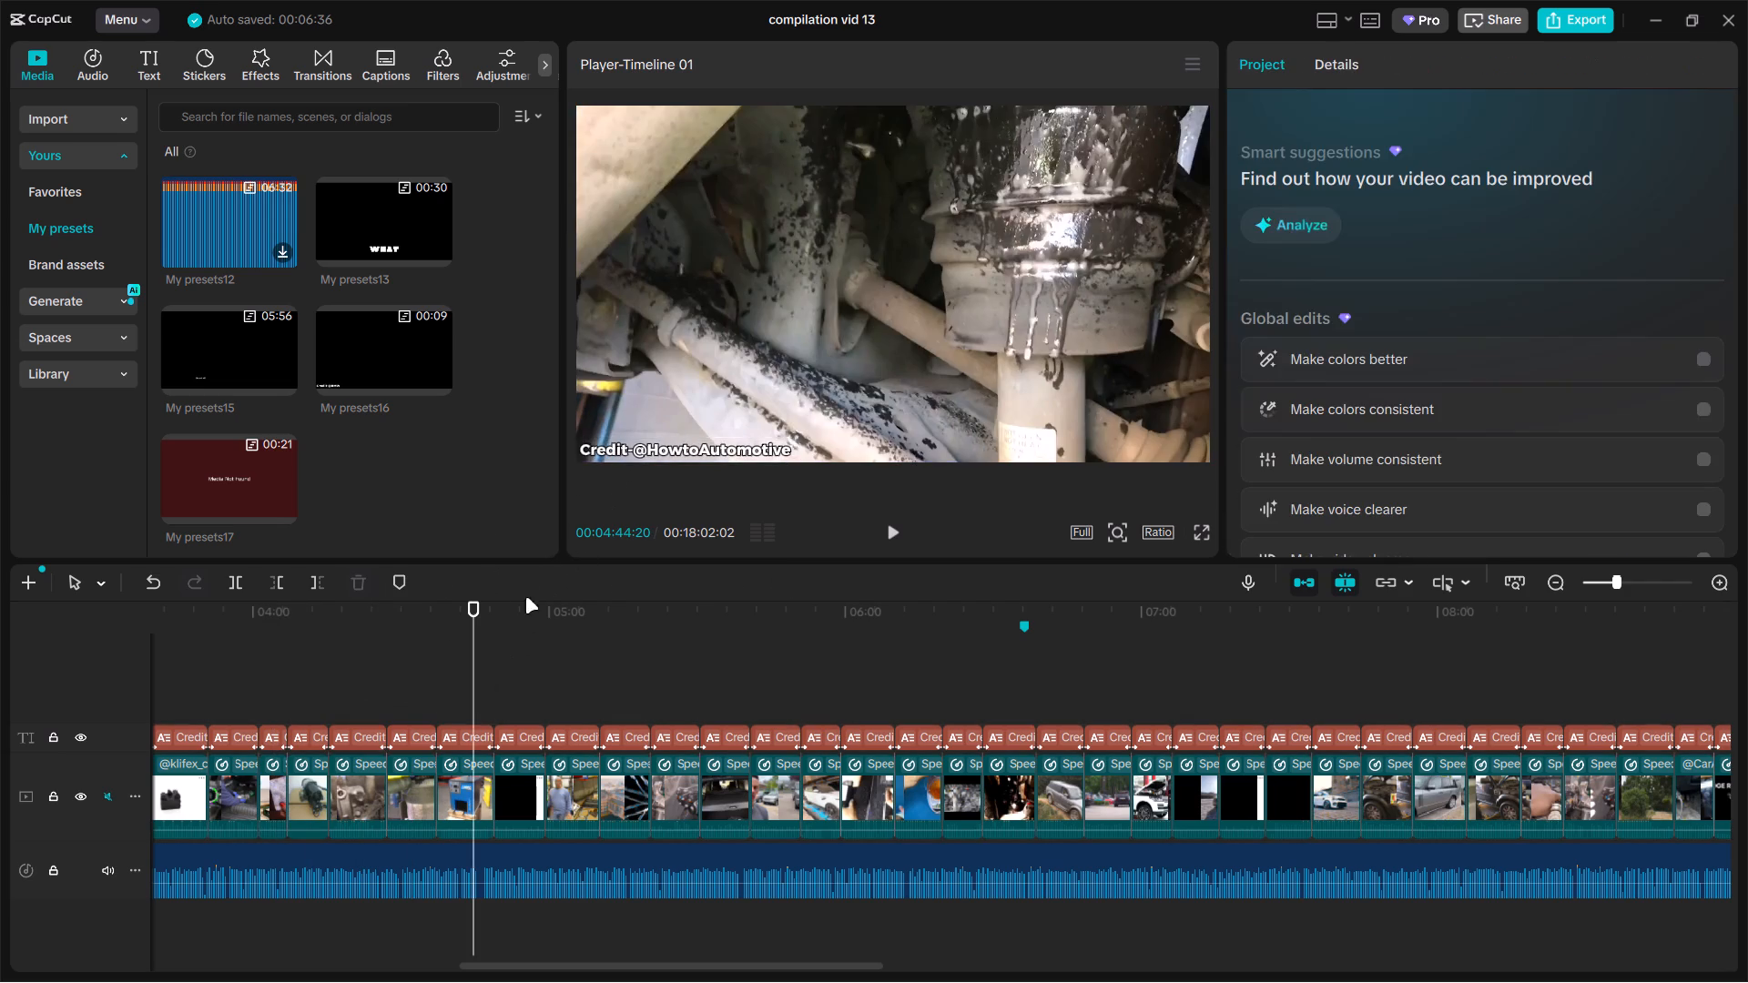
{"action": "left_click_drag", "start_coordinate": [645, 453], "coordinate": [682, 451]}
{"action": "left_click", "coordinate": [516, 654]}
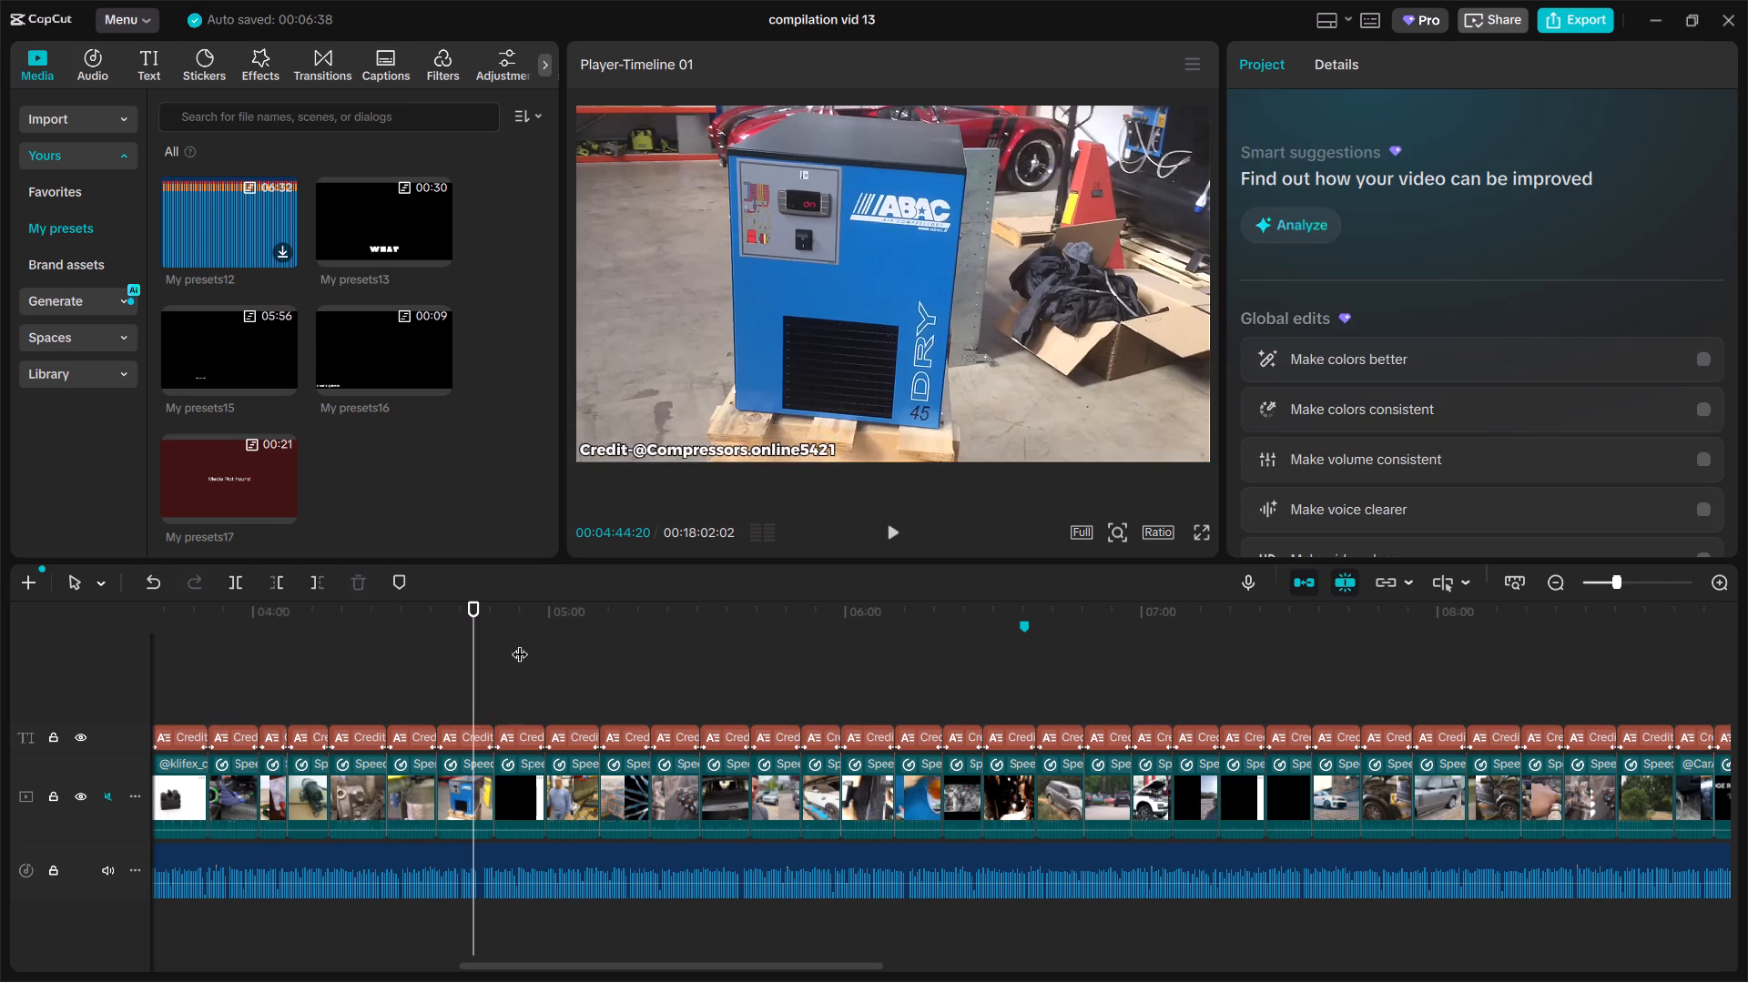
{"action": "left_click_drag", "start_coordinate": [662, 461], "coordinate": [643, 460]}
{"action": "left_click", "coordinate": [571, 667]}
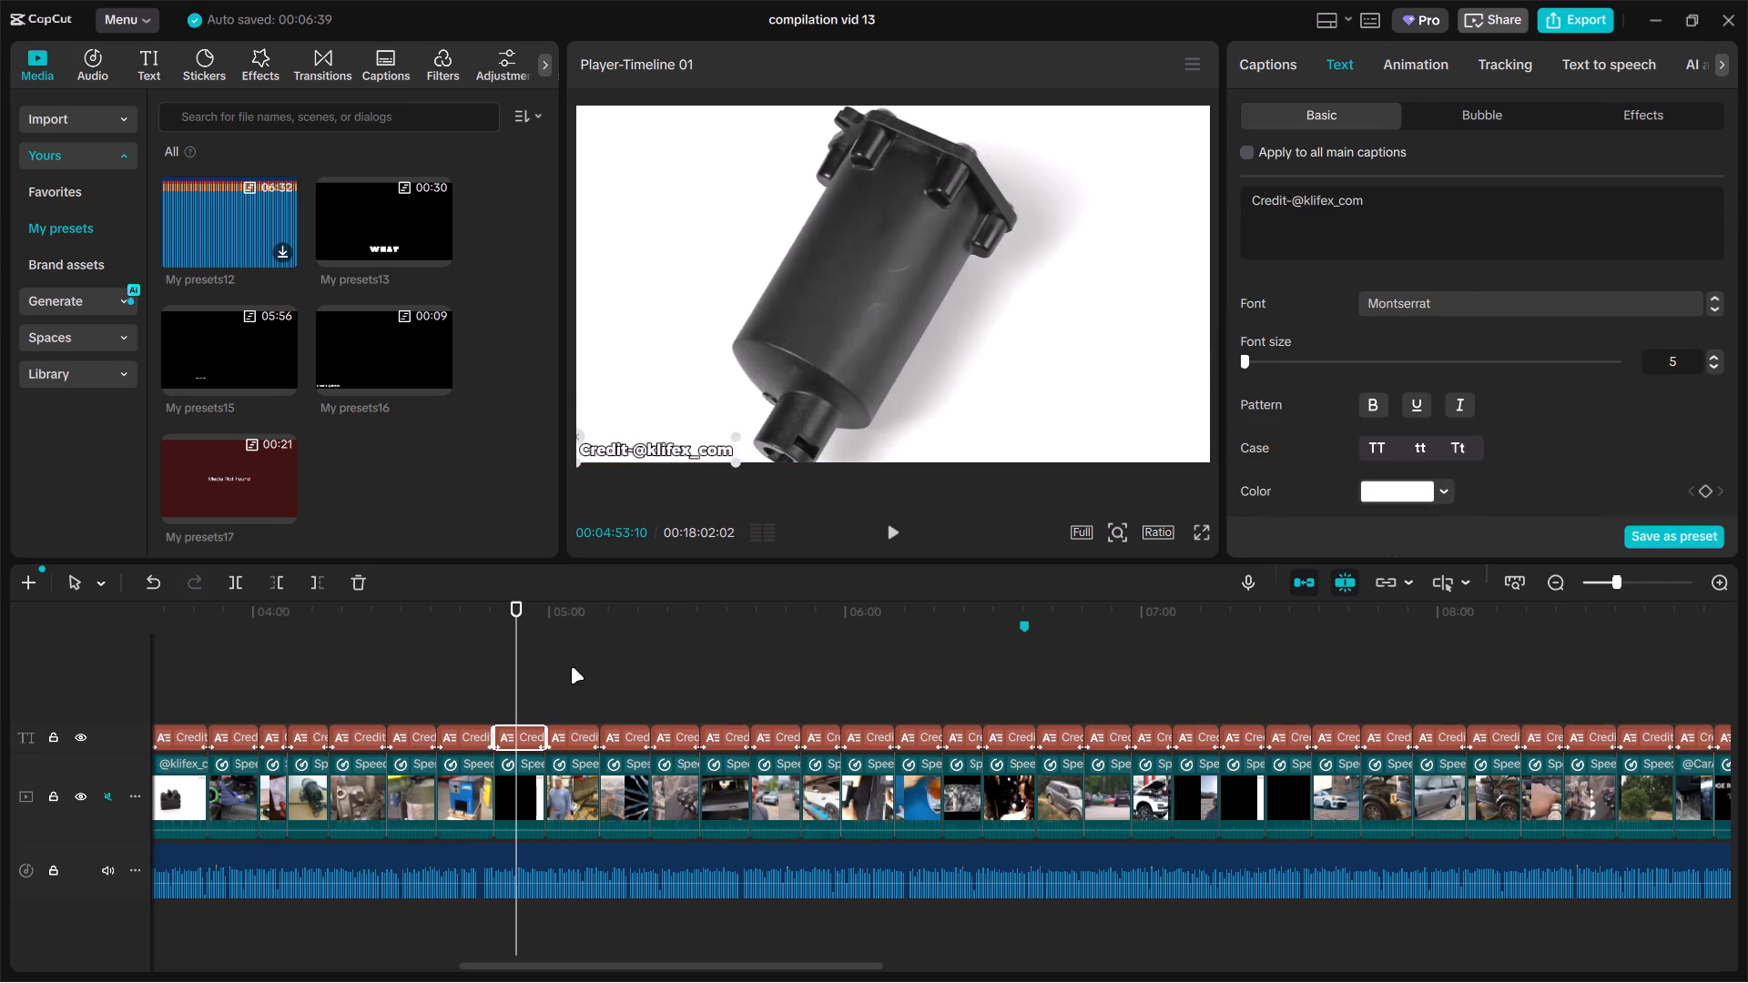
{"action": "left_click", "coordinate": [643, 451]}
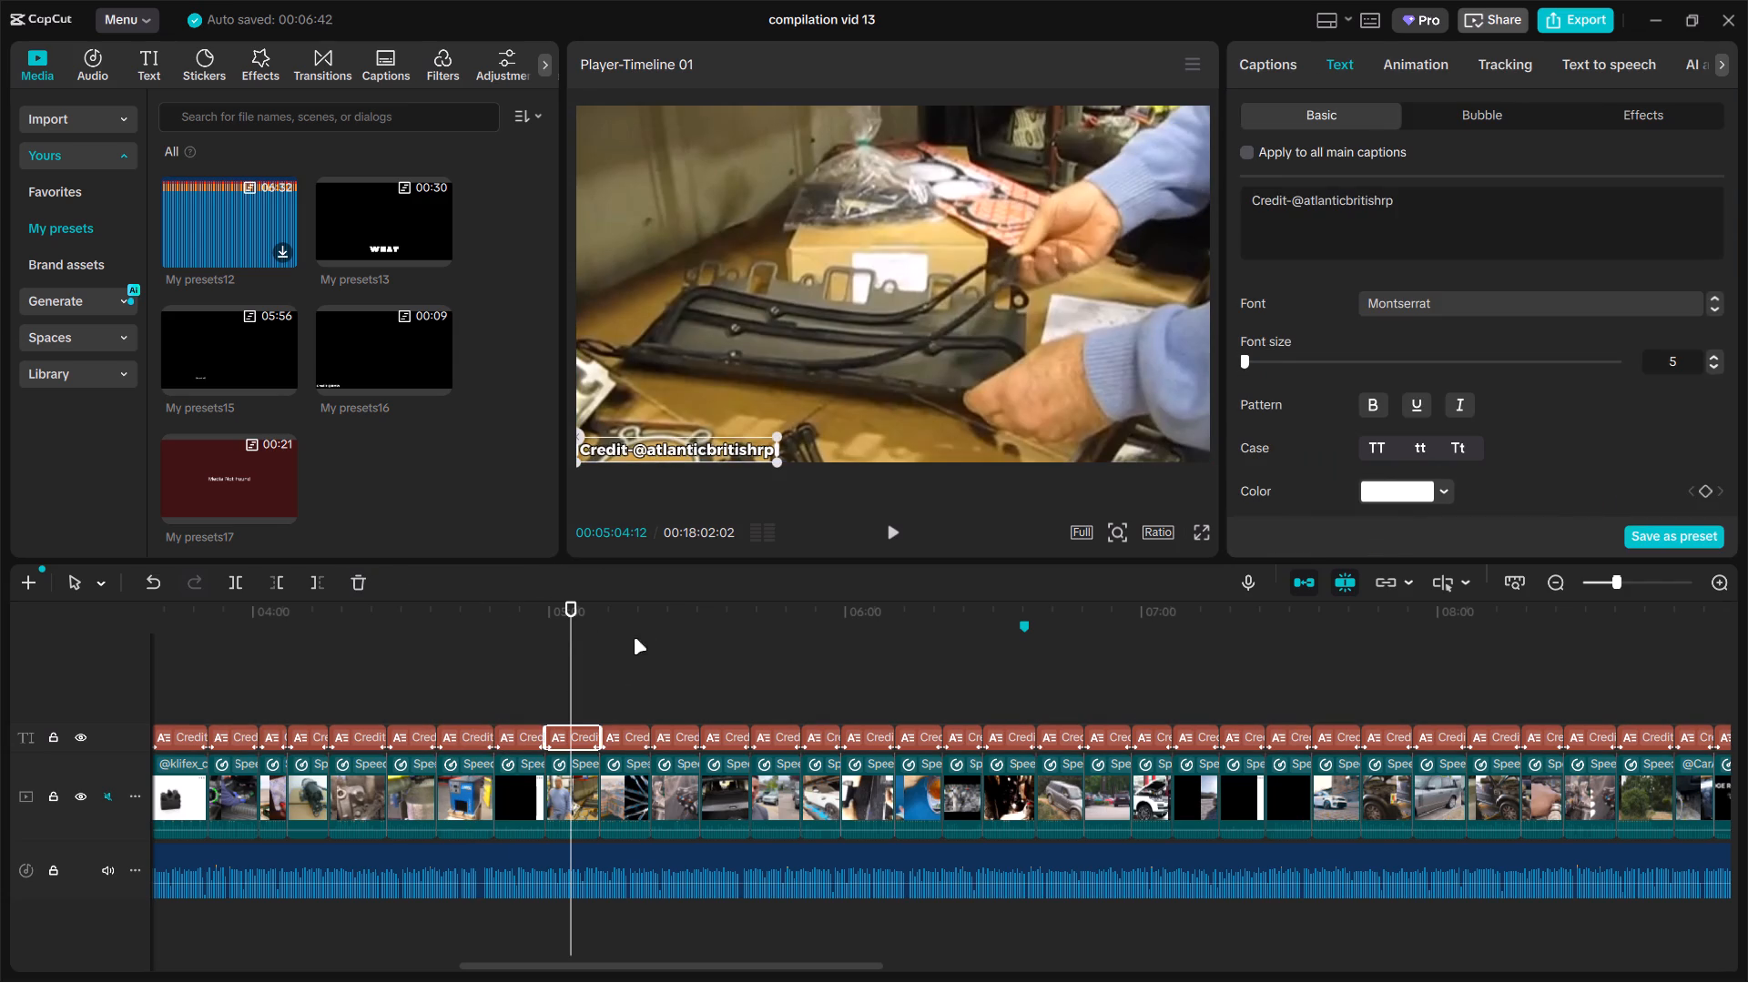
{"action": "left_click", "coordinate": [623, 665]}
{"action": "left_click", "coordinate": [675, 455]}
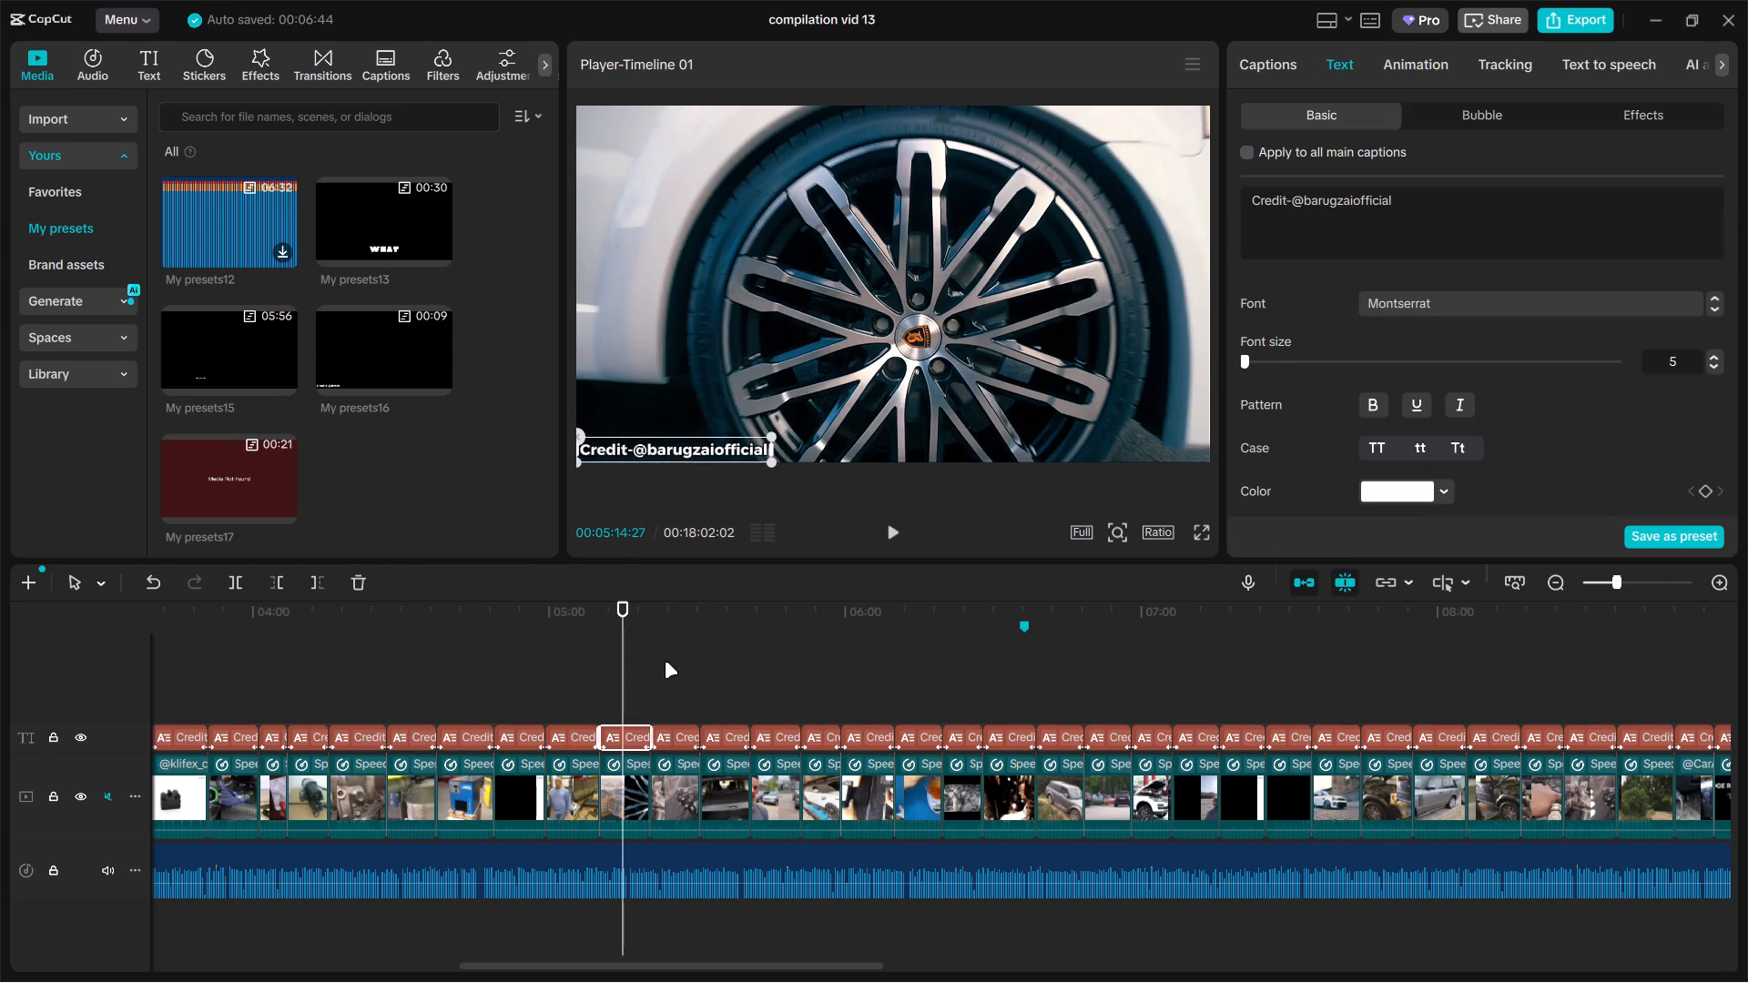
{"action": "left_click", "coordinate": [665, 668]}
{"action": "left_click_drag", "start_coordinate": [686, 450], "coordinate": [706, 447]}
{"action": "left_click_drag", "start_coordinate": [706, 447], "coordinate": [706, 447]}
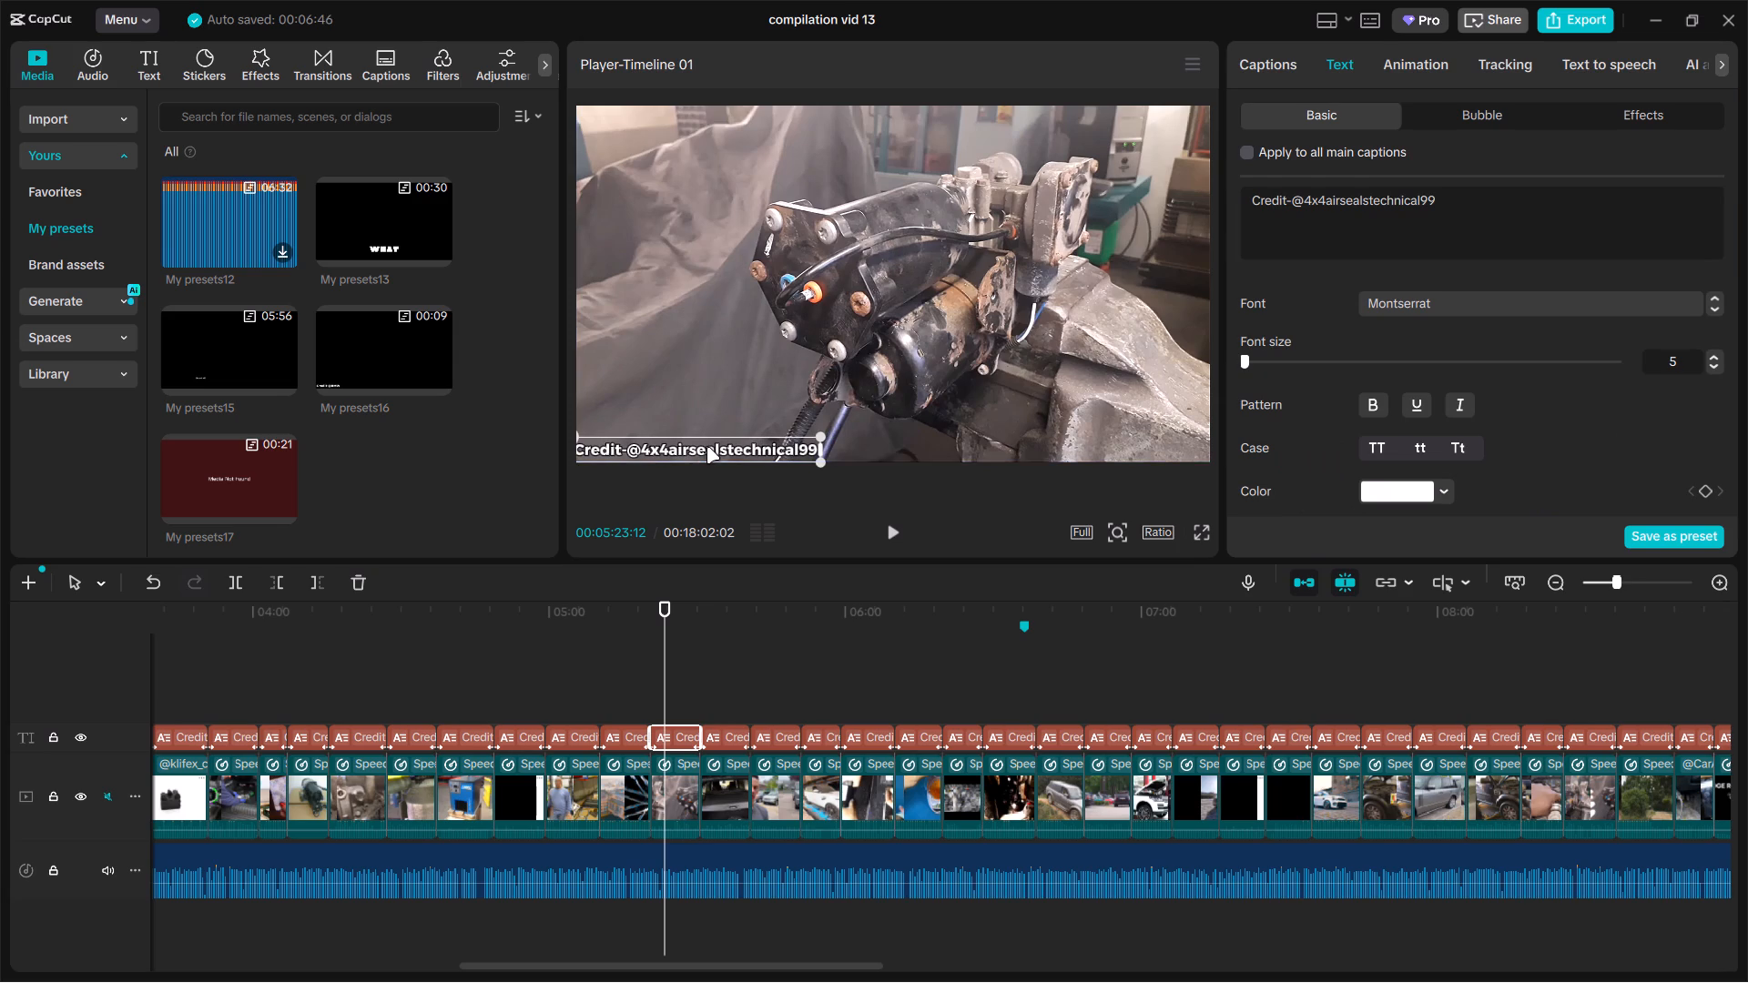
{"action": "left_click_drag", "start_coordinate": [706, 447], "coordinate": [716, 445]}
{"action": "left_click", "coordinate": [726, 650]}
{"action": "left_click_drag", "start_coordinate": [669, 455], "coordinate": [690, 455]}
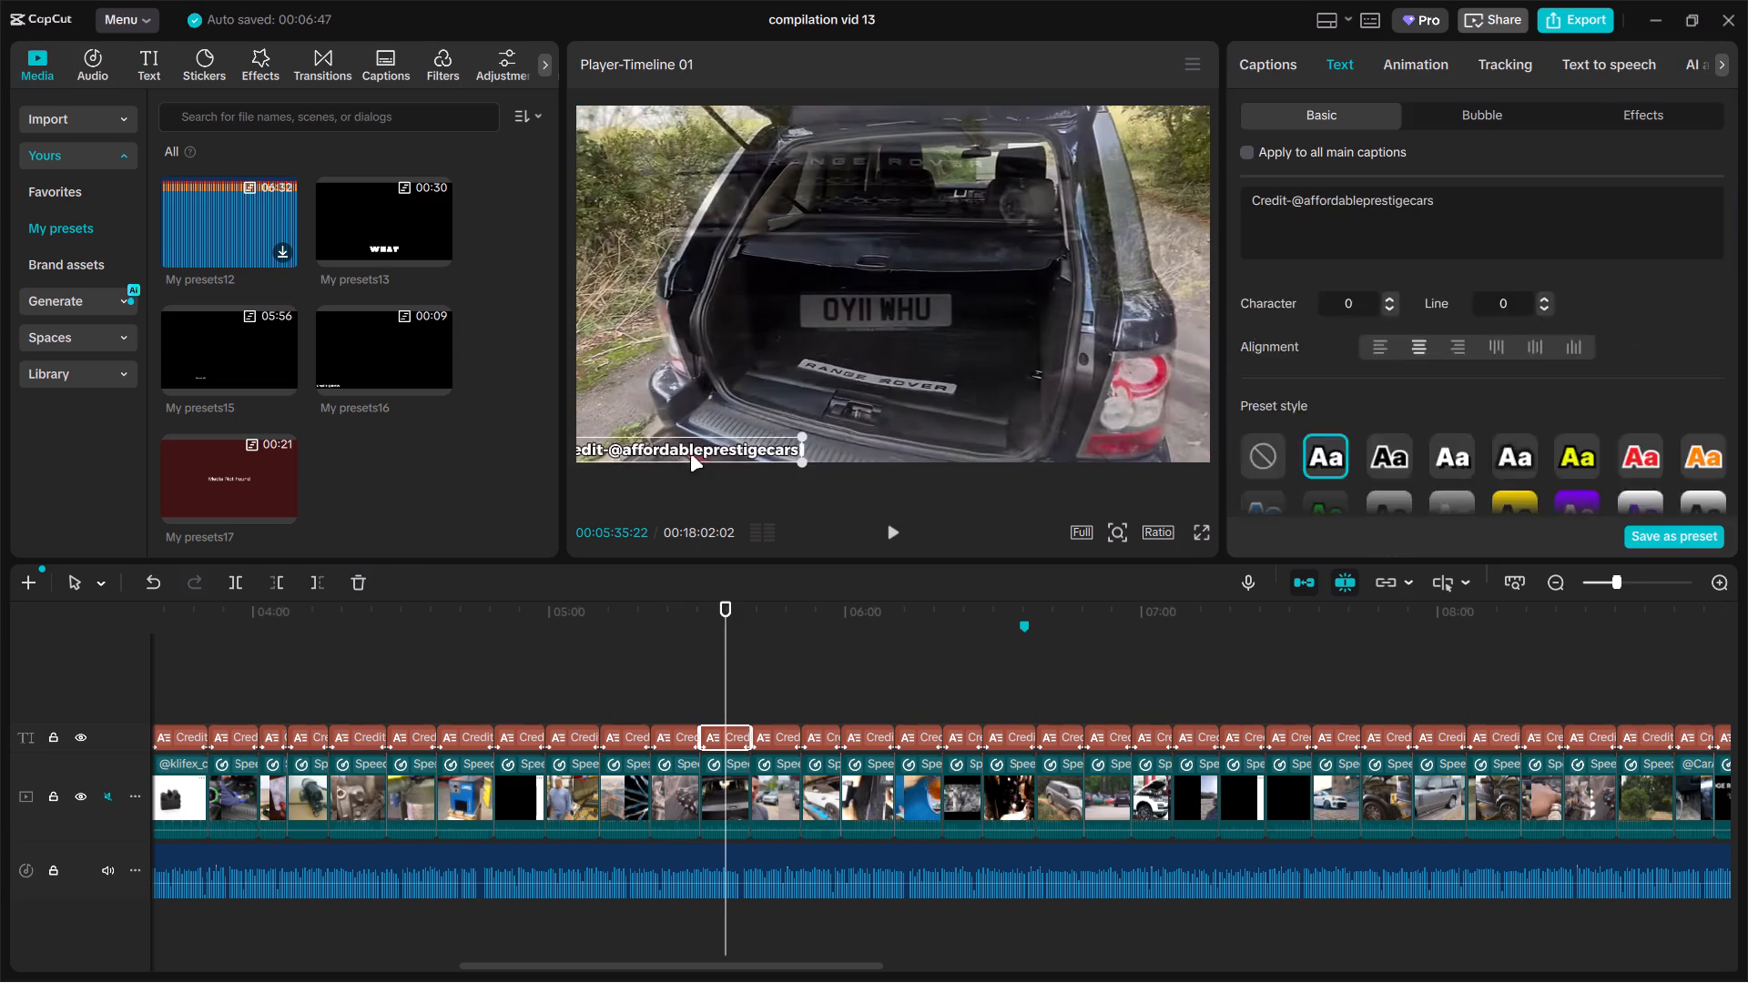
{"action": "left_click_drag", "start_coordinate": [690, 455], "coordinate": [695, 452]}
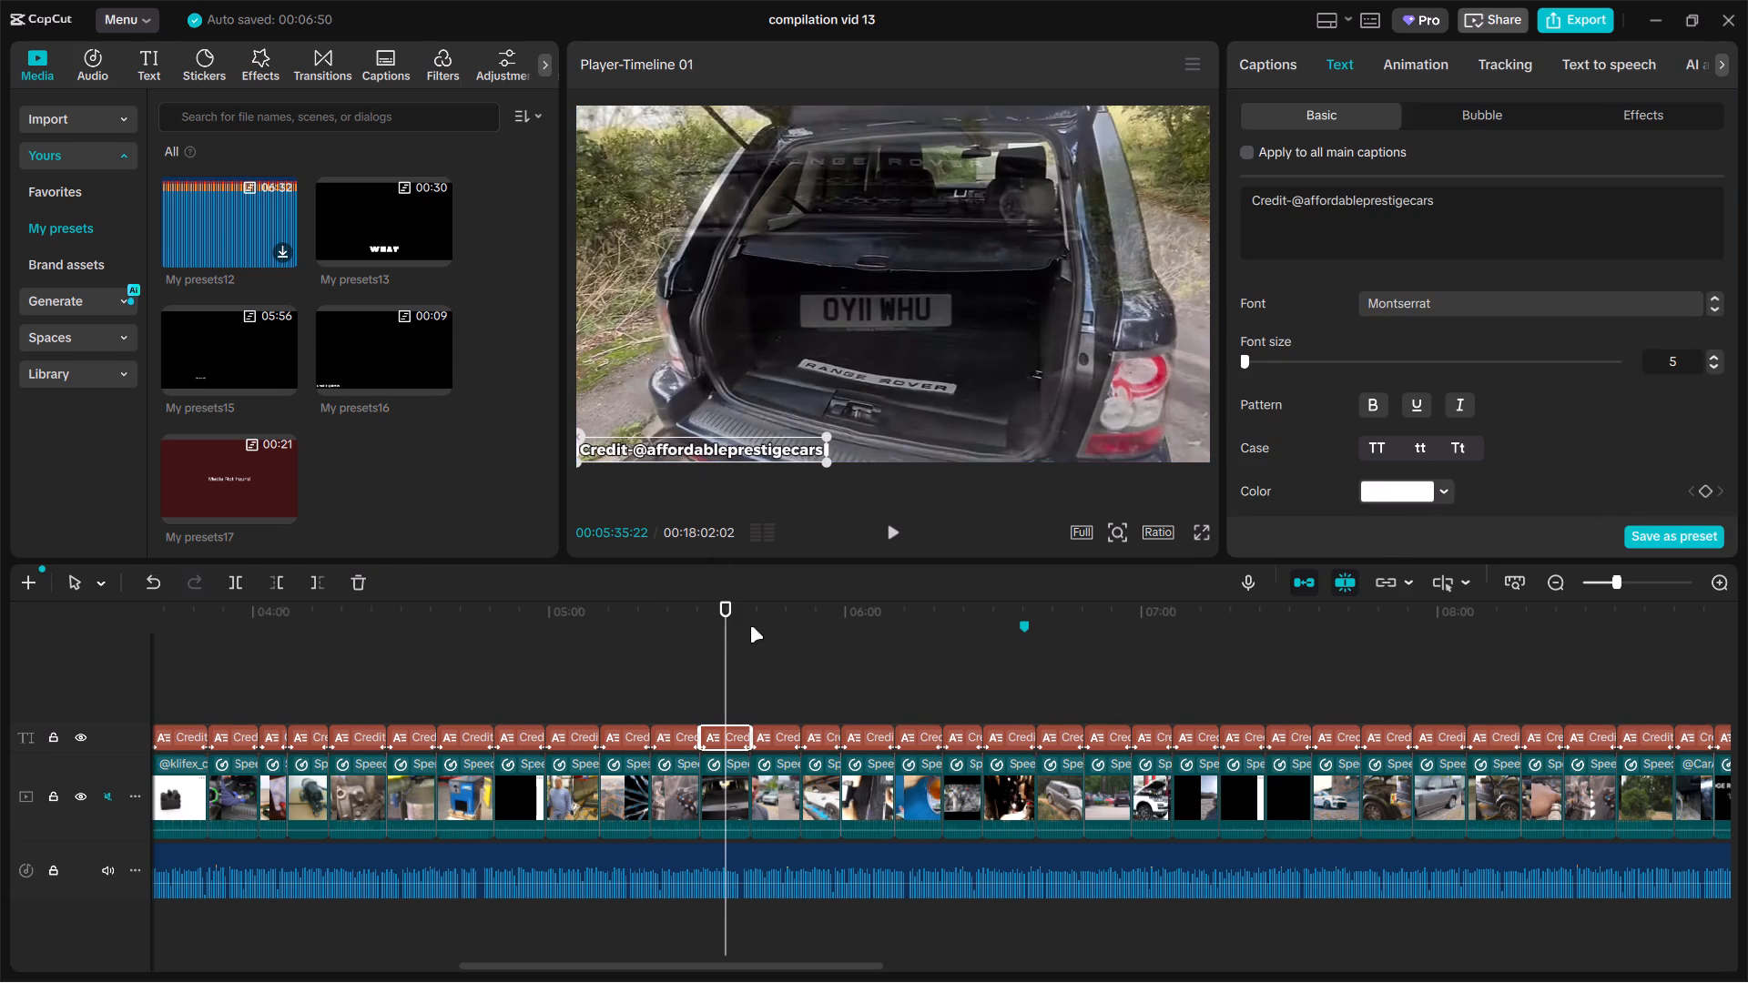
{"action": "left_click", "coordinate": [767, 659]}
{"action": "left_click_drag", "start_coordinate": [682, 452], "coordinate": [669, 452]}
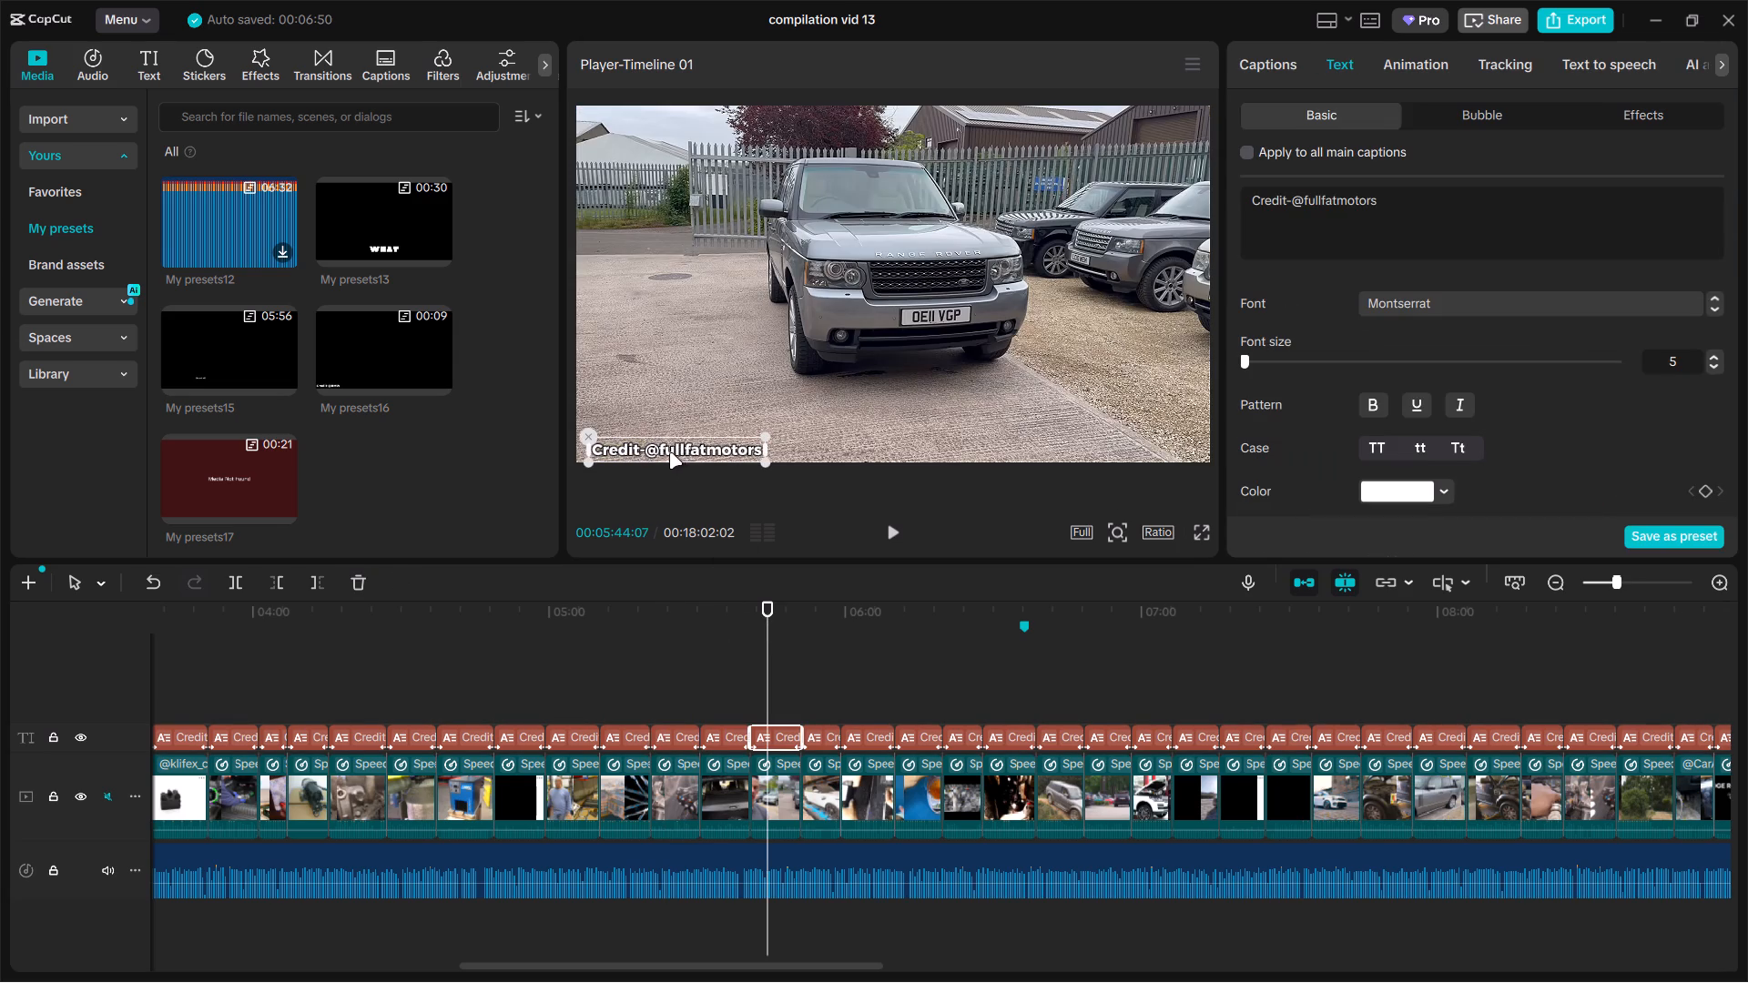
{"action": "left_click_drag", "start_coordinate": [669, 452], "coordinate": [665, 451]}
{"action": "left_click", "coordinate": [818, 667]}
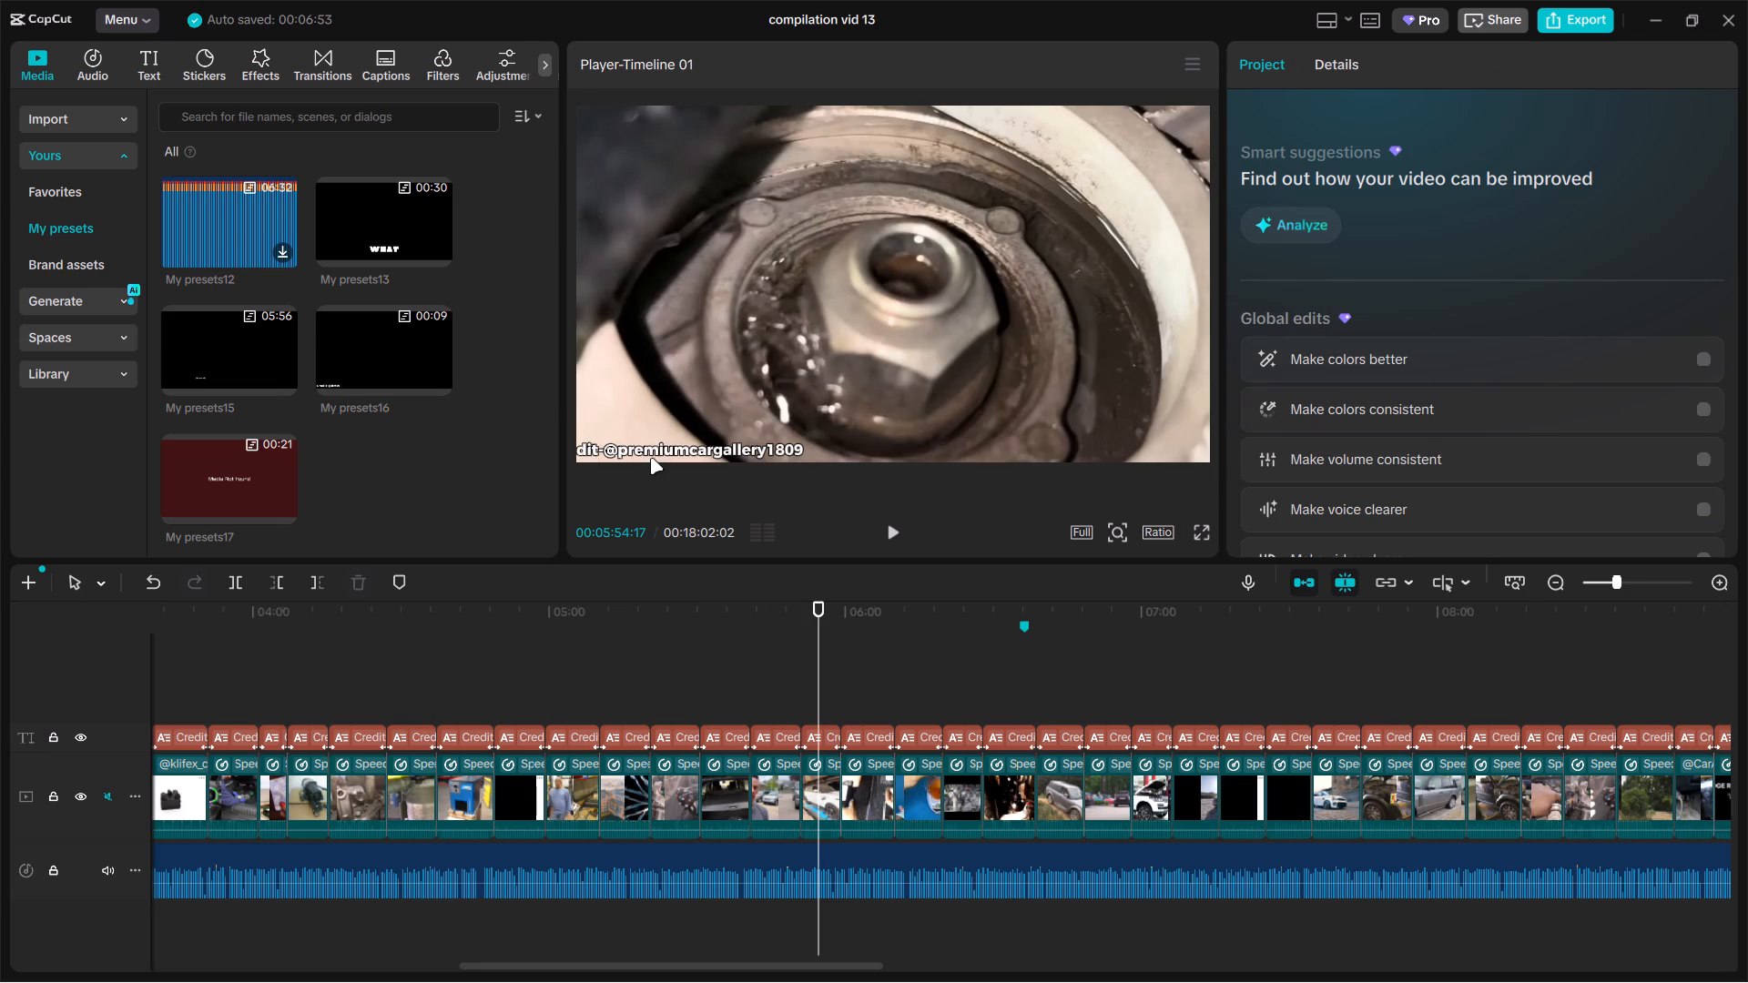
{"action": "left_click_drag", "start_coordinate": [650, 447], "coordinate": [679, 446]}
{"action": "left_click", "coordinate": [869, 660]}
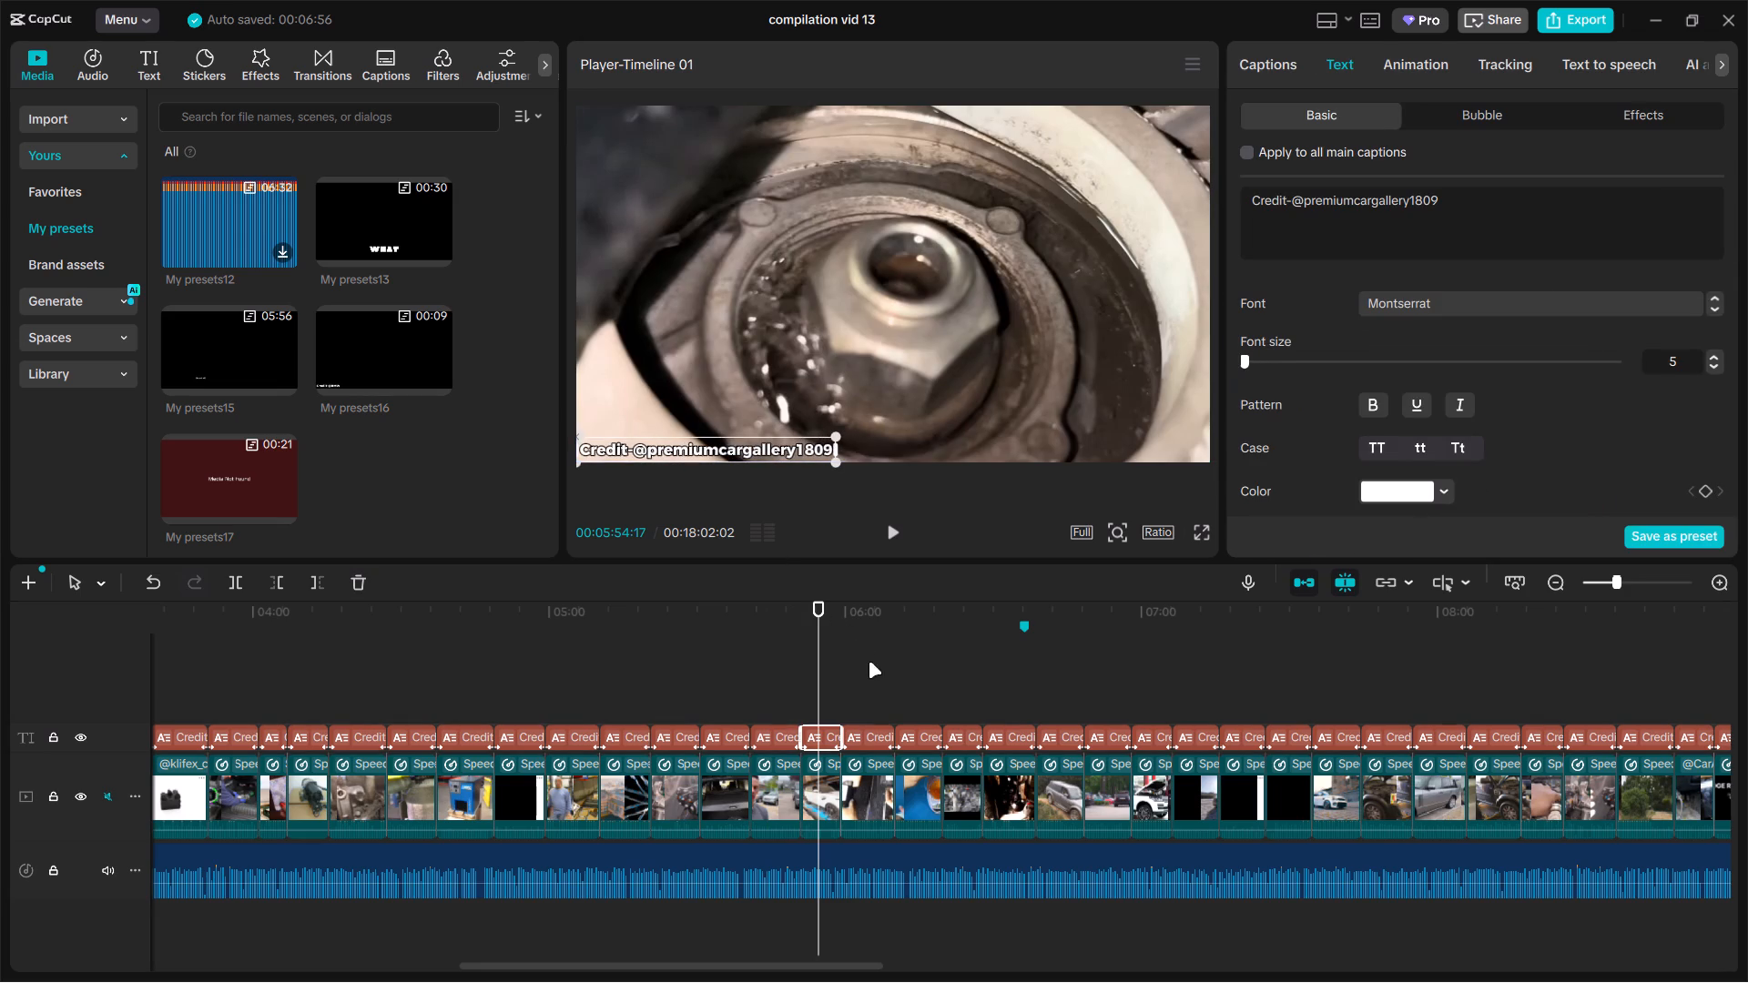
{"action": "left_click_drag", "start_coordinate": [666, 454], "coordinate": [692, 451]}
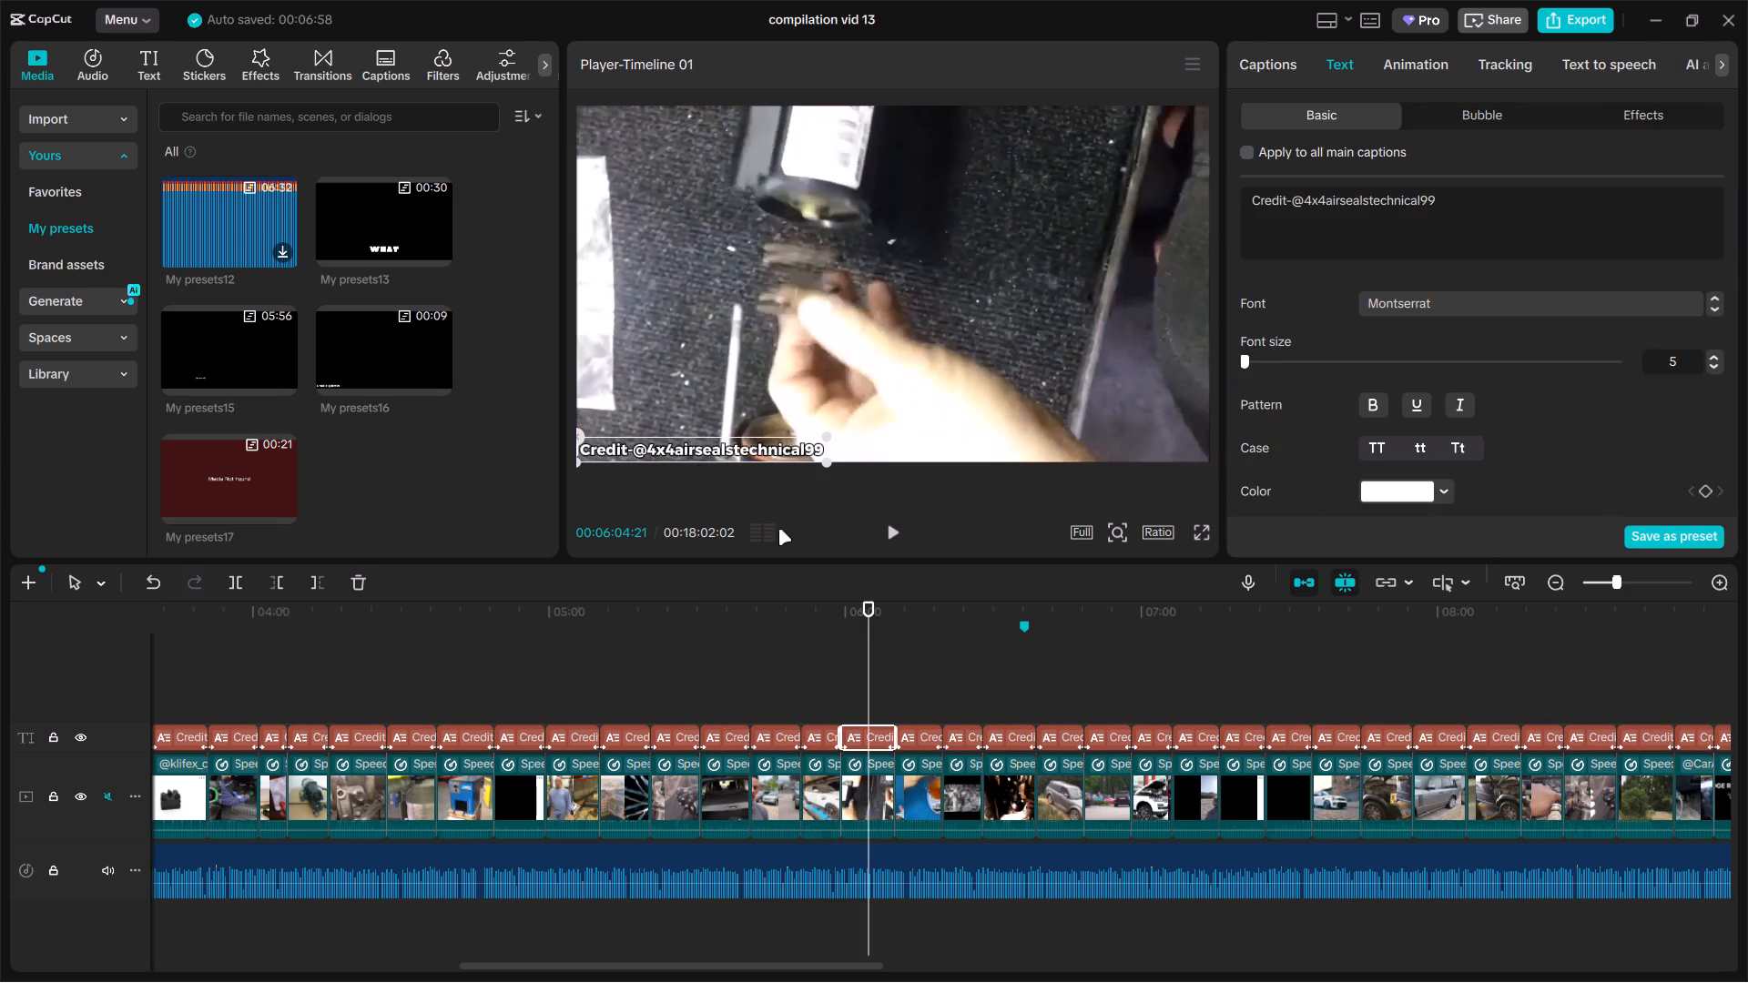
{"action": "left_click", "coordinate": [911, 664]}
{"action": "left_click_drag", "start_coordinate": [675, 448], "coordinate": [698, 450]}
{"action": "left_click", "coordinate": [967, 687]}
{"action": "left_click_drag", "start_coordinate": [639, 455], "coordinate": [676, 455]}
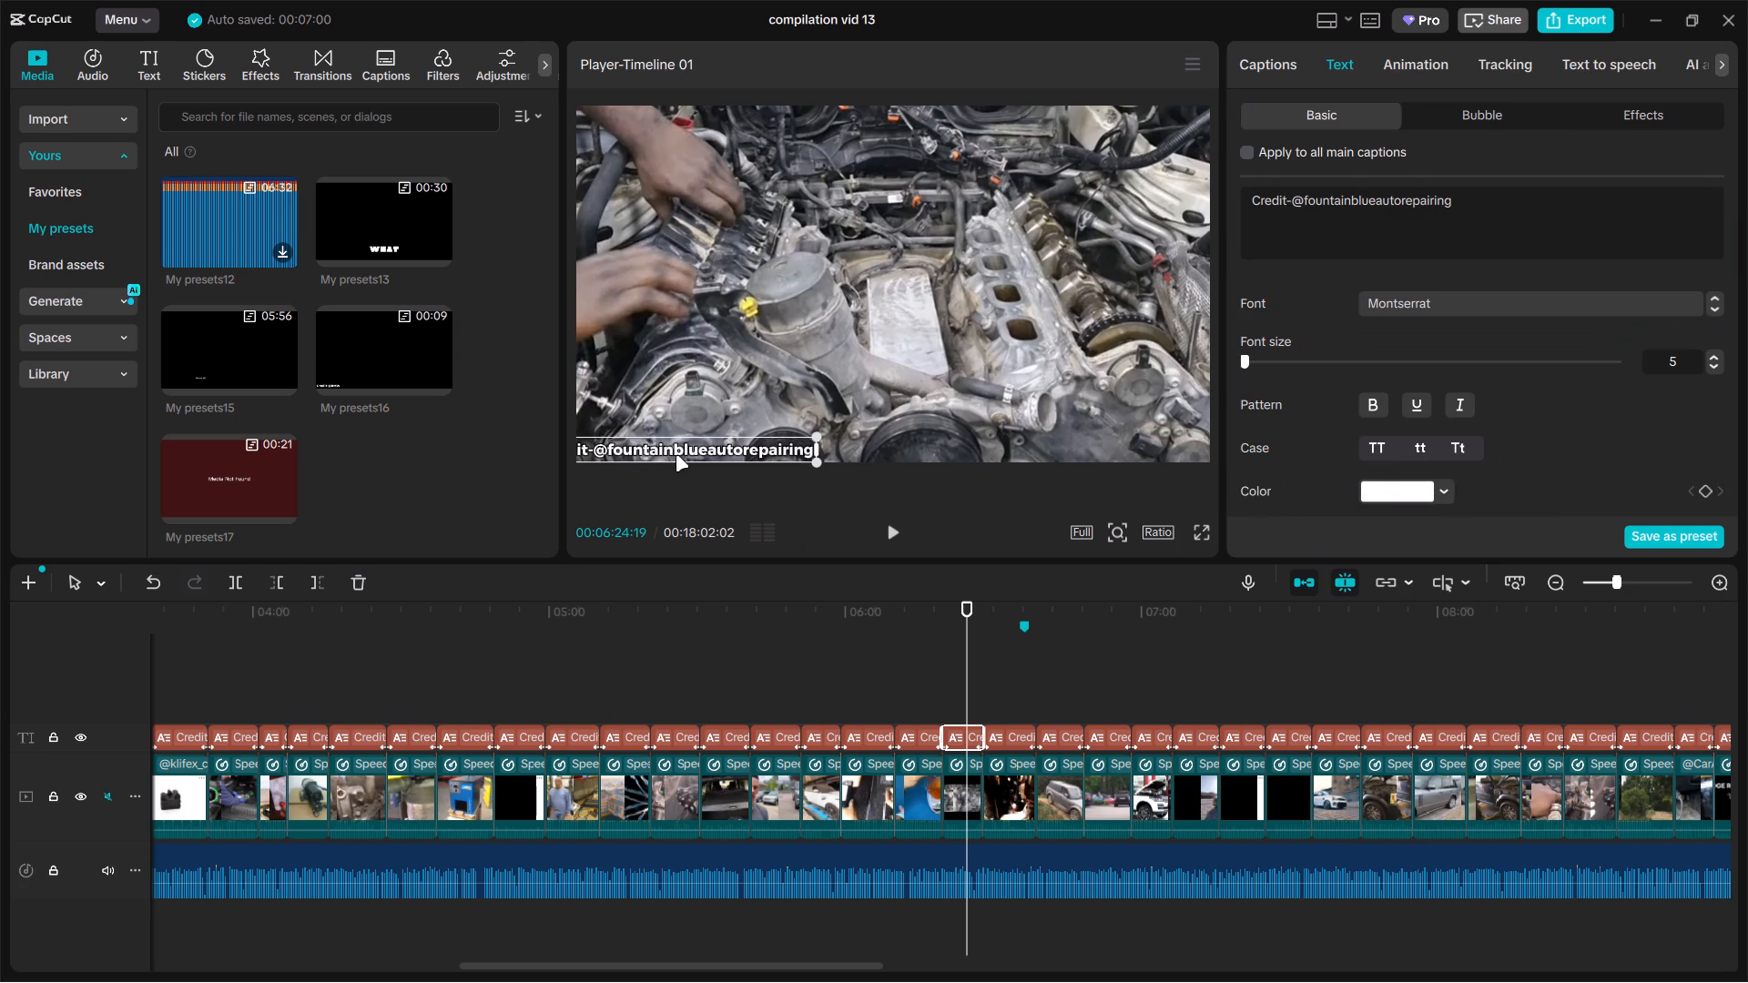
{"action": "left_click_drag", "start_coordinate": [676, 455], "coordinate": [681, 452]}
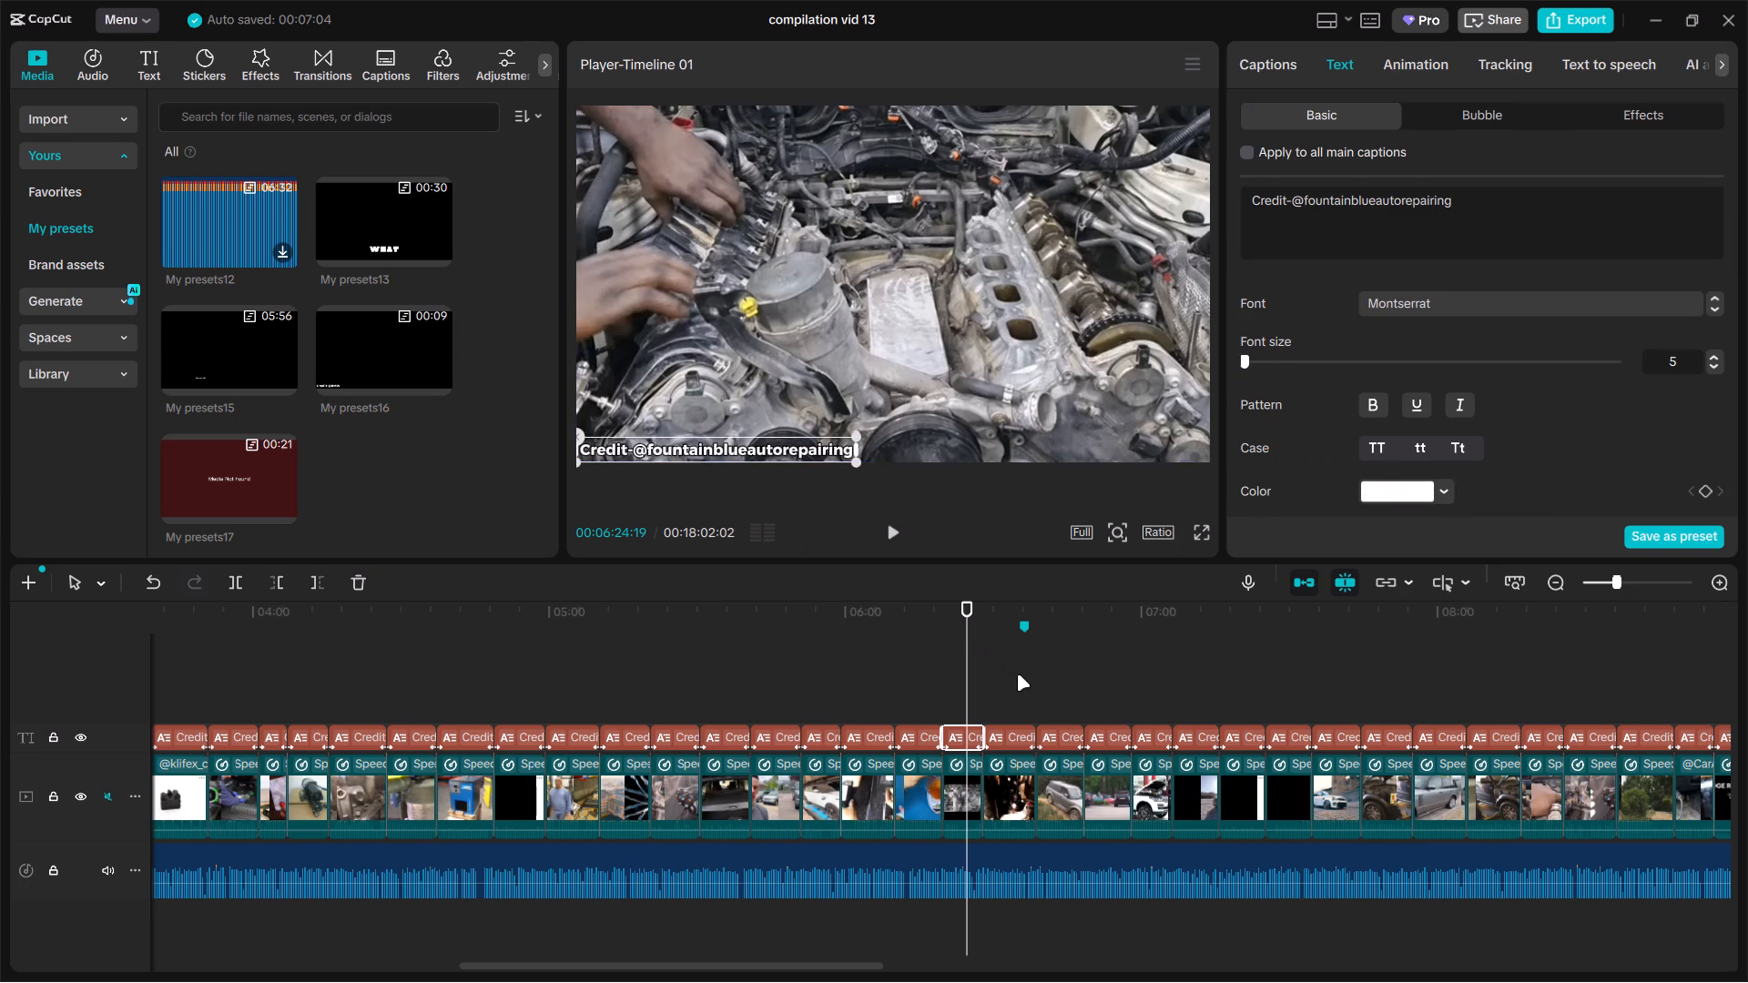
{"action": "left_click", "coordinate": [1017, 674]}
{"action": "left_click_drag", "start_coordinate": [677, 444], "coordinate": [643, 444]}
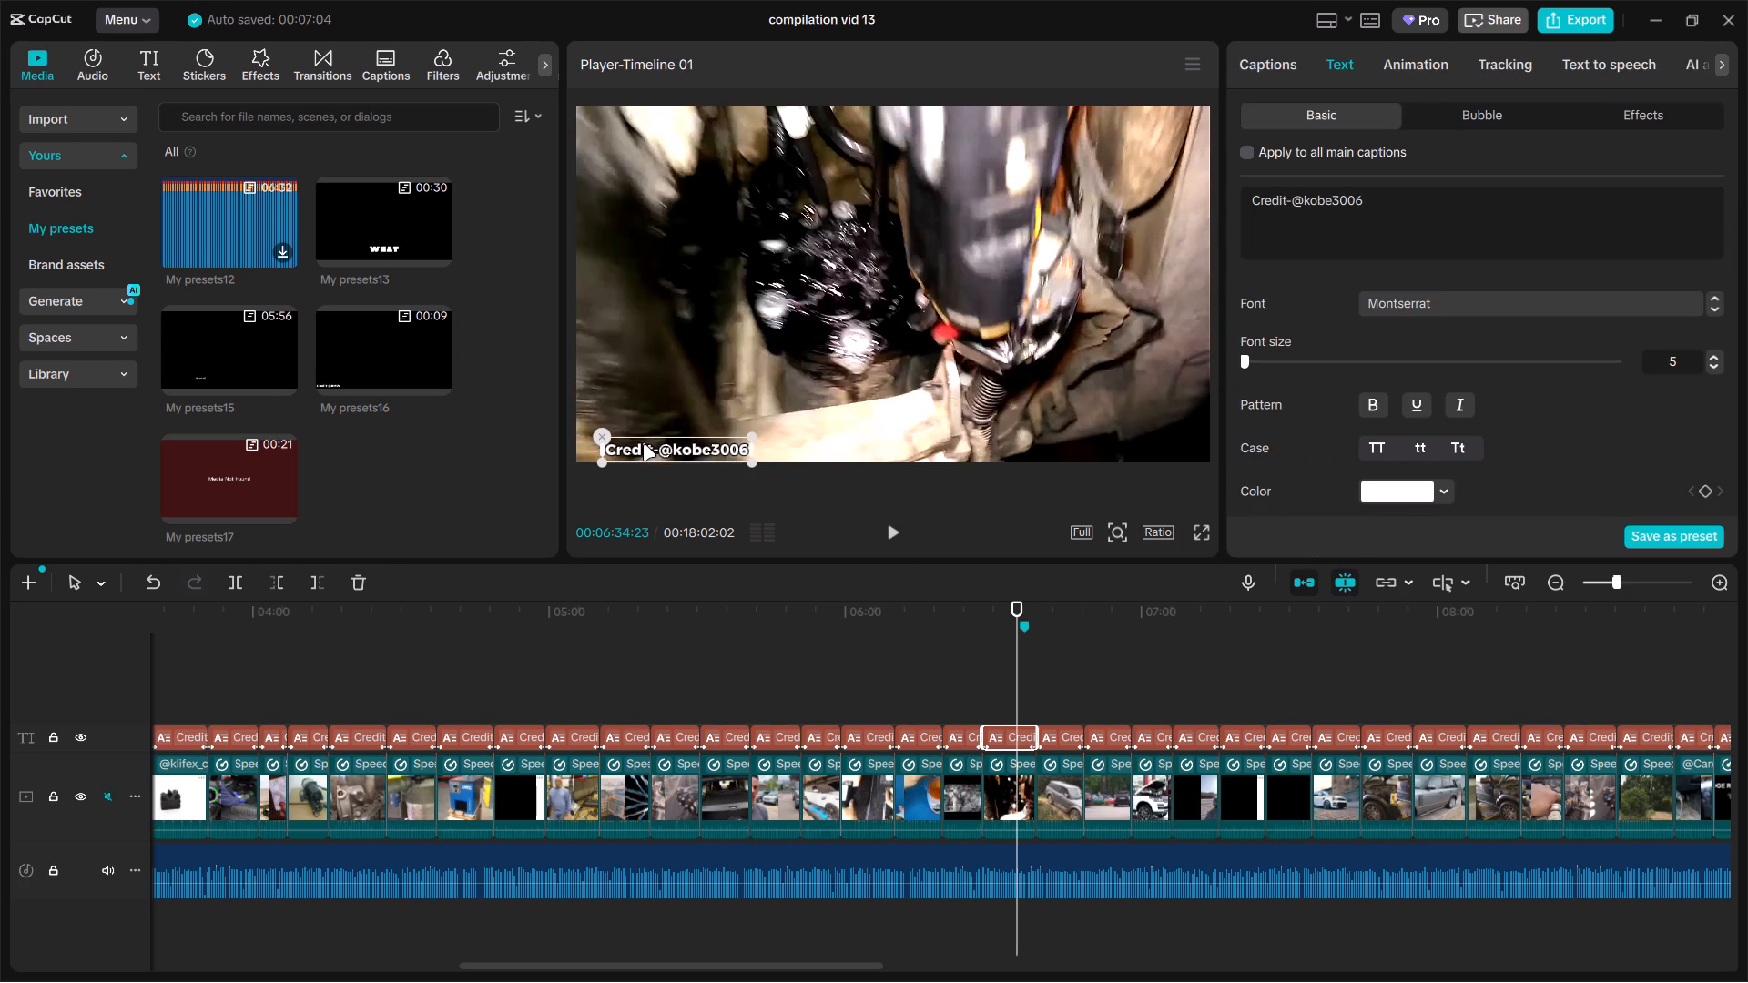
{"action": "left_click_drag", "start_coordinate": [643, 444], "coordinate": [647, 442]}
Align the credit caption on the grey Range Rover dirt-track clip and the caption on the following clip with the video frame's lower-left corner.
{"action": "left_click_drag", "start_coordinate": [791, 767], "coordinate": [592, 756]}
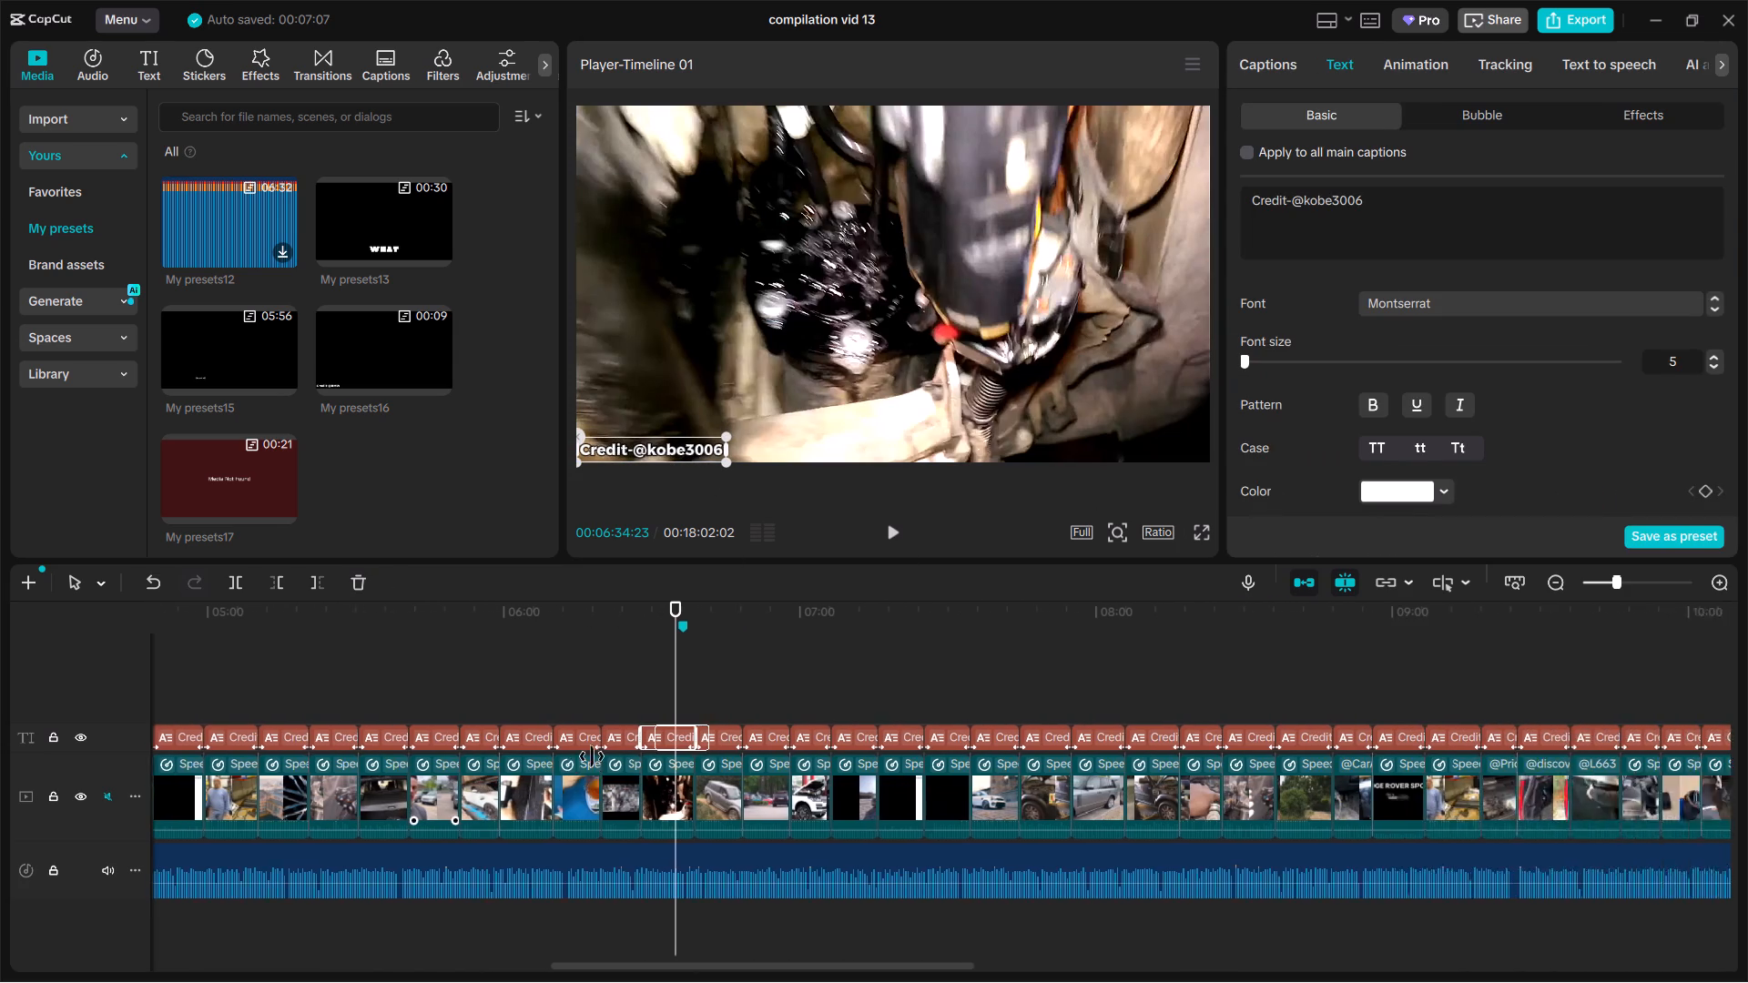
{"action": "left_click_drag", "start_coordinate": [592, 756], "coordinate": [446, 729]}
{"action": "left_click", "coordinate": [326, 687]}
{"action": "left_click_drag", "start_coordinate": [632, 451], "coordinate": [645, 451]}
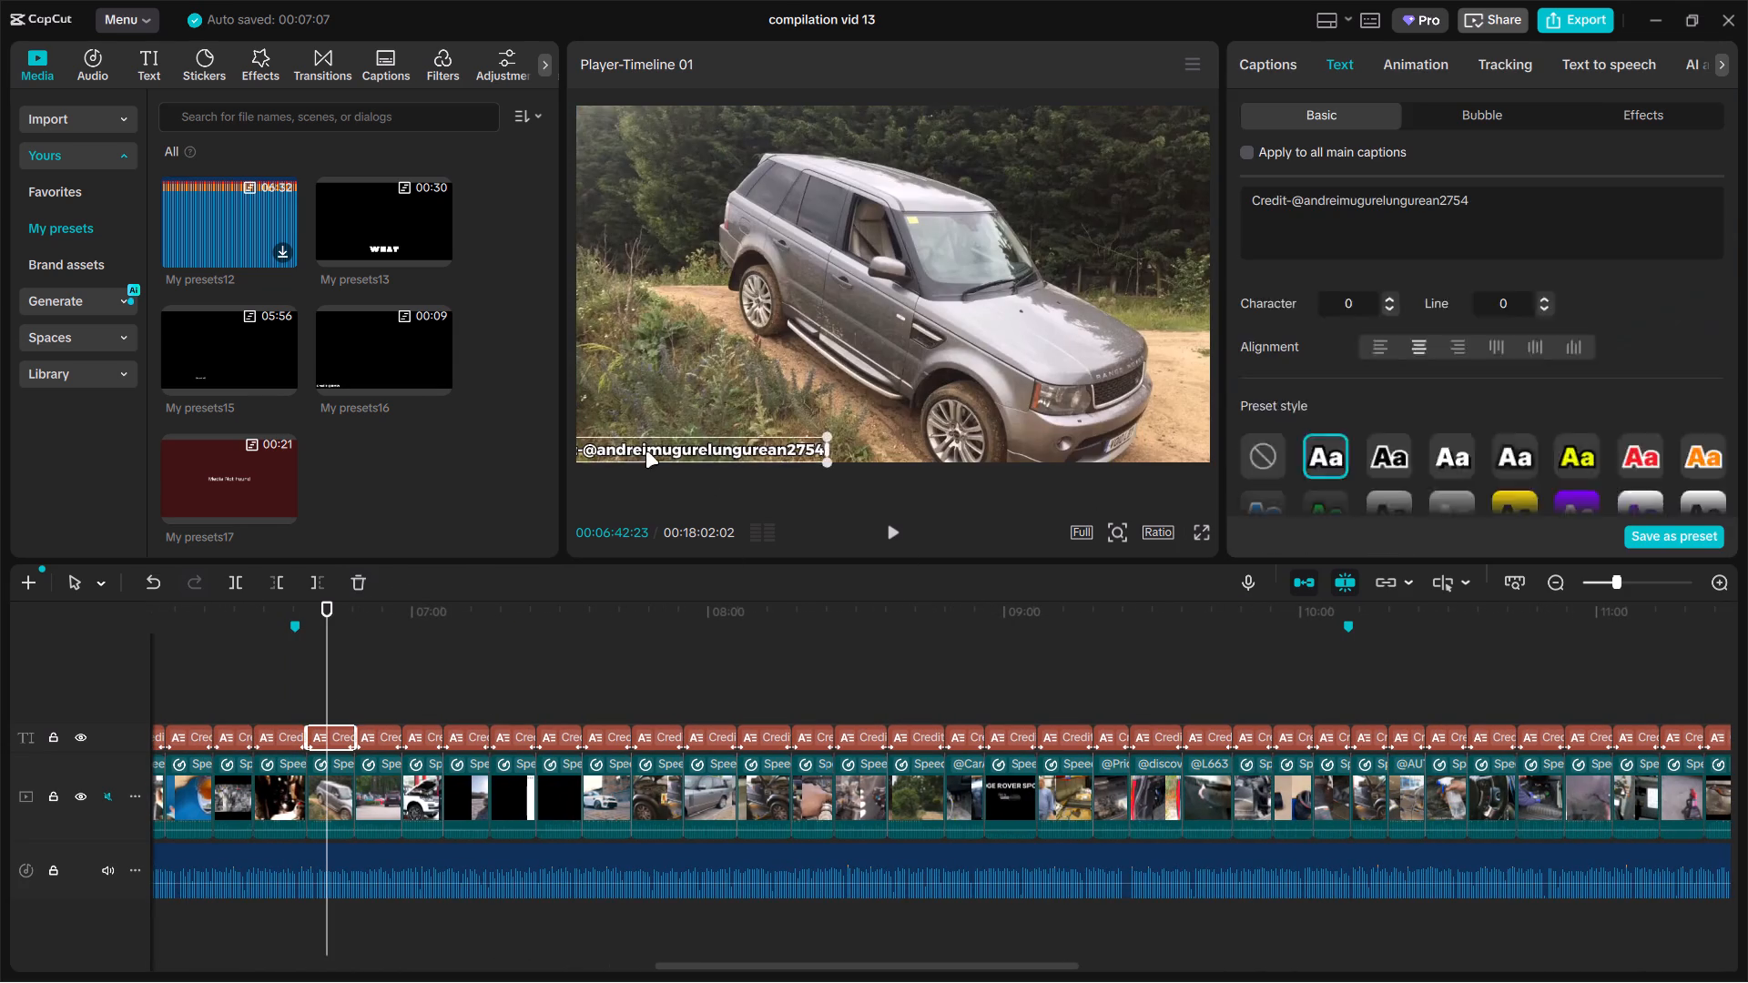
{"action": "left_click_drag", "start_coordinate": [645, 451], "coordinate": [686, 447]}
{"action": "left_click", "coordinate": [364, 676]}
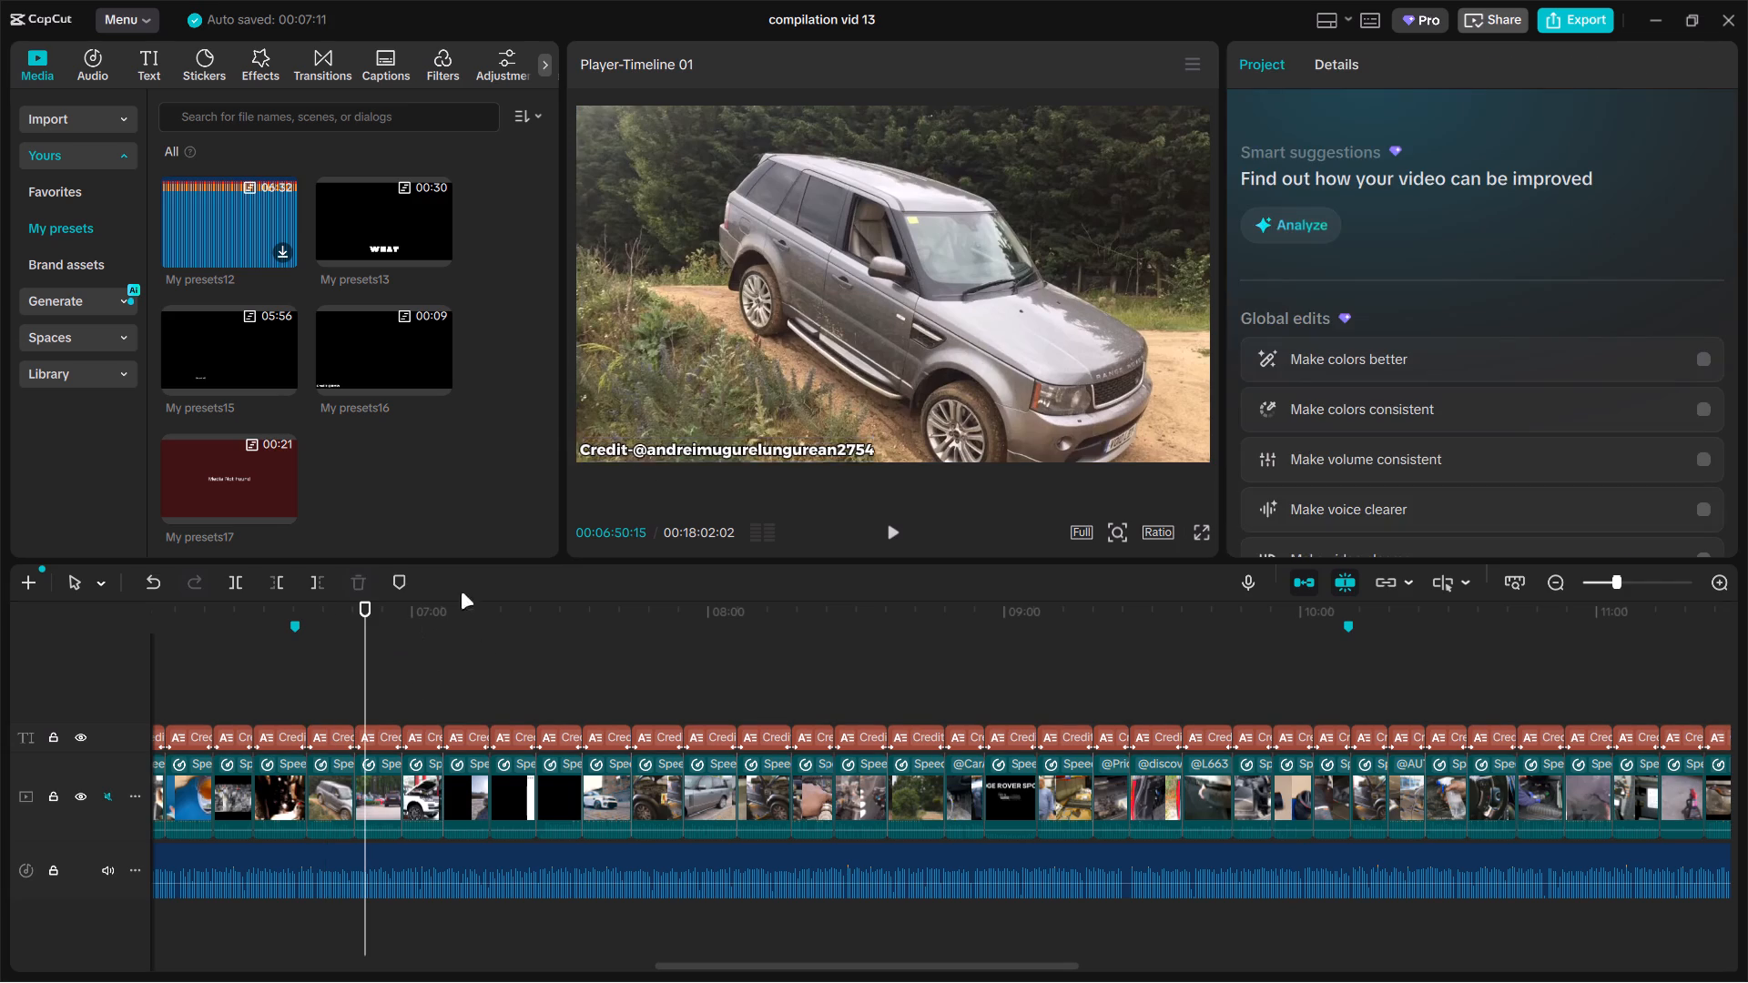
{"action": "left_click_drag", "start_coordinate": [639, 451], "coordinate": [605, 451]}
{"action": "left_click", "coordinate": [423, 664]}
{"action": "left_click_drag", "start_coordinate": [619, 453], "coordinate": [637, 448]}
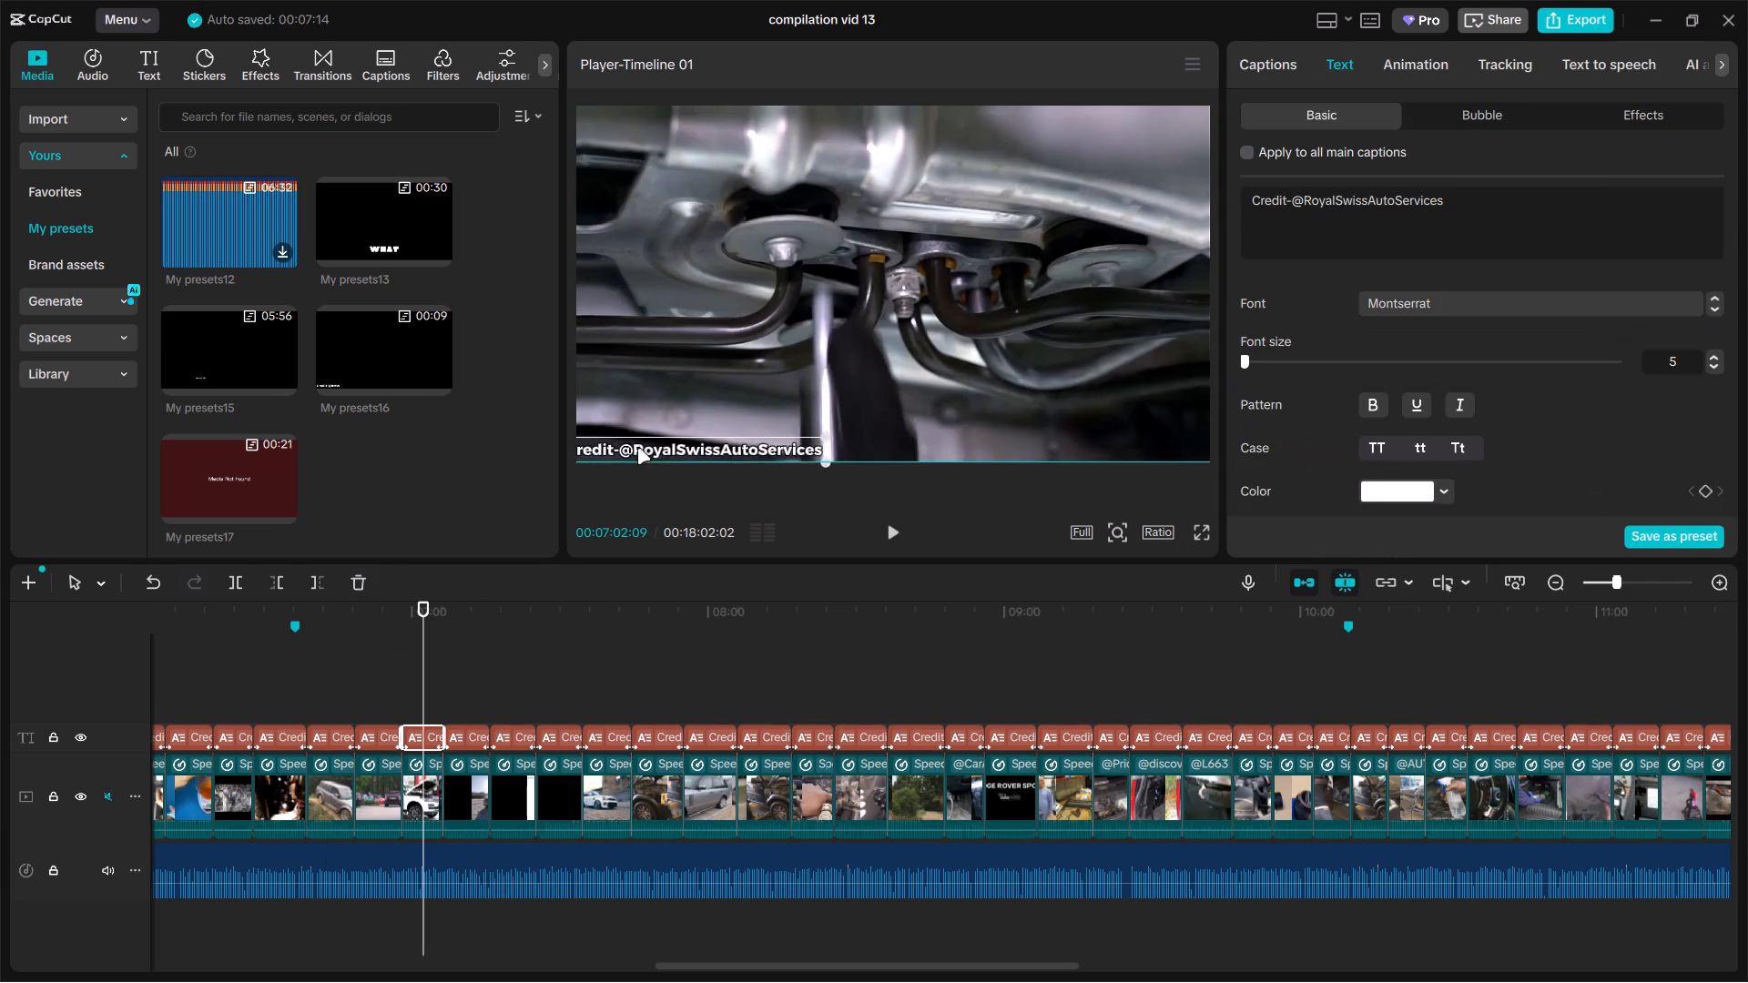
{"action": "left_click_drag", "start_coordinate": [637, 448], "coordinate": [648, 451]}
{"action": "left_click", "coordinate": [469, 672]}
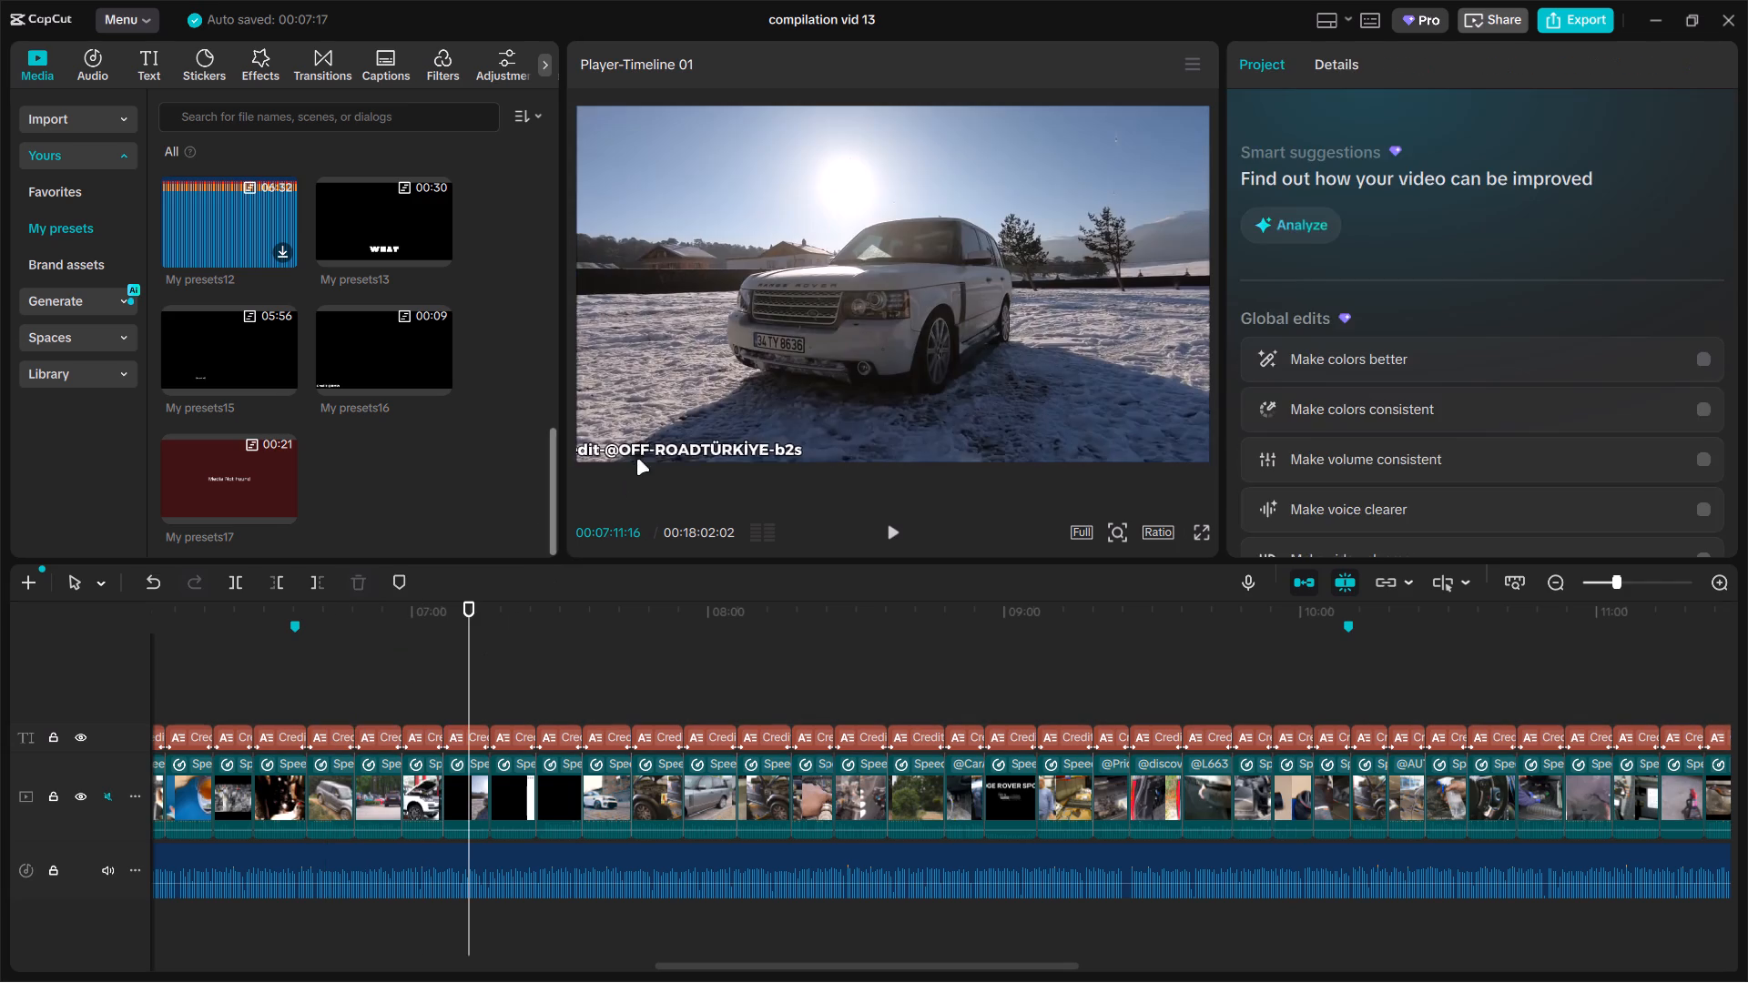
{"action": "left_click_drag", "start_coordinate": [639, 452], "coordinate": [666, 451]}
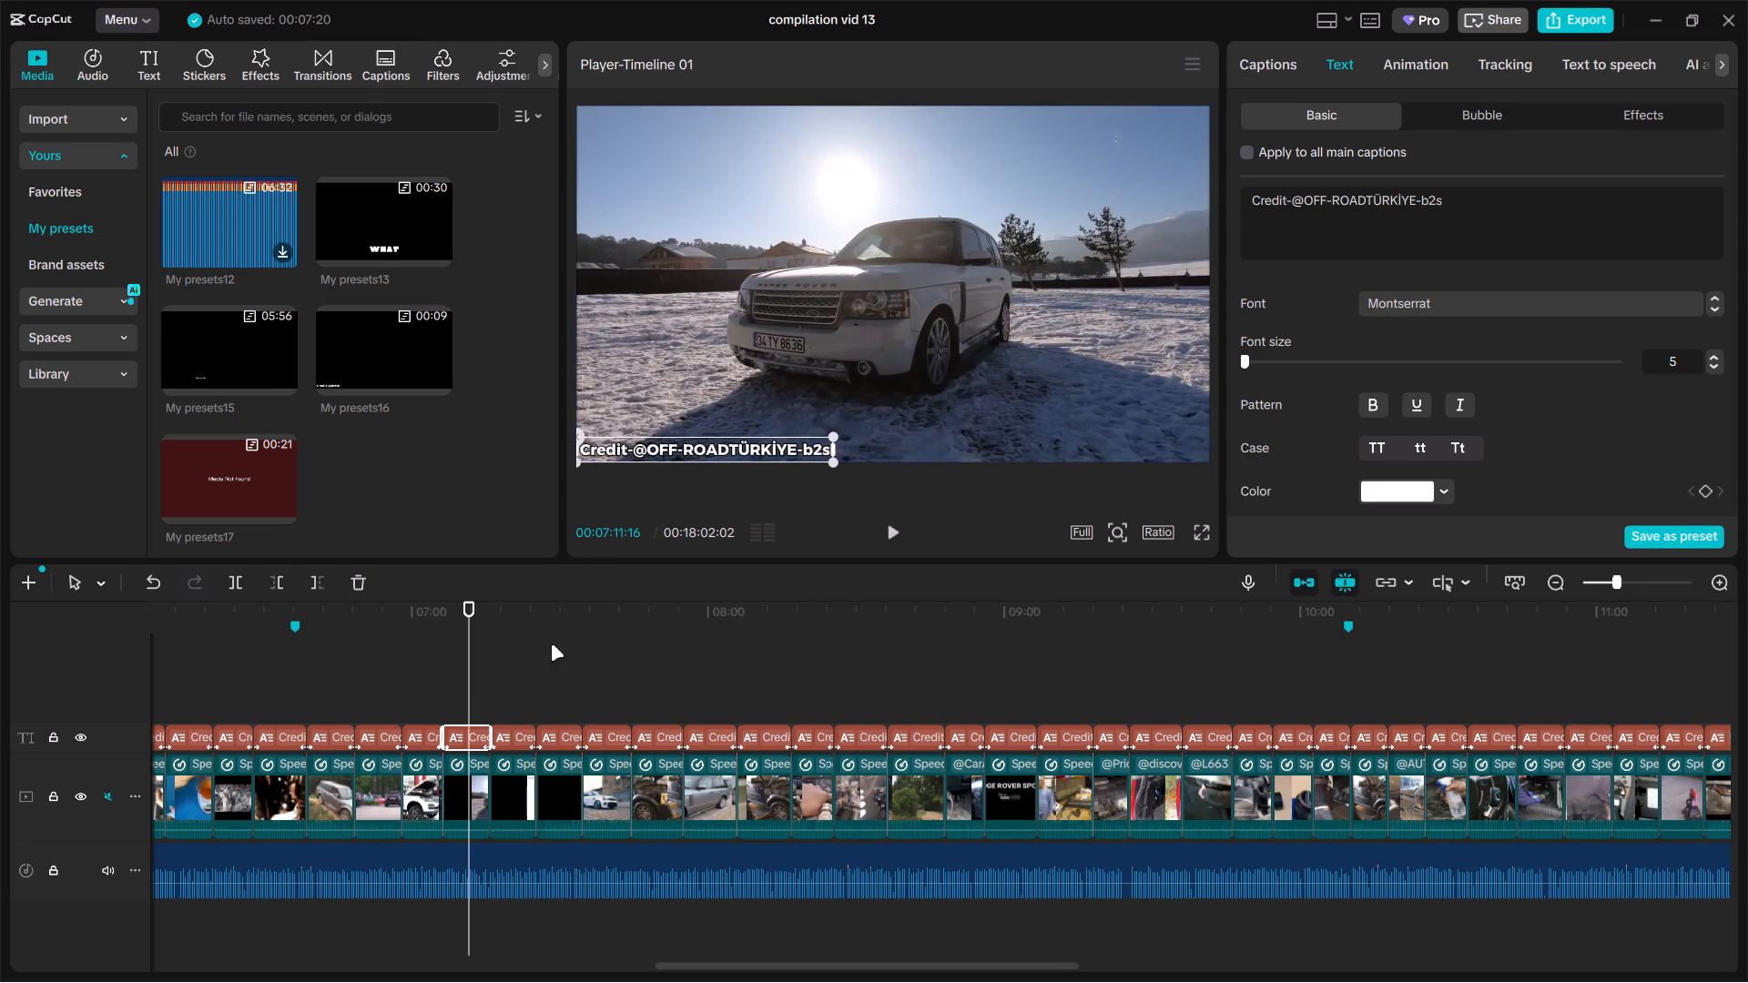
{"action": "left_click", "coordinate": [531, 660]}
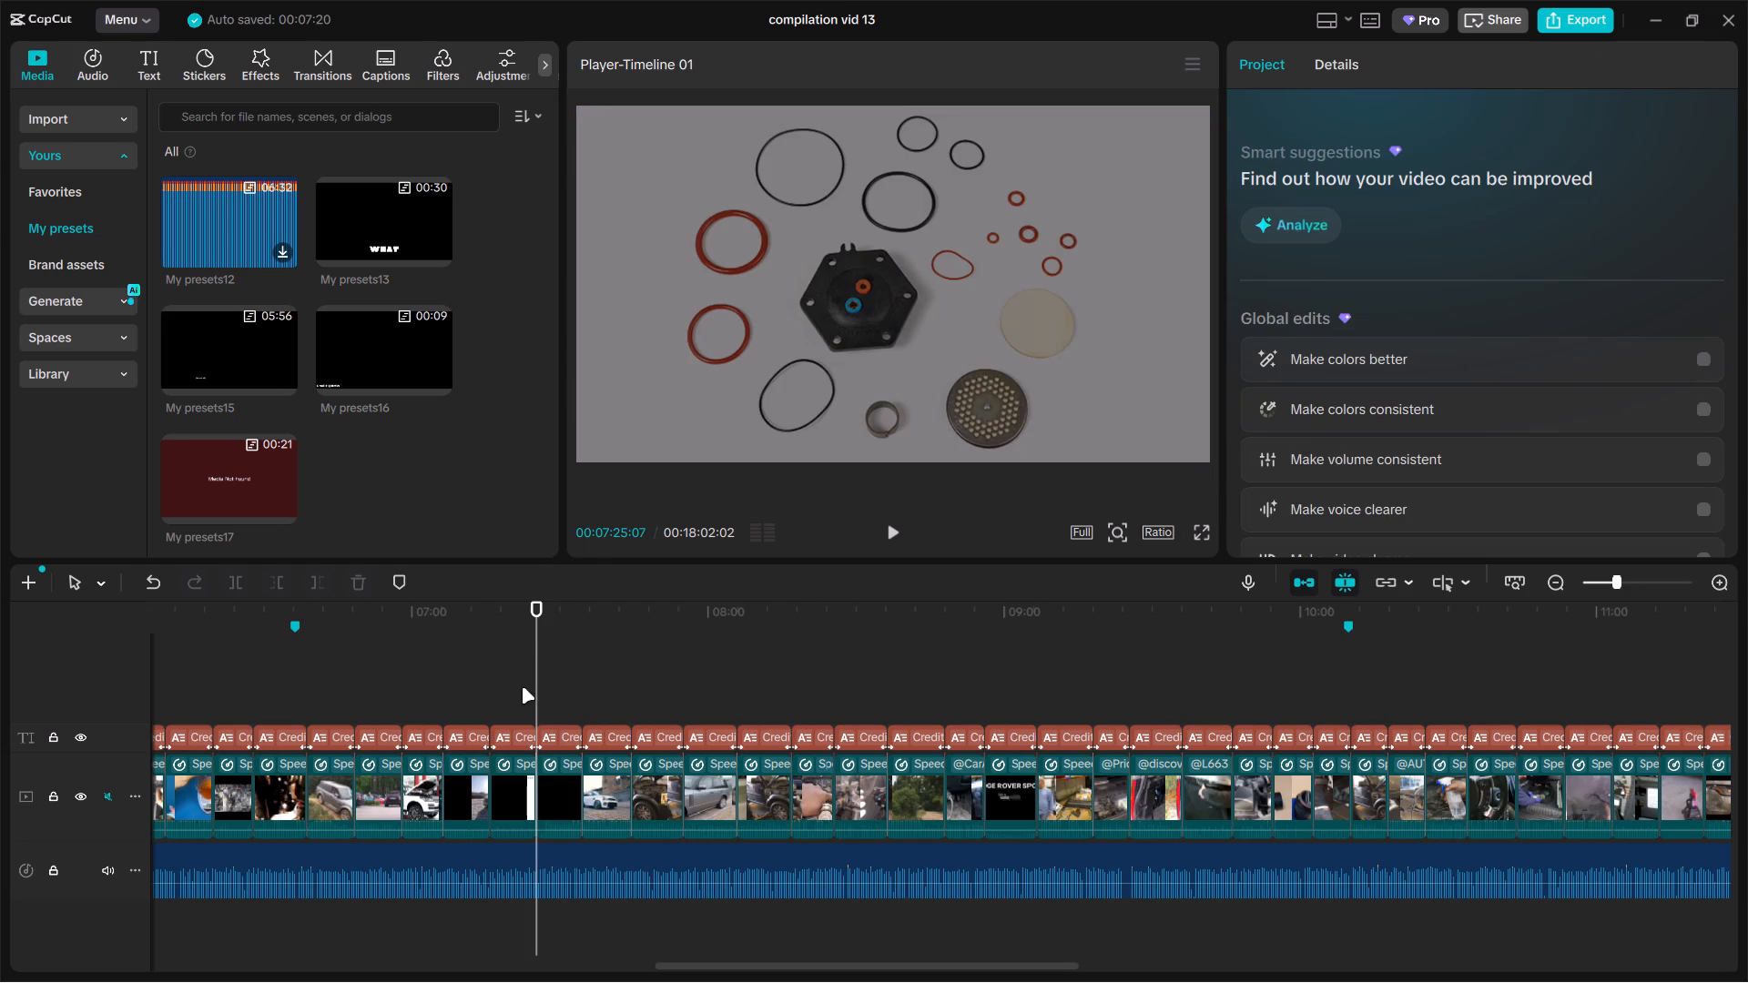
{"action": "left_click", "coordinate": [522, 687]}
{"action": "left_click_drag", "start_coordinate": [672, 449], "coordinate": [652, 444]}
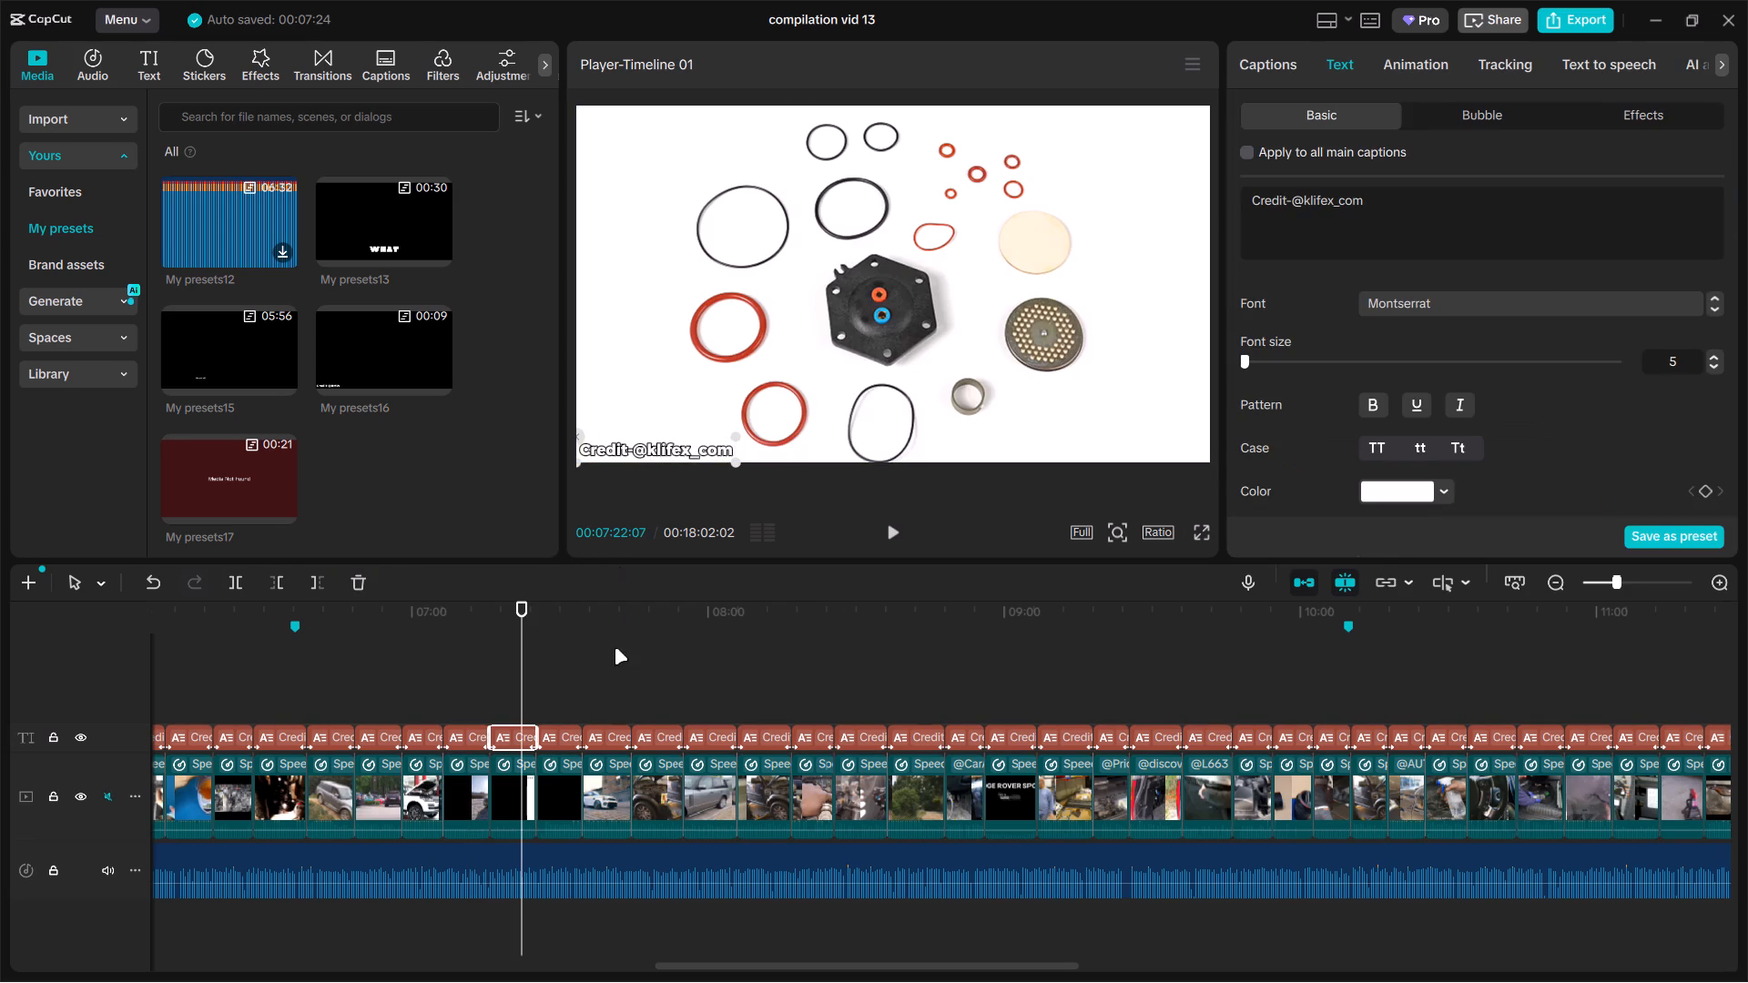
{"action": "left_click", "coordinate": [567, 662]}
{"action": "left_click_drag", "start_coordinate": [644, 451], "coordinate": [663, 446]}
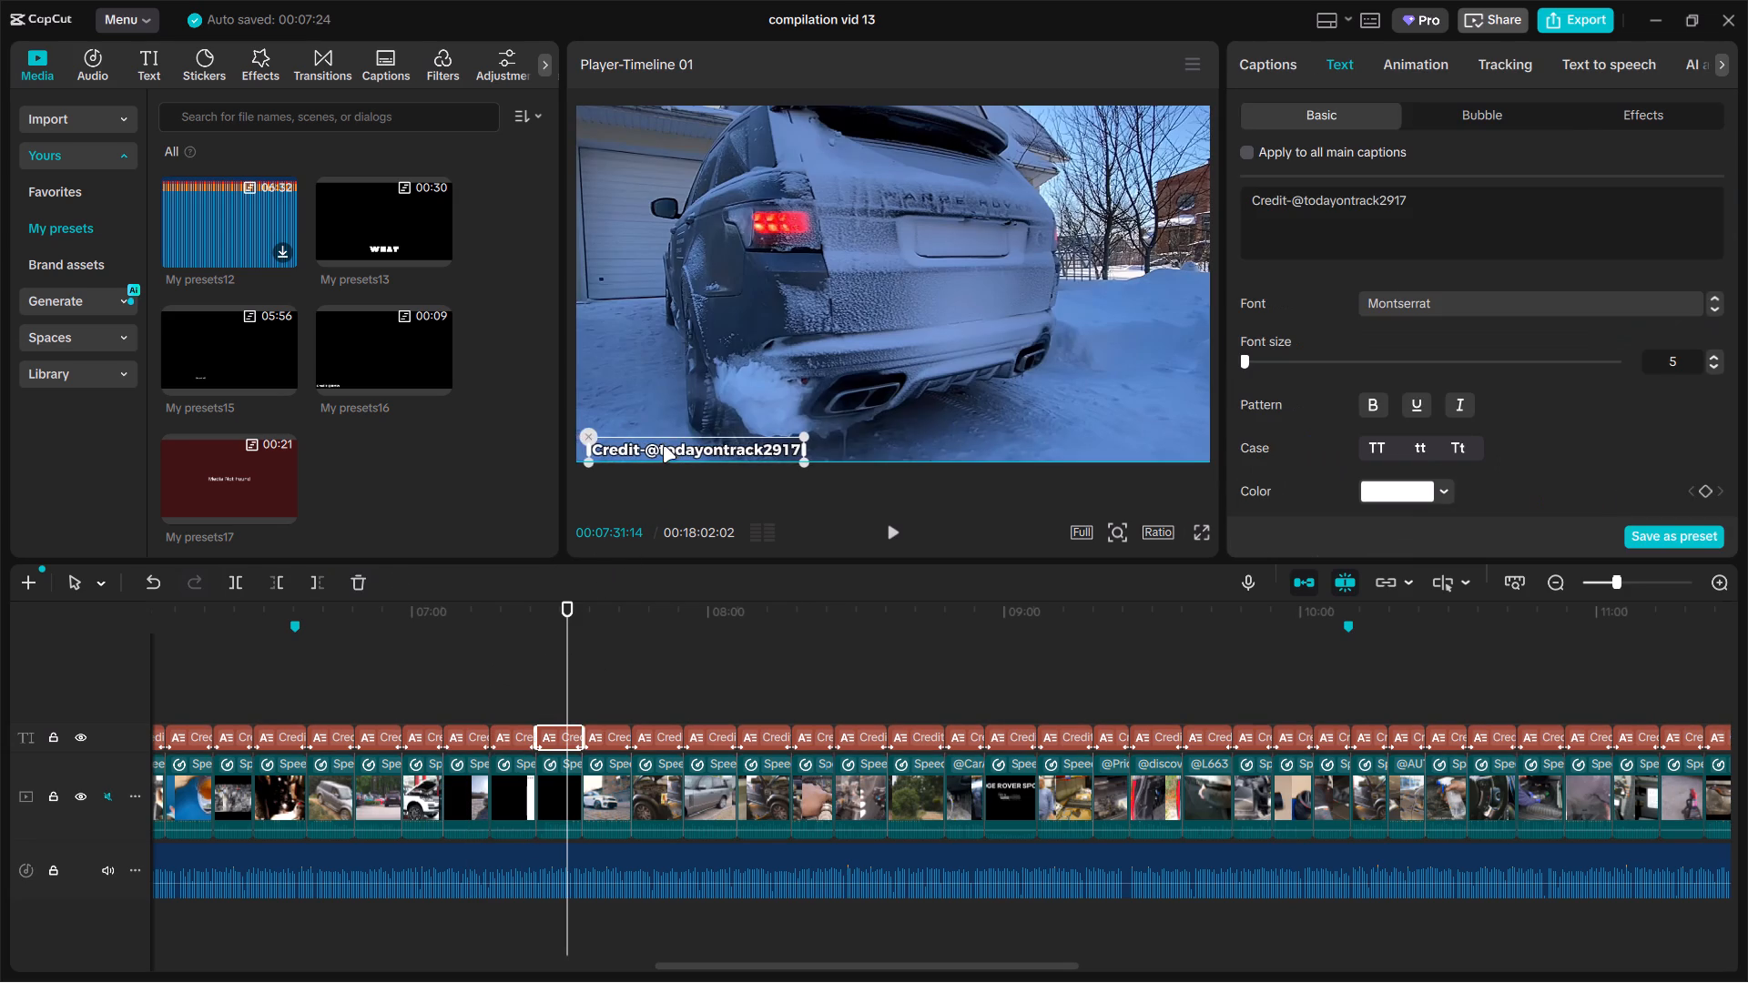
{"action": "left_click_drag", "start_coordinate": [663, 446], "coordinate": [653, 446]}
{"action": "left_click", "coordinate": [614, 639]}
{"action": "left_click", "coordinate": [633, 448]}
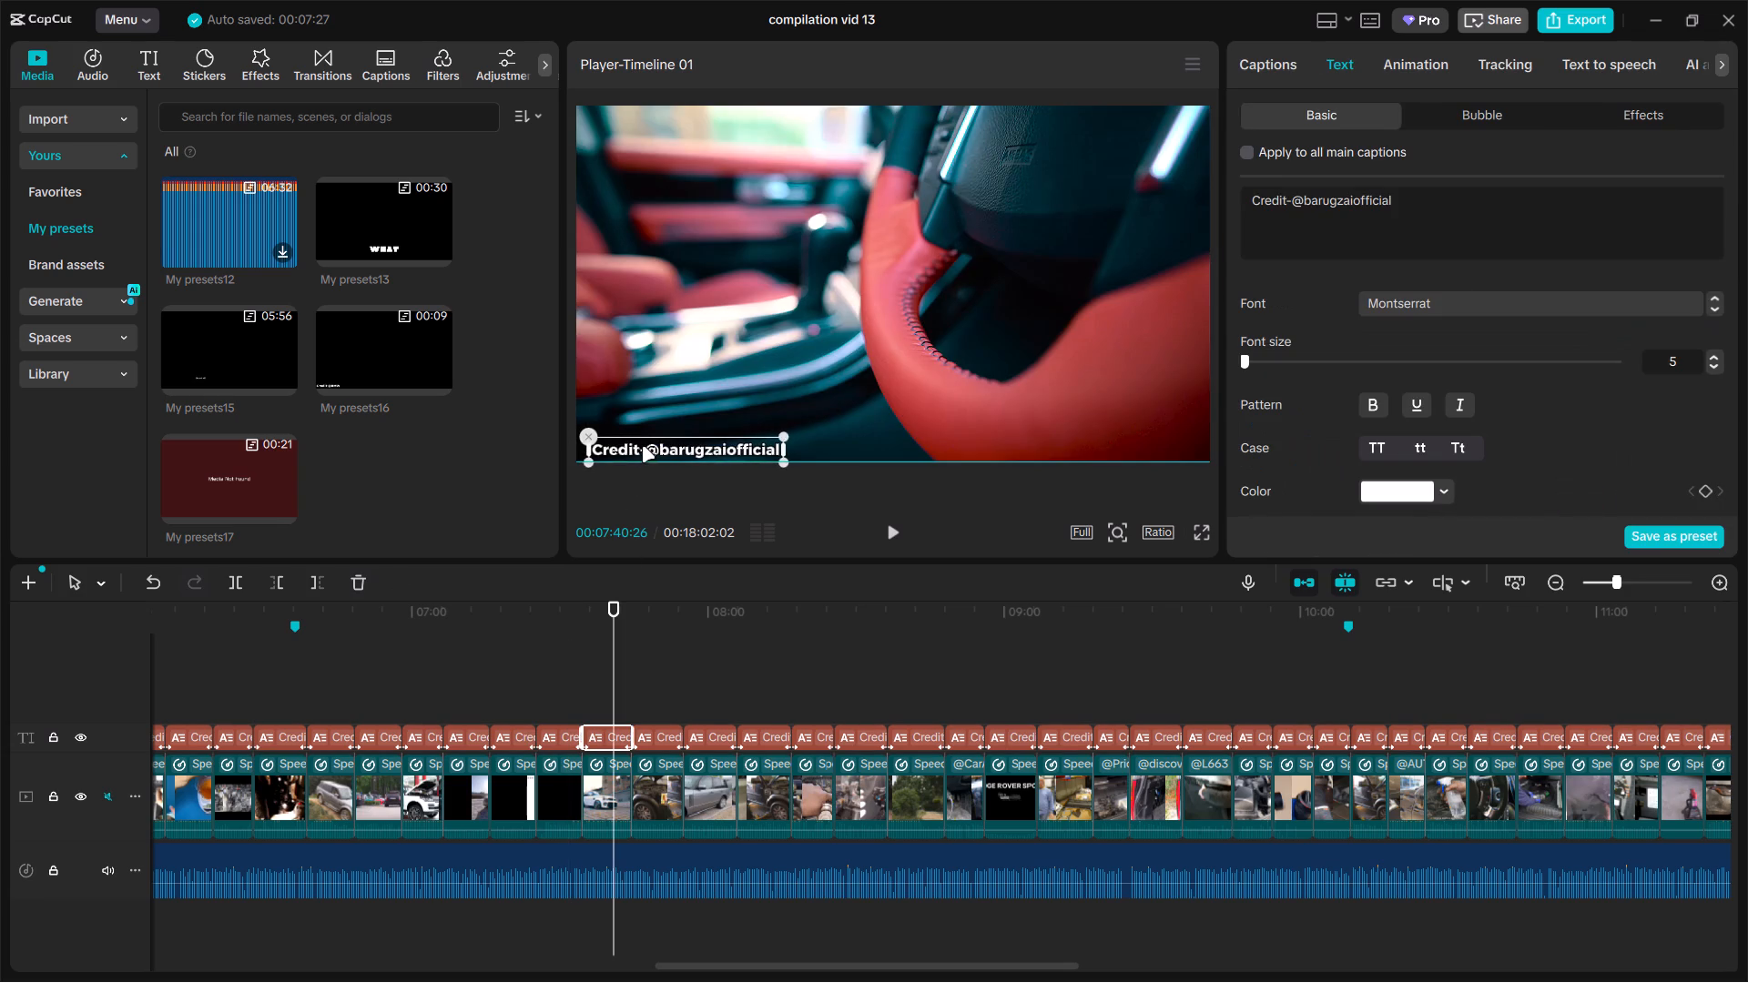
{"action": "left_click", "coordinate": [659, 654]}
{"action": "left_click_drag", "start_coordinate": [625, 452], "coordinate": [636, 449]}
{"action": "left_click", "coordinate": [698, 638]}
{"action": "left_click_drag", "start_coordinate": [634, 455], "coordinate": [623, 452]}
{"action": "left_click", "coordinate": [773, 674]}
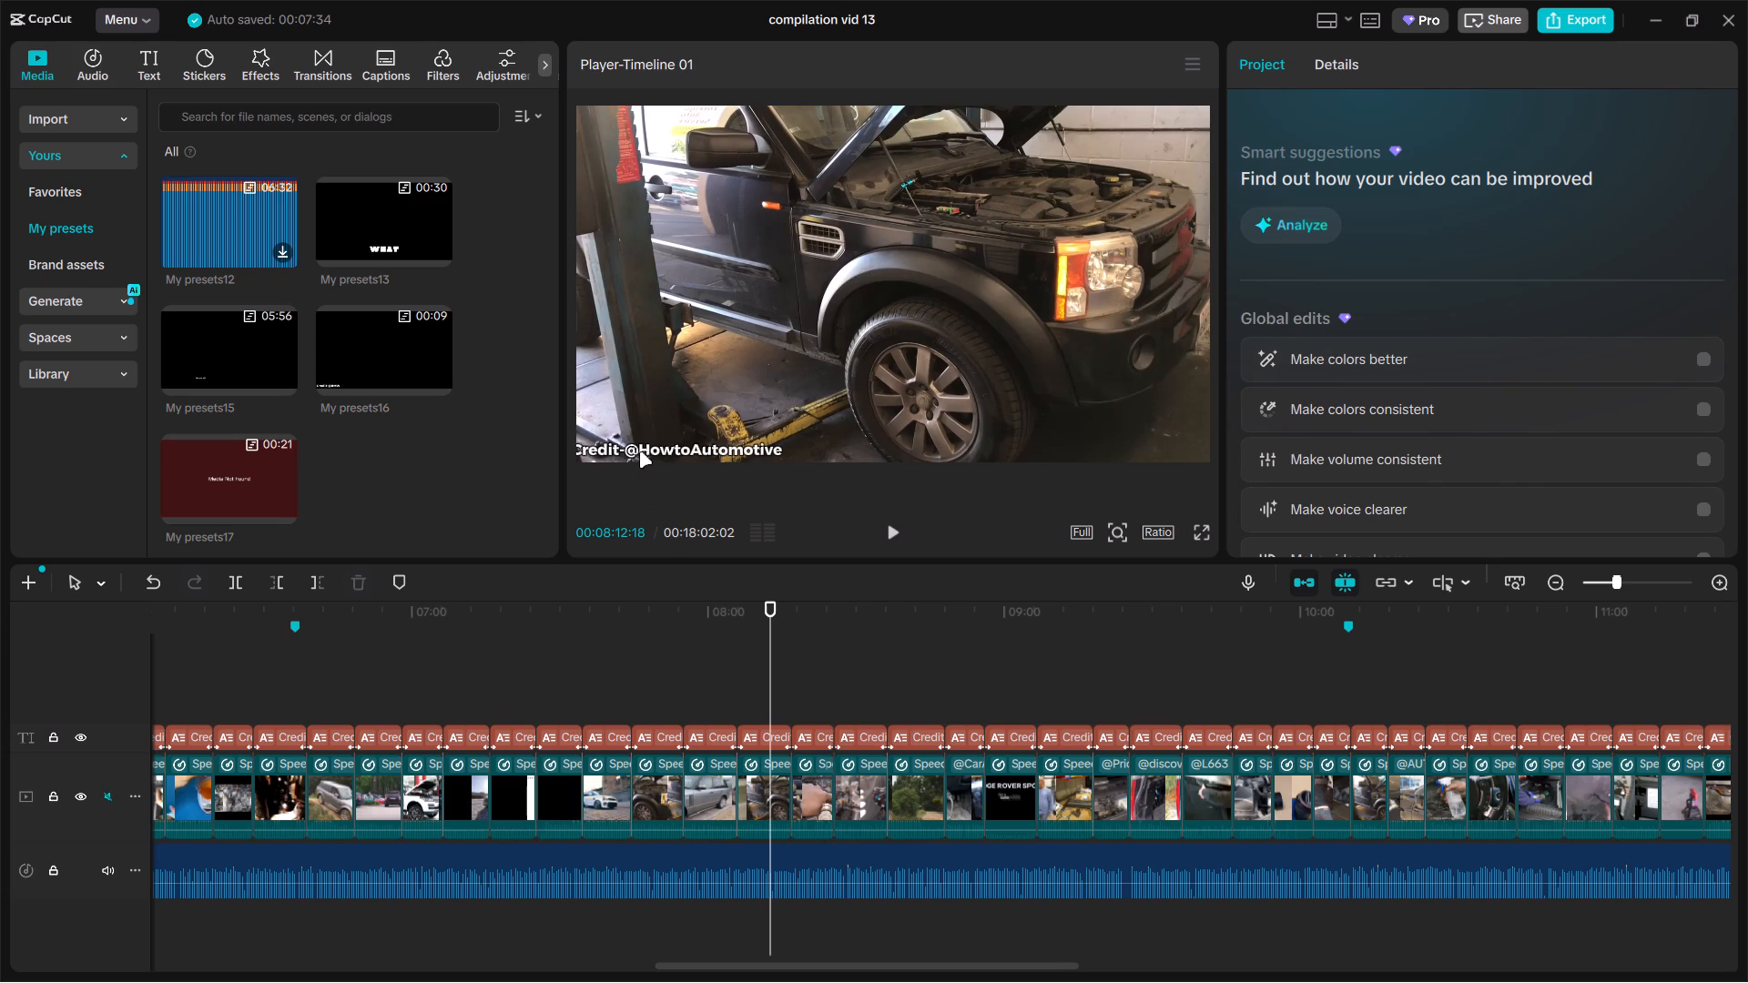
{"action": "left_click_drag", "start_coordinate": [639, 450], "coordinate": [651, 446]}
{"action": "left_click", "coordinate": [811, 663]}
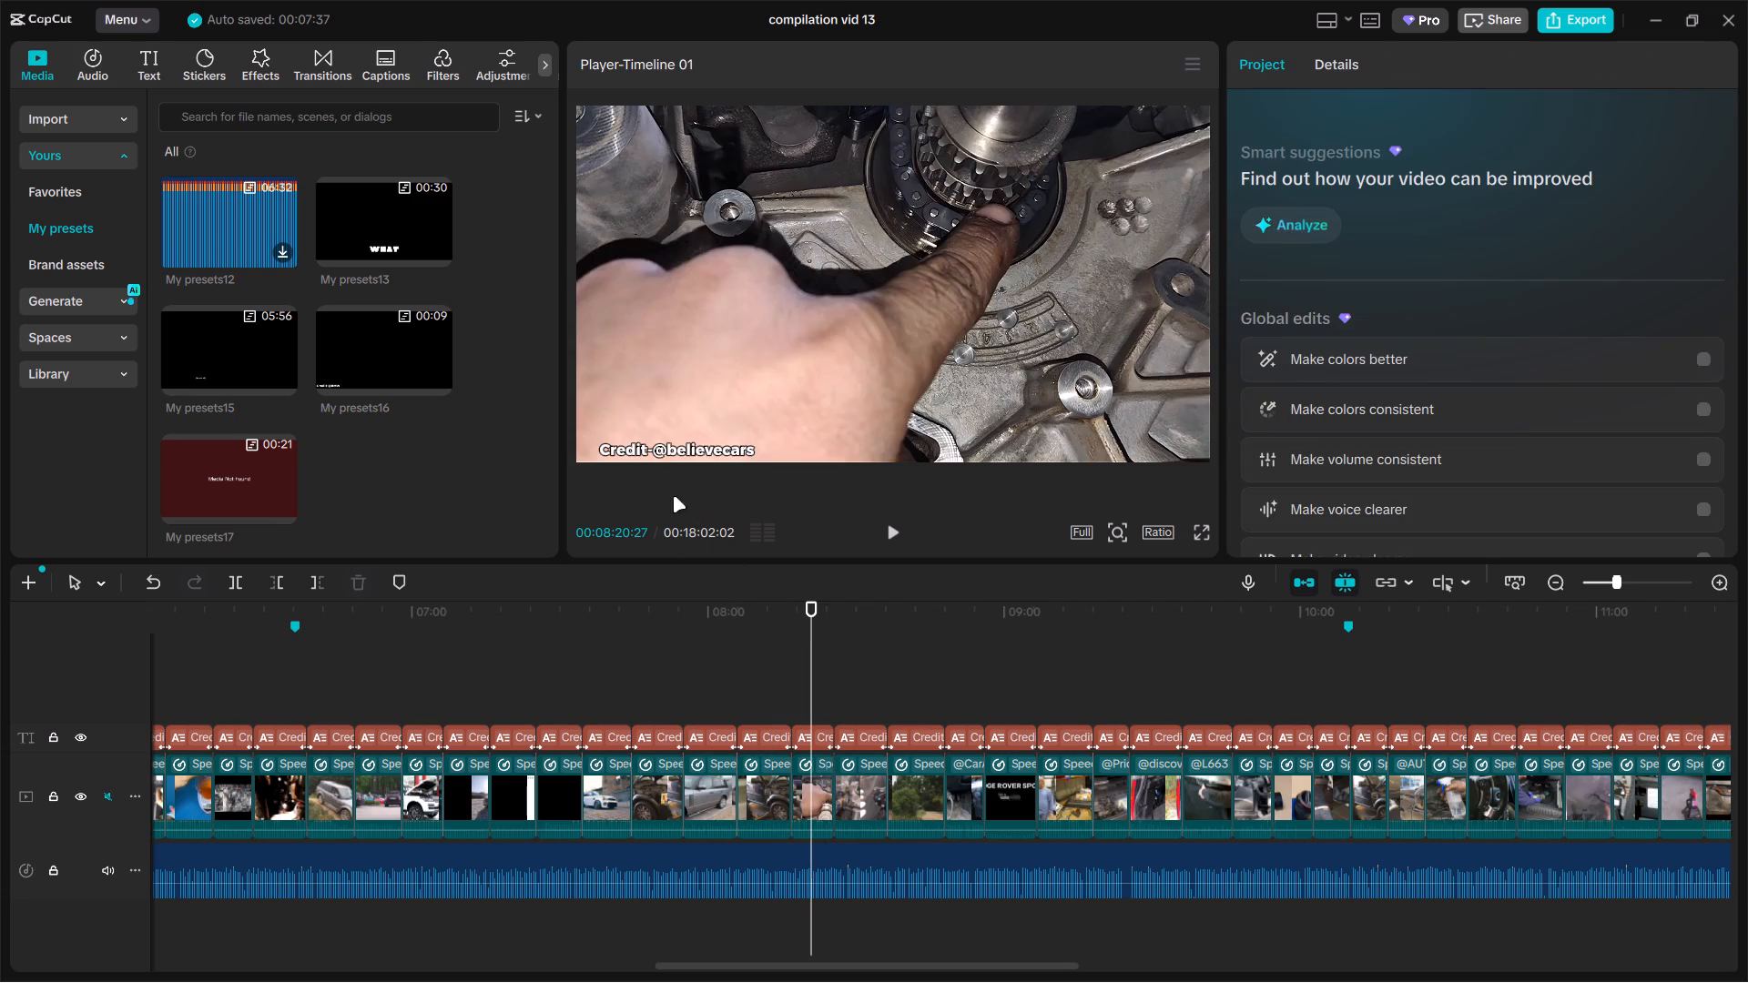
{"action": "left_click_drag", "start_coordinate": [638, 447], "coordinate": [622, 445]}
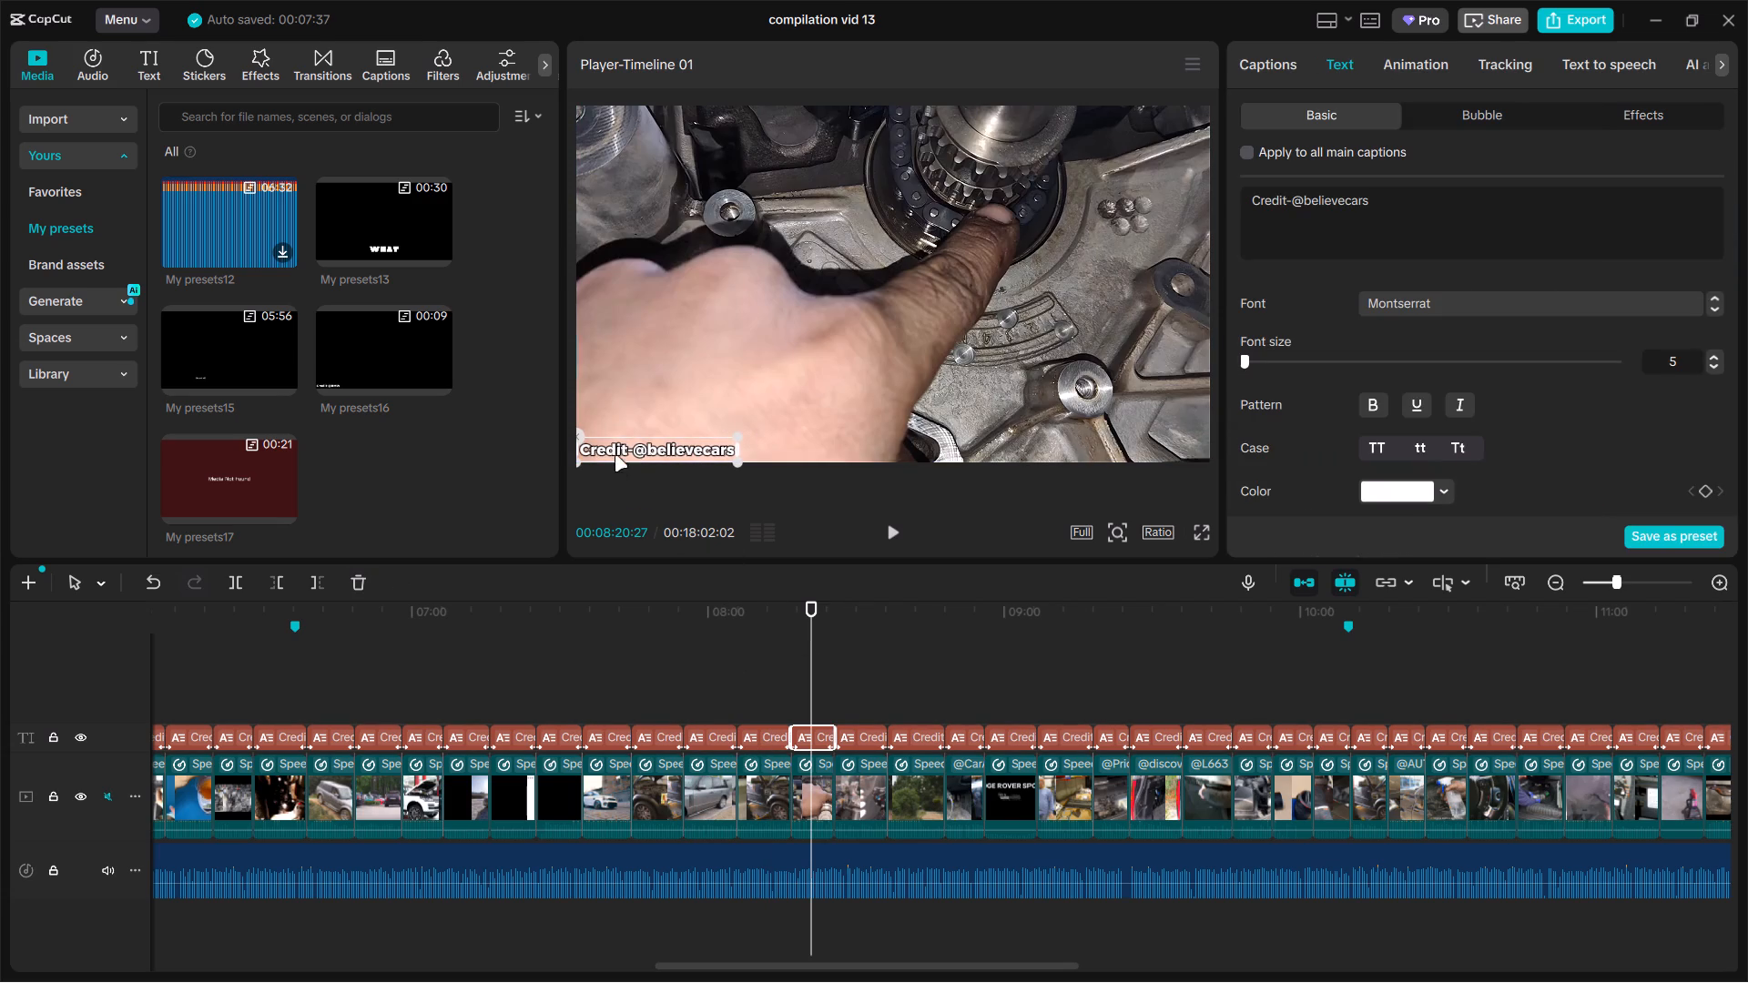
{"action": "left_click_drag", "start_coordinate": [661, 804], "coordinate": [516, 775]}
{"action": "left_click", "coordinate": [306, 690]}
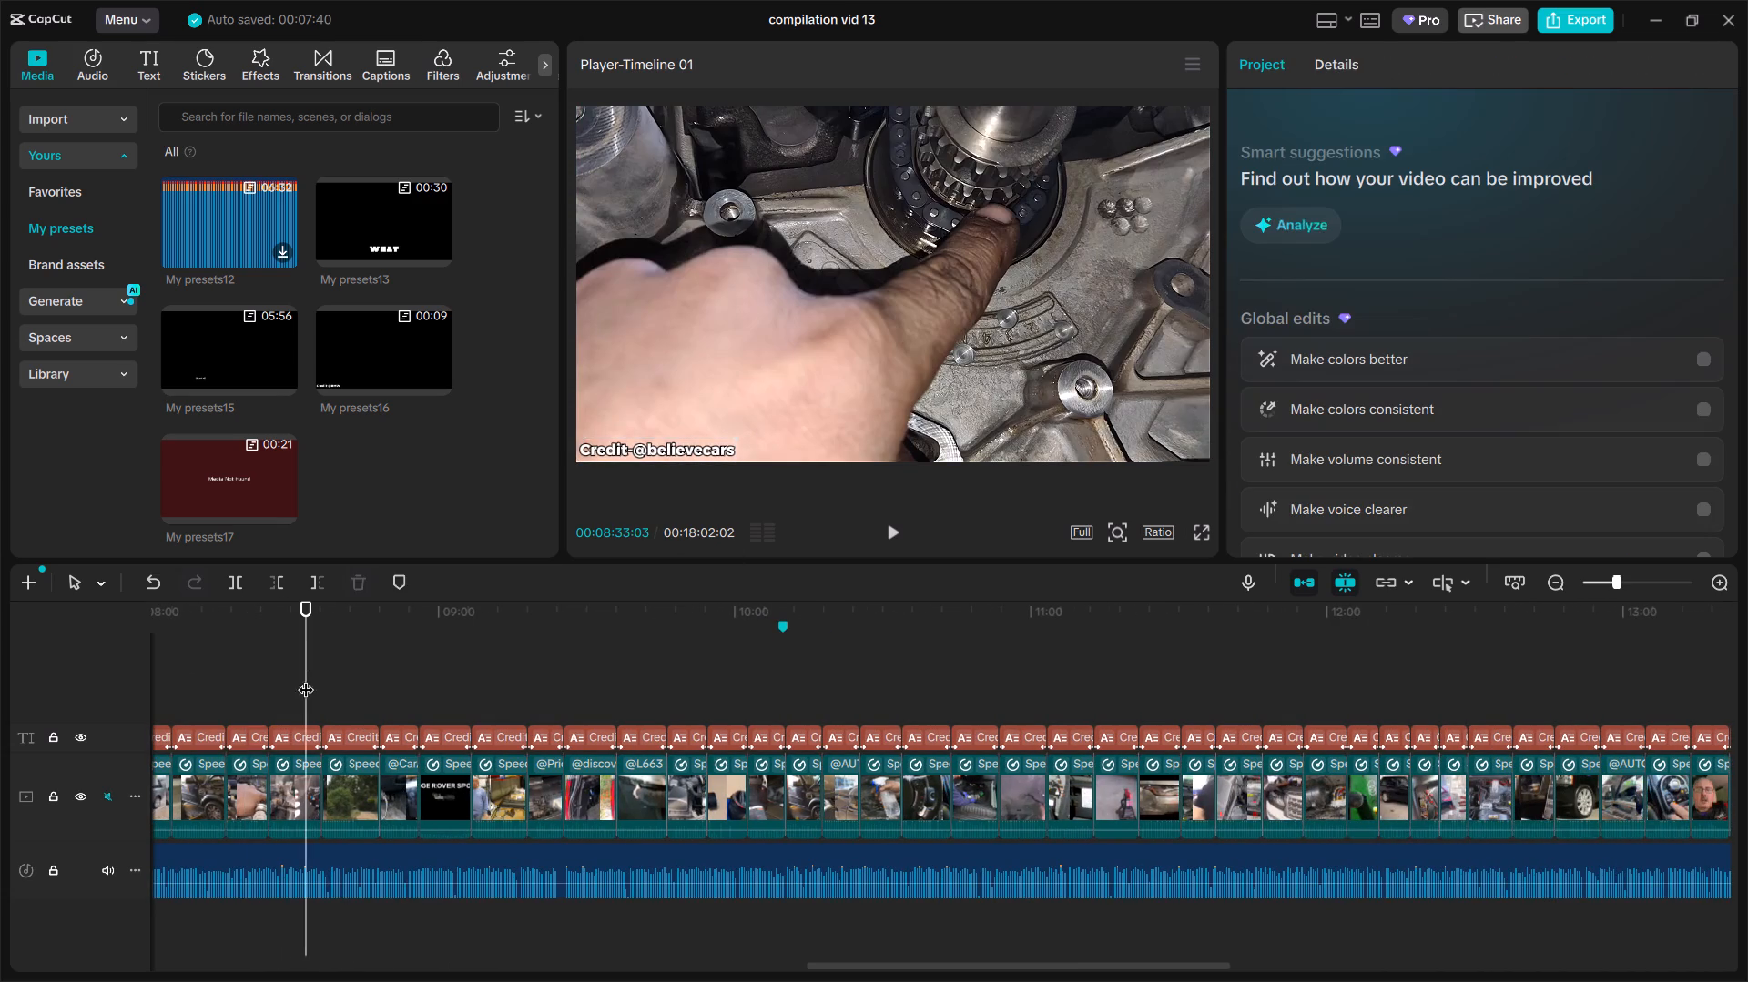
{"action": "left_click_drag", "start_coordinate": [636, 458], "coordinate": [662, 453]}
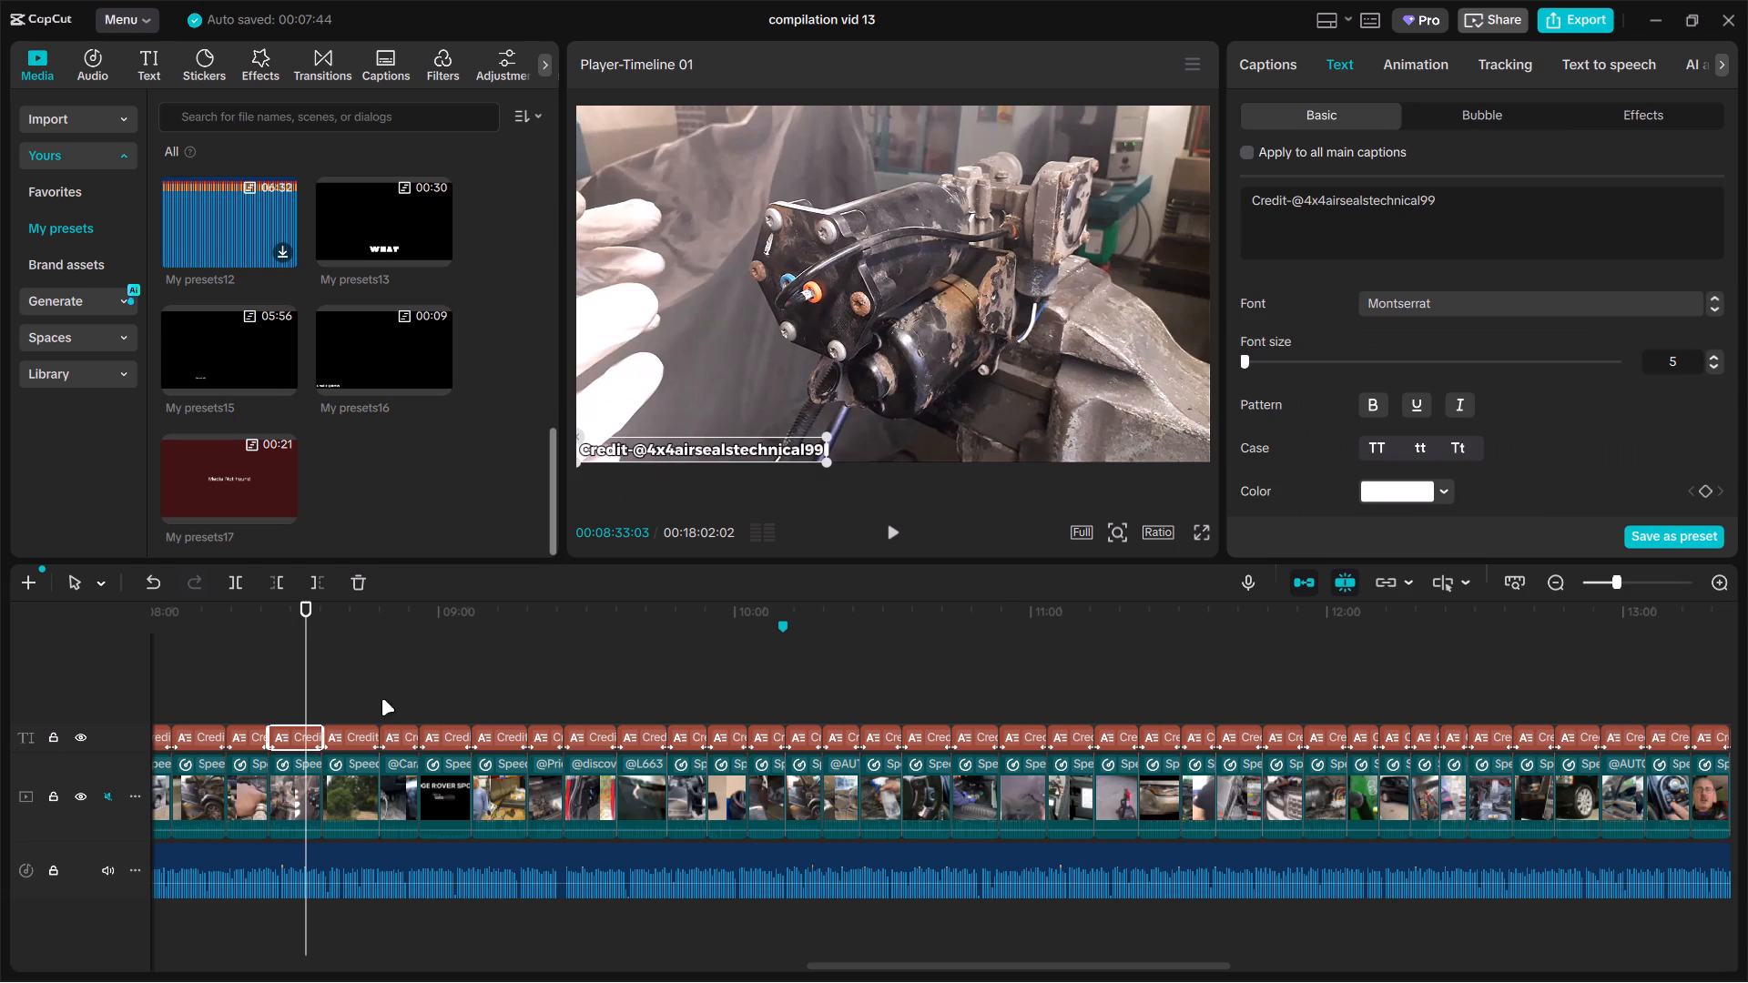
{"action": "left_click", "coordinate": [364, 684]}
{"action": "left_click_drag", "start_coordinate": [638, 455], "coordinate": [681, 449]}
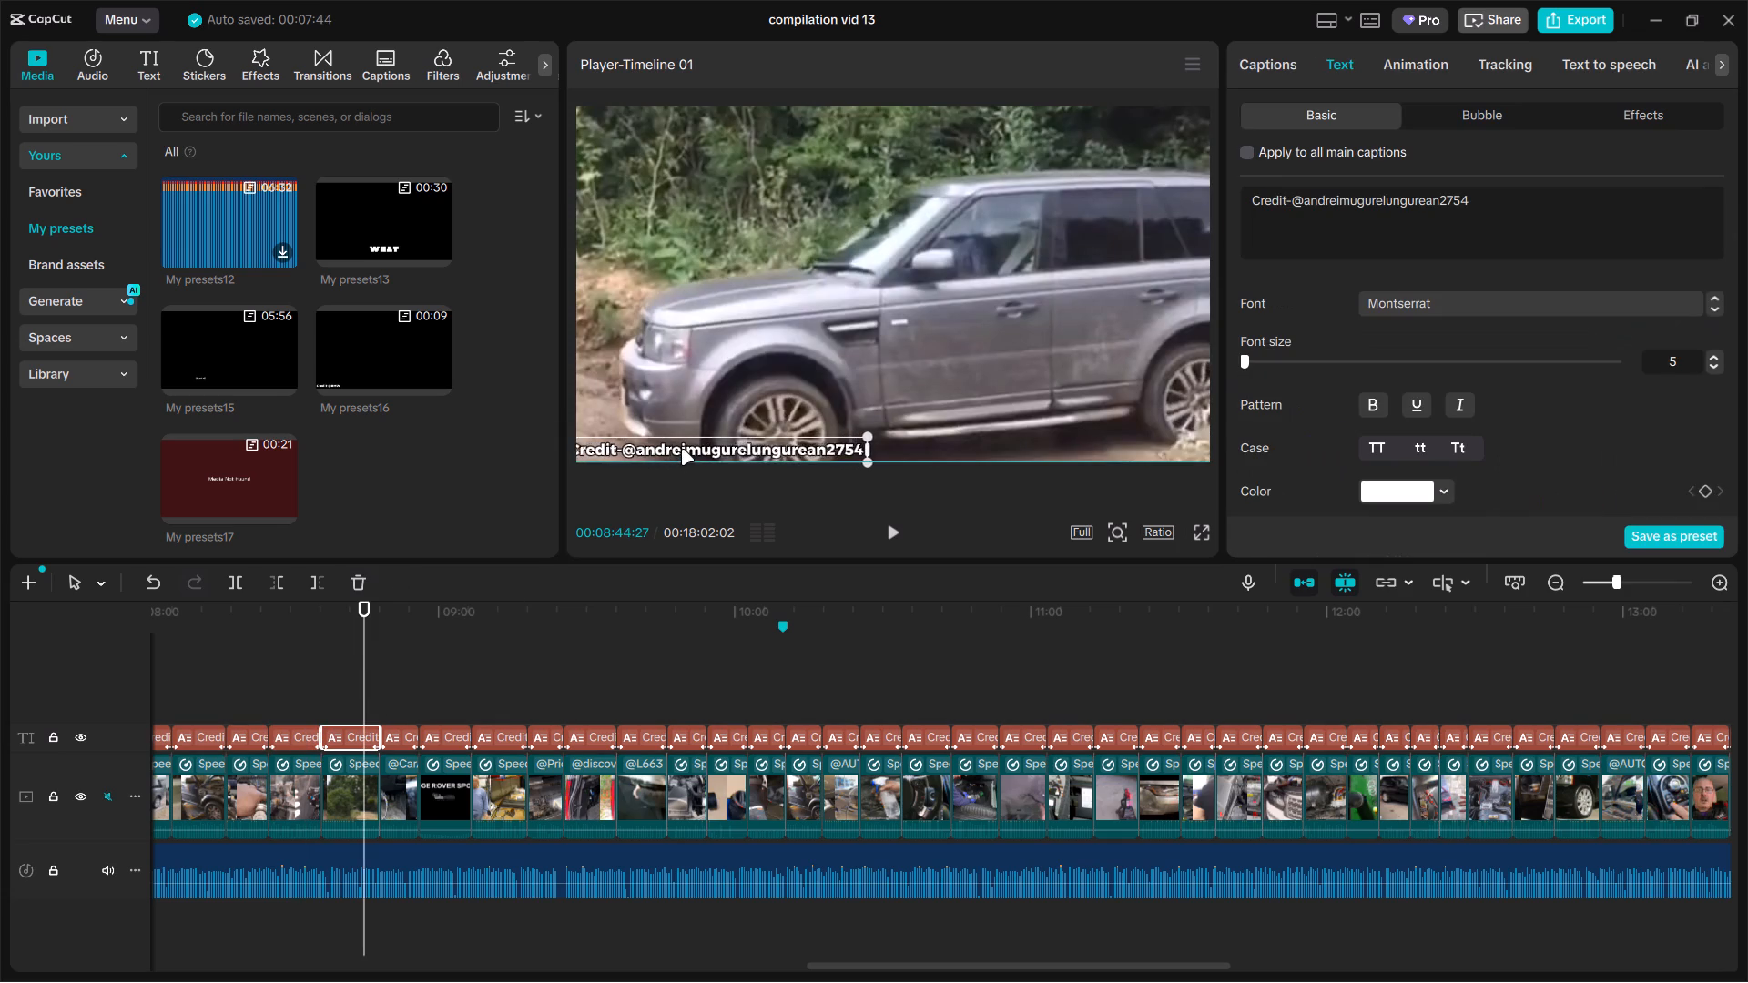
{"action": "left_click_drag", "start_coordinate": [681, 449], "coordinate": [692, 451]}
{"action": "left_click", "coordinate": [408, 671]}
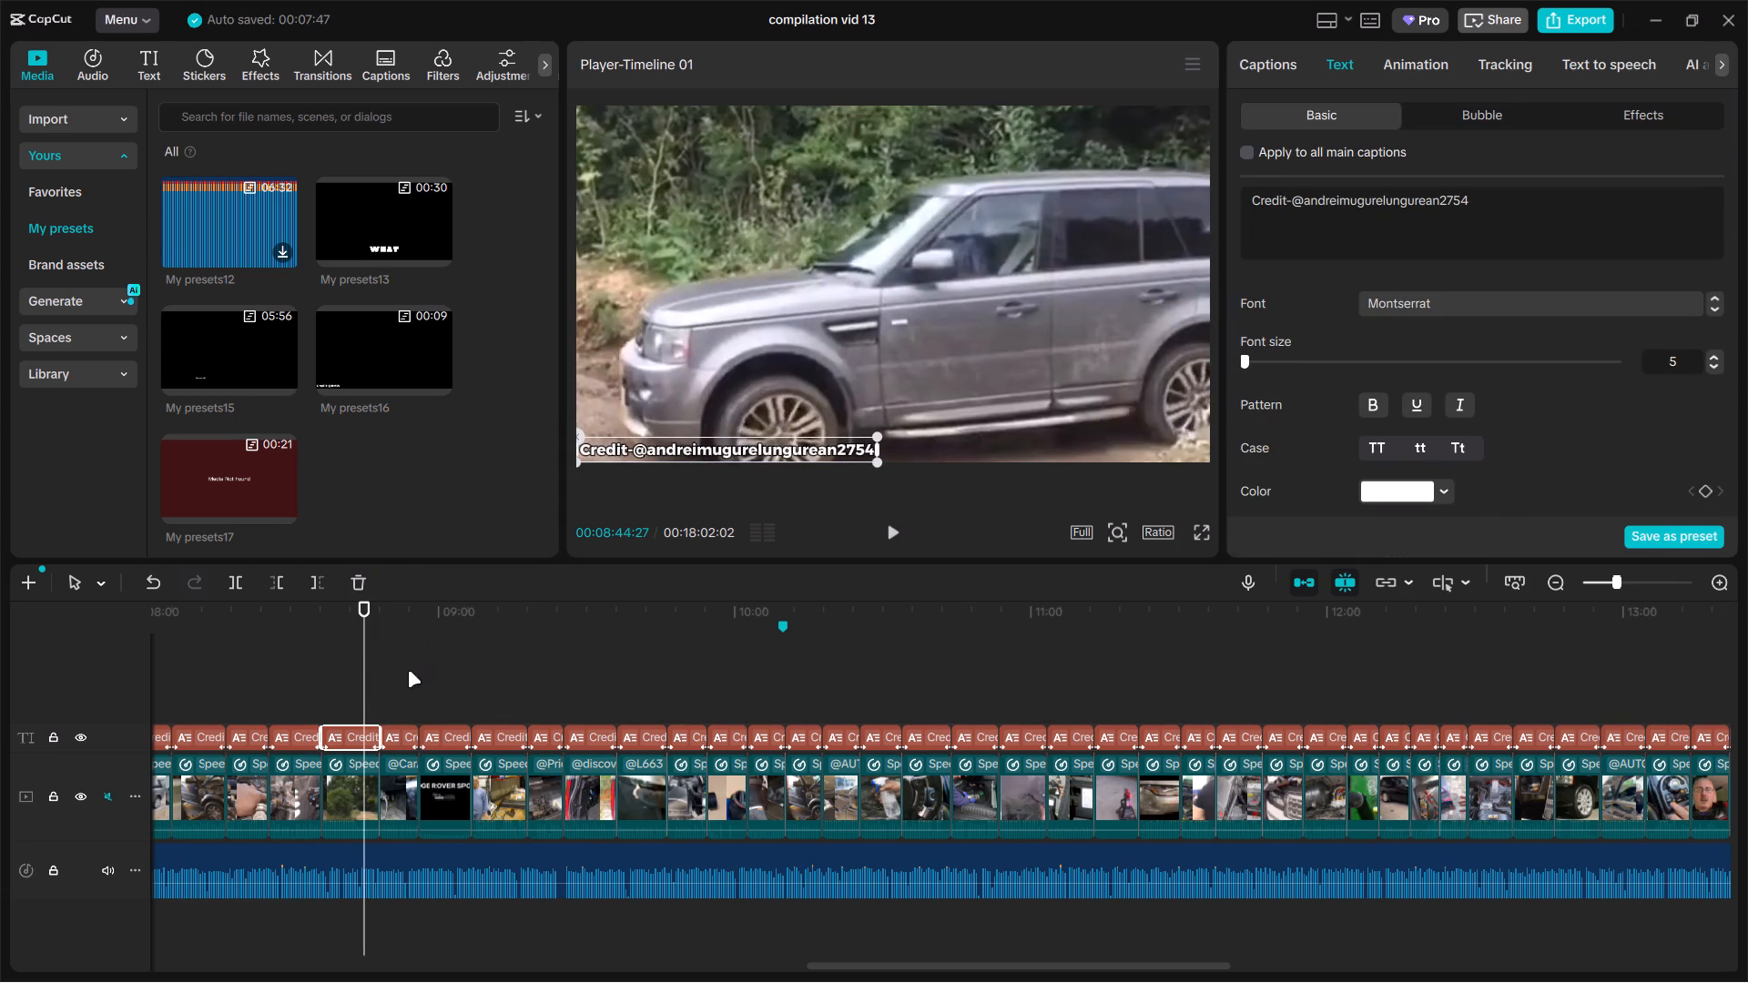
{"action": "left_click_drag", "start_coordinate": [636, 456], "coordinate": [609, 451]}
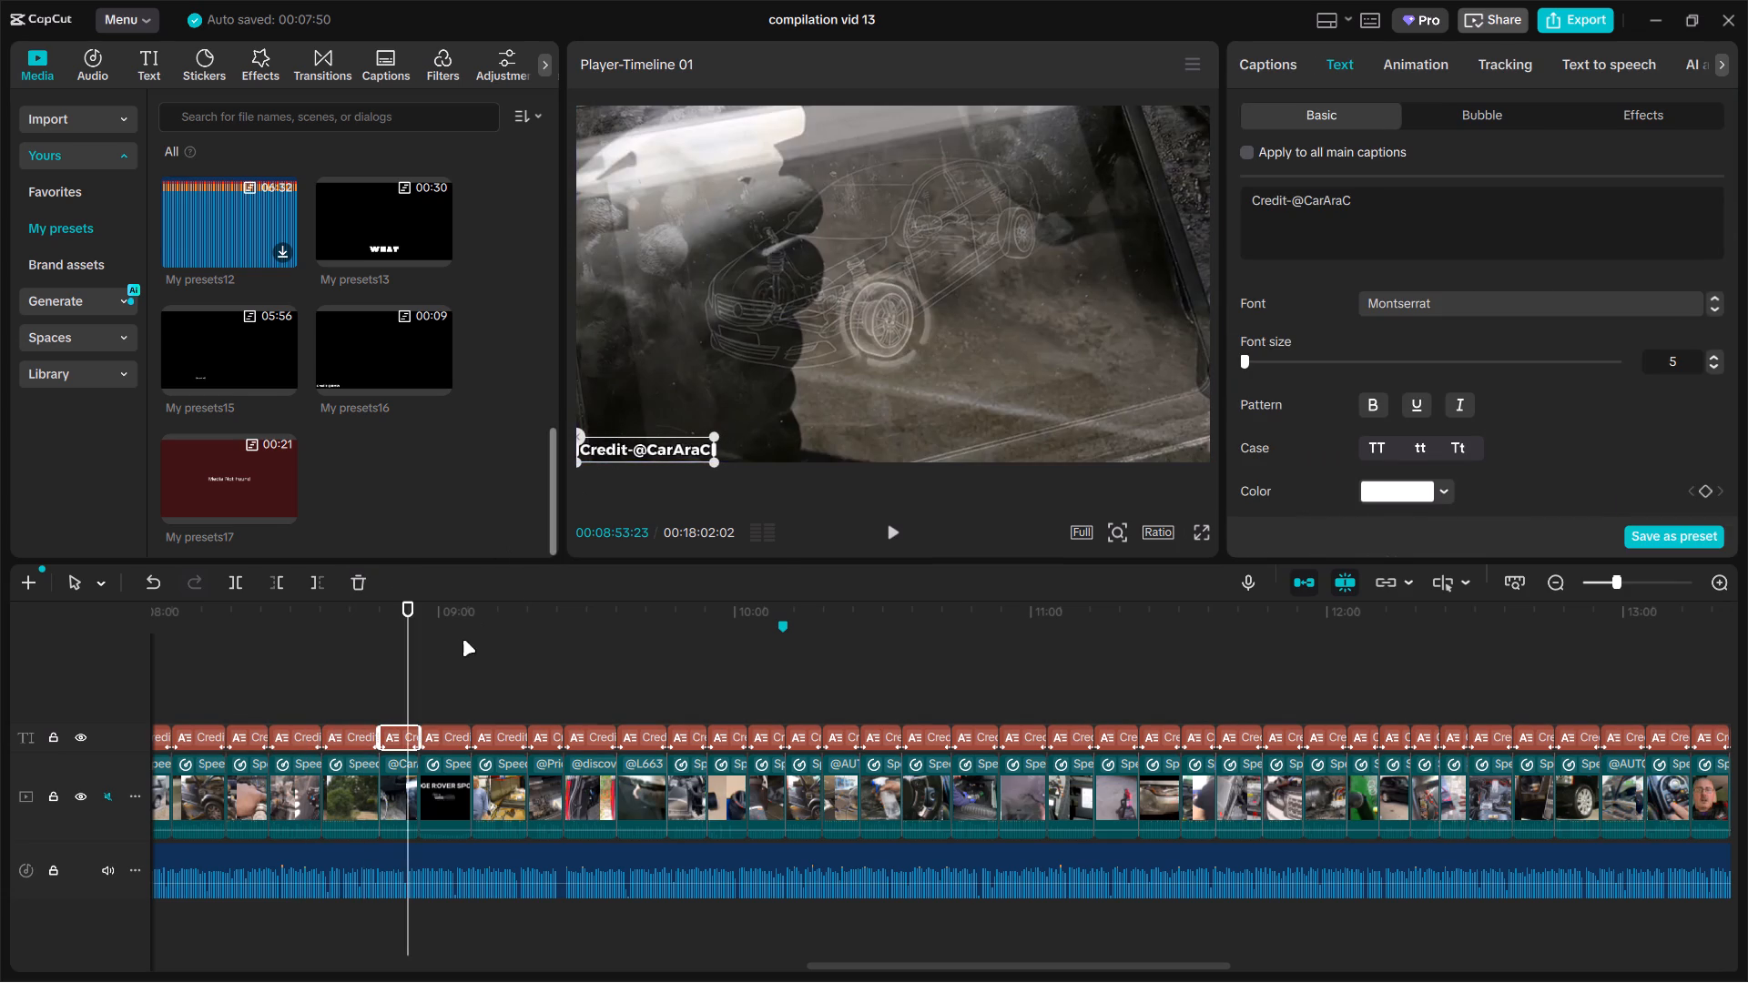
{"action": "left_click", "coordinate": [449, 670]}
{"action": "left_click_drag", "start_coordinate": [624, 466], "coordinate": [662, 459]}
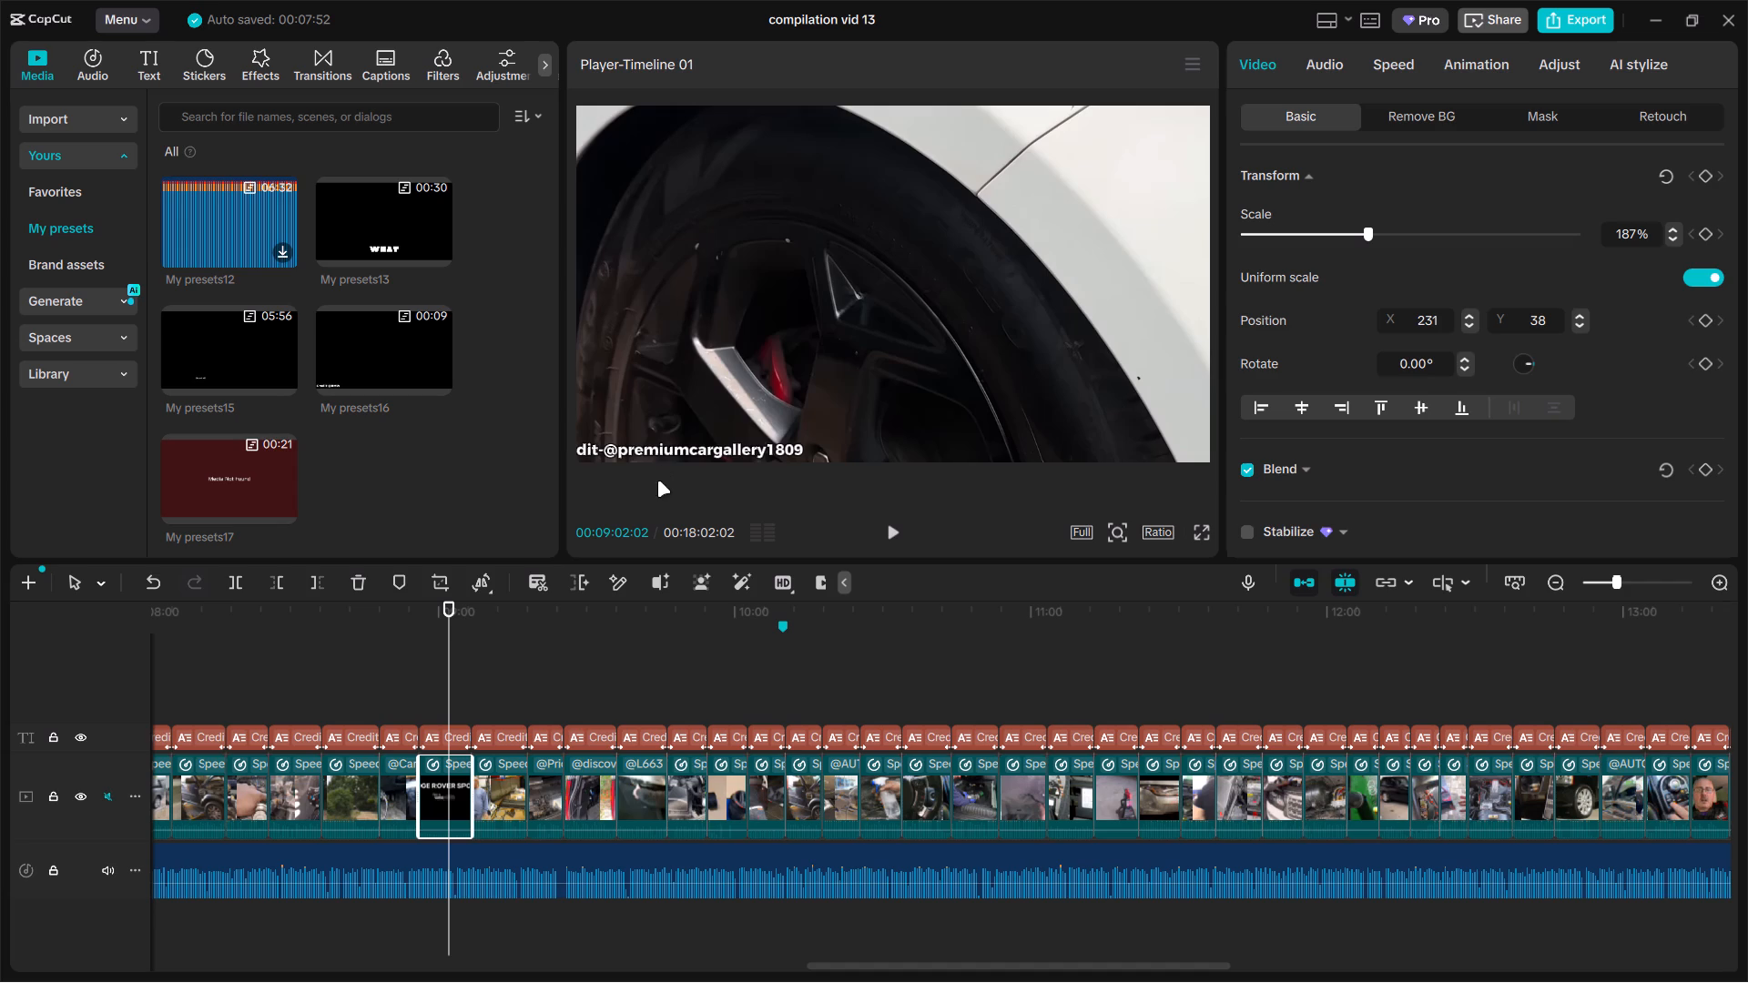
{"action": "key", "text": "ctrl+z"}
{"action": "left_click", "coordinate": [673, 451]}
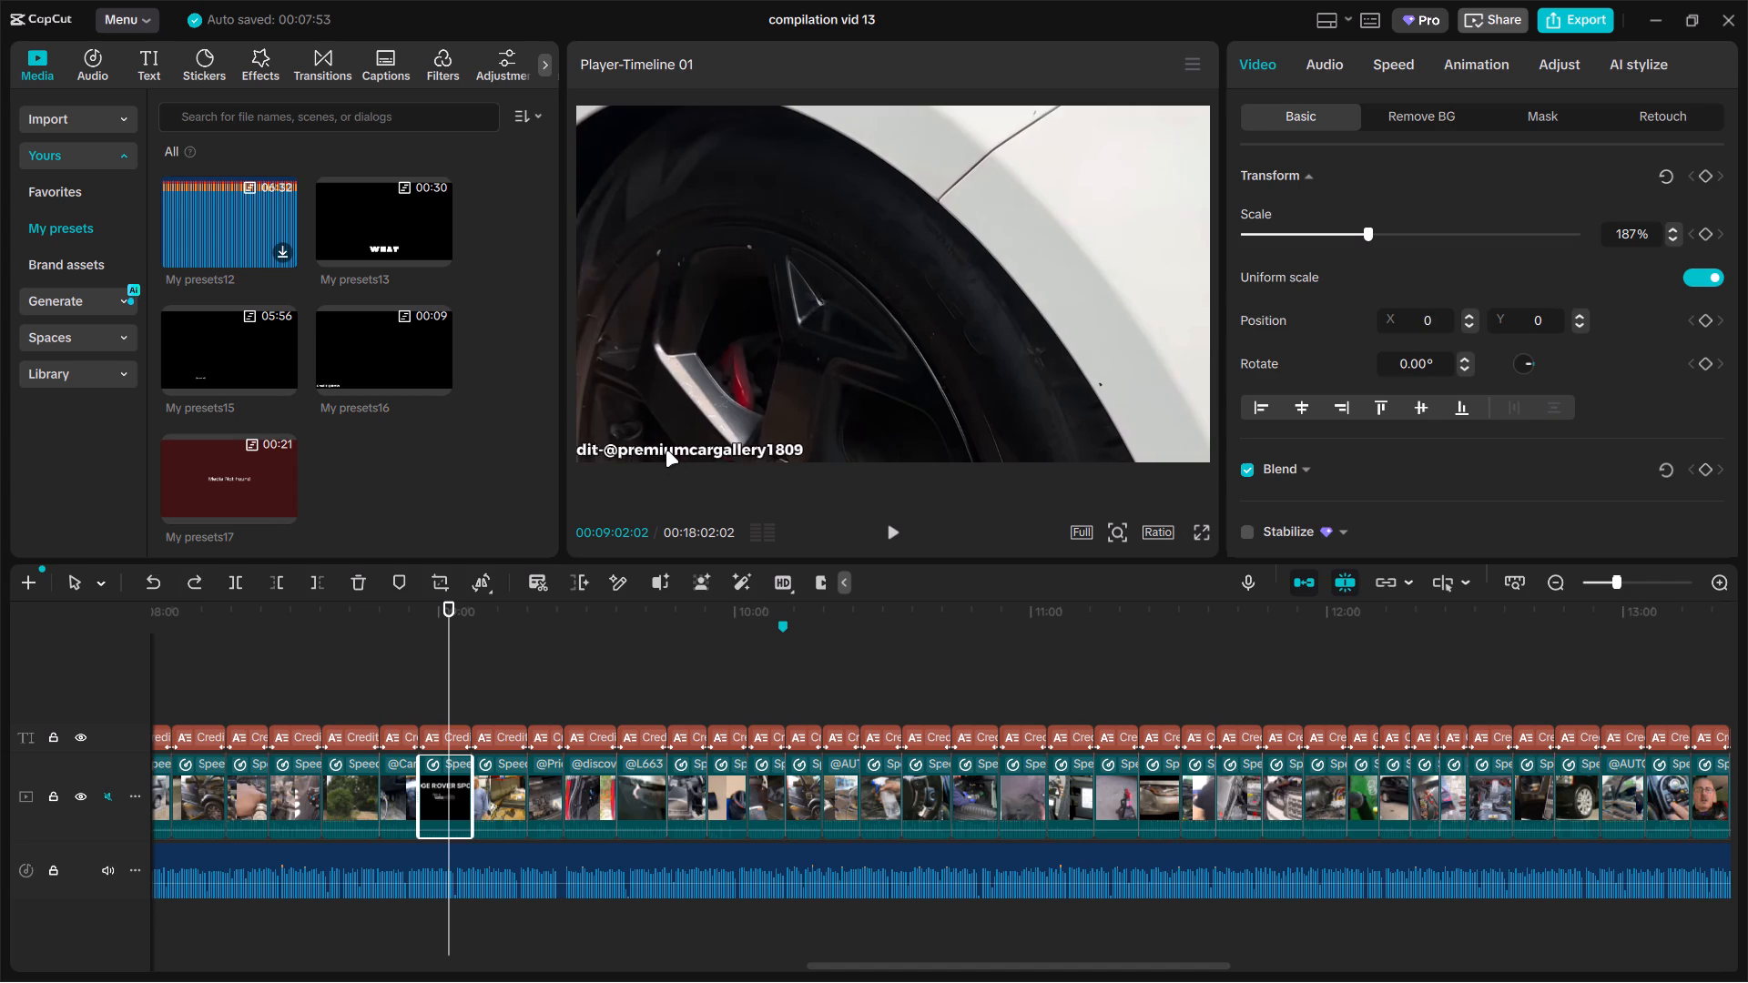
{"action": "left_click_drag", "start_coordinate": [661, 451], "coordinate": [691, 445]}
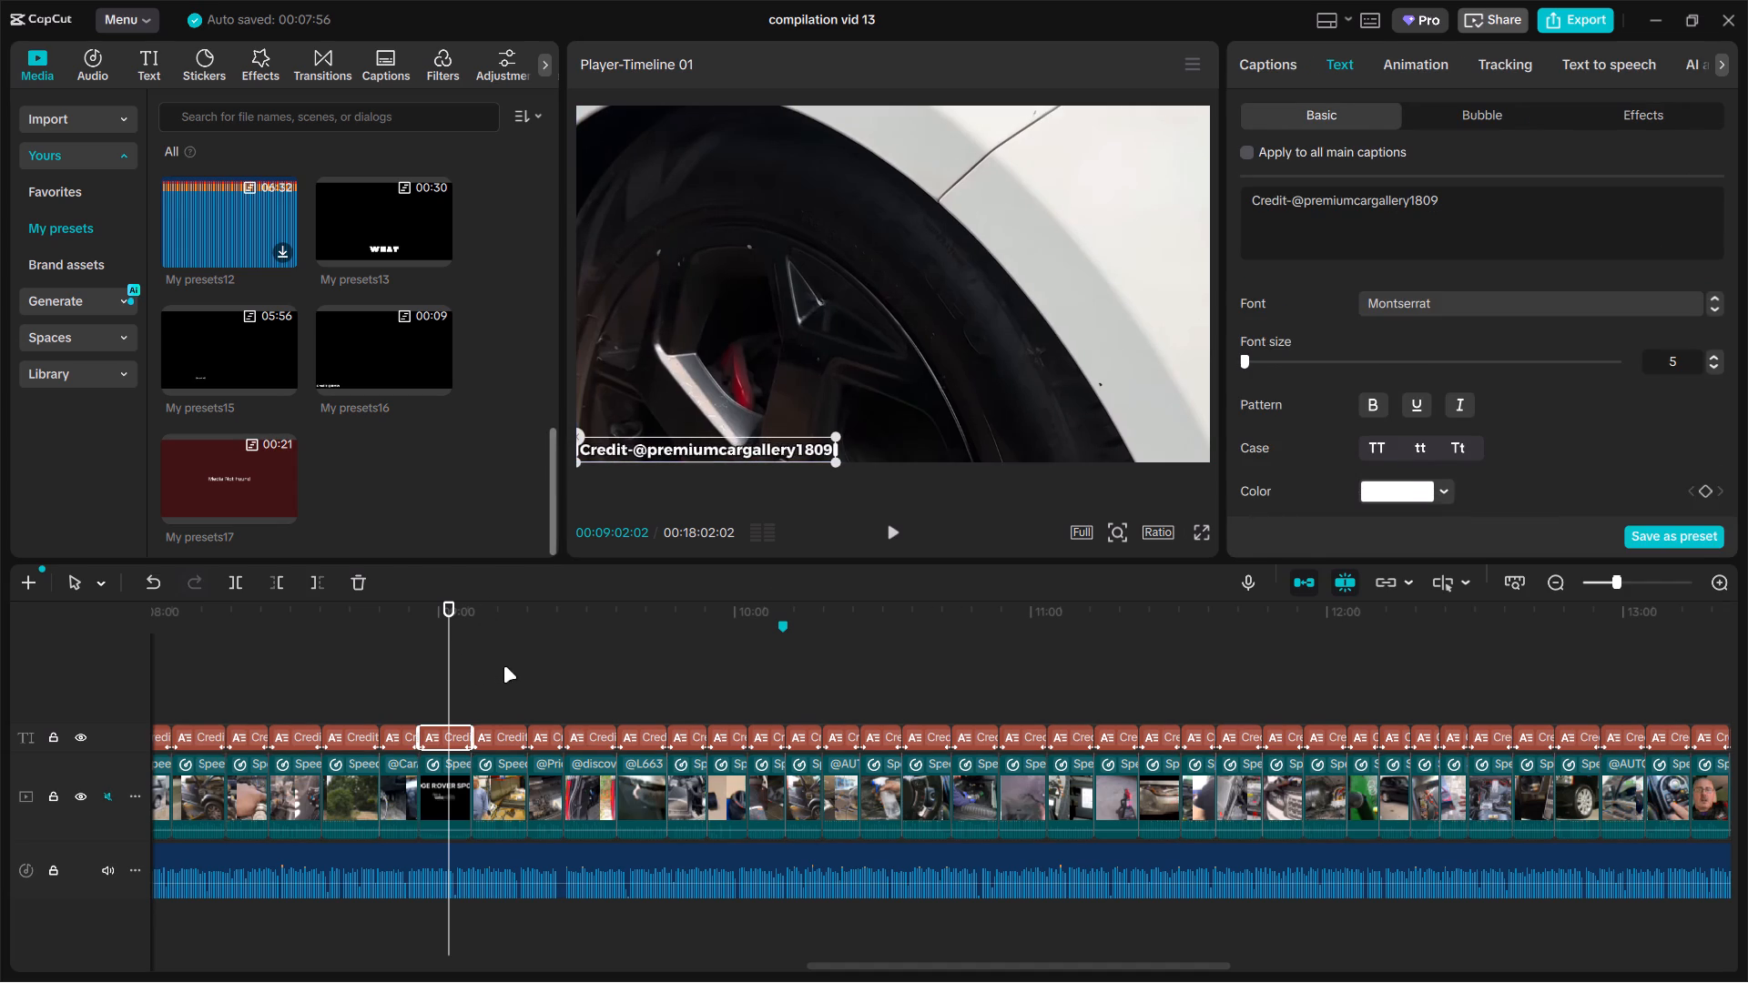
{"action": "left_click", "coordinate": [506, 666]}
{"action": "left_click_drag", "start_coordinate": [636, 446], "coordinate": [645, 446]}
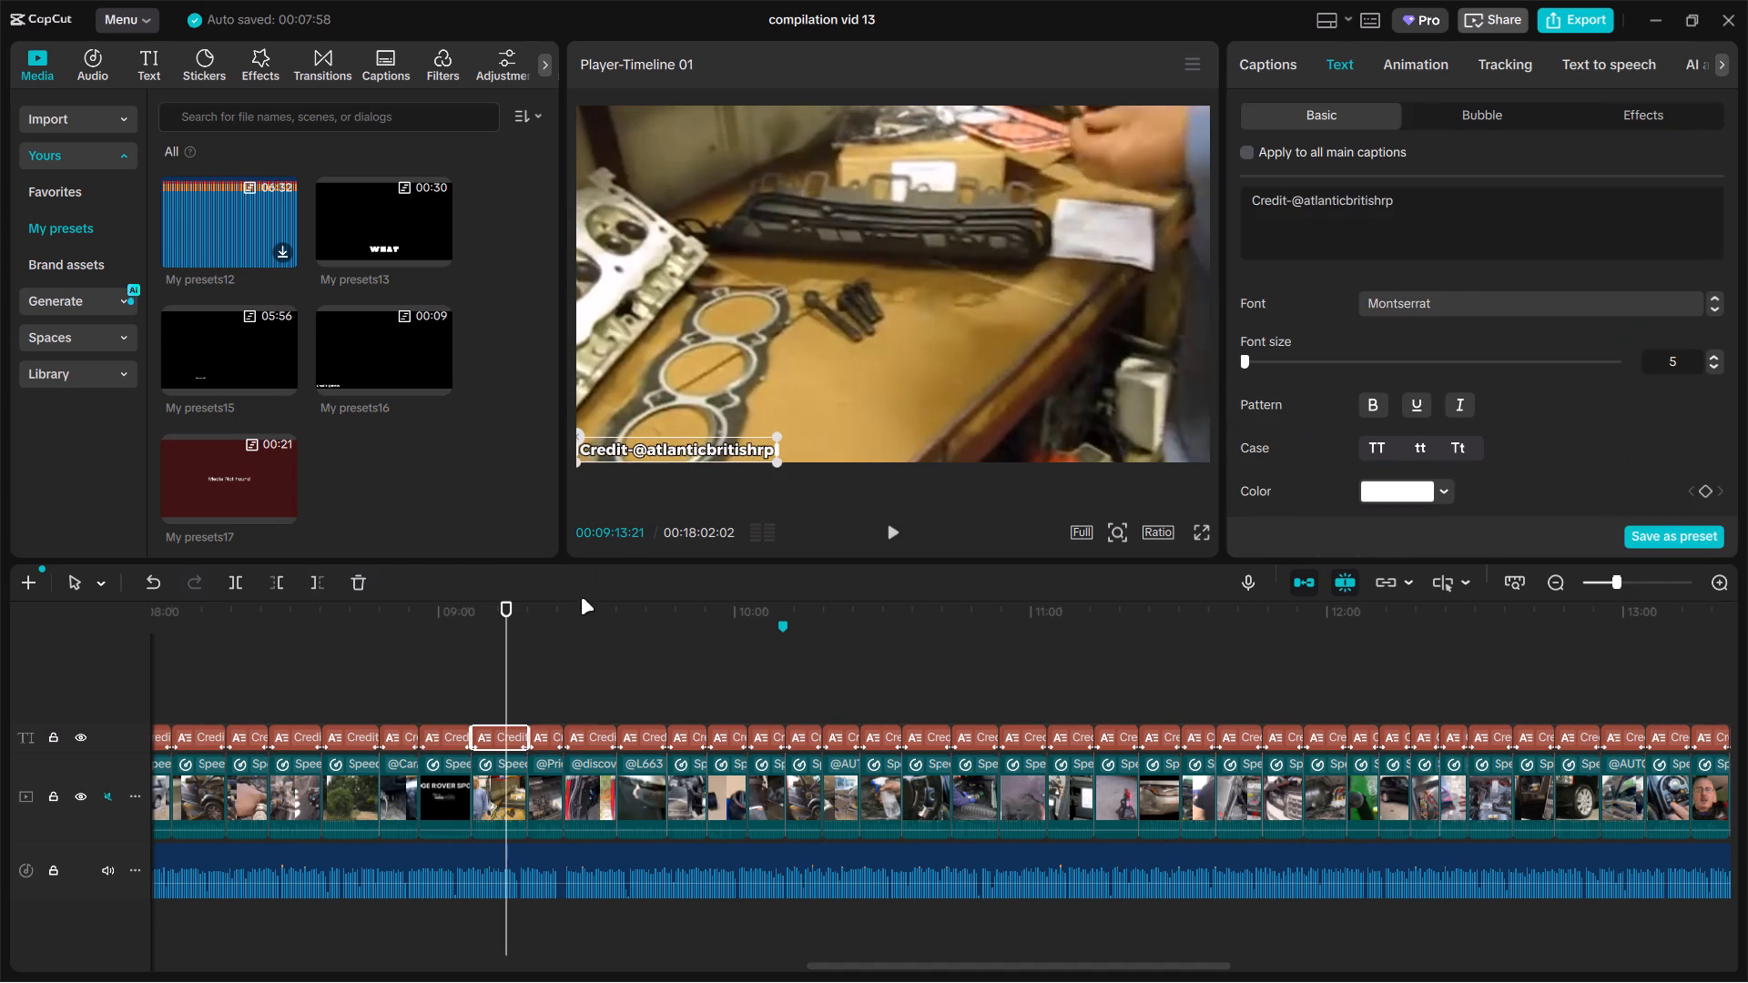
{"action": "left_click", "coordinate": [558, 674]}
{"action": "left_click", "coordinate": [550, 669]}
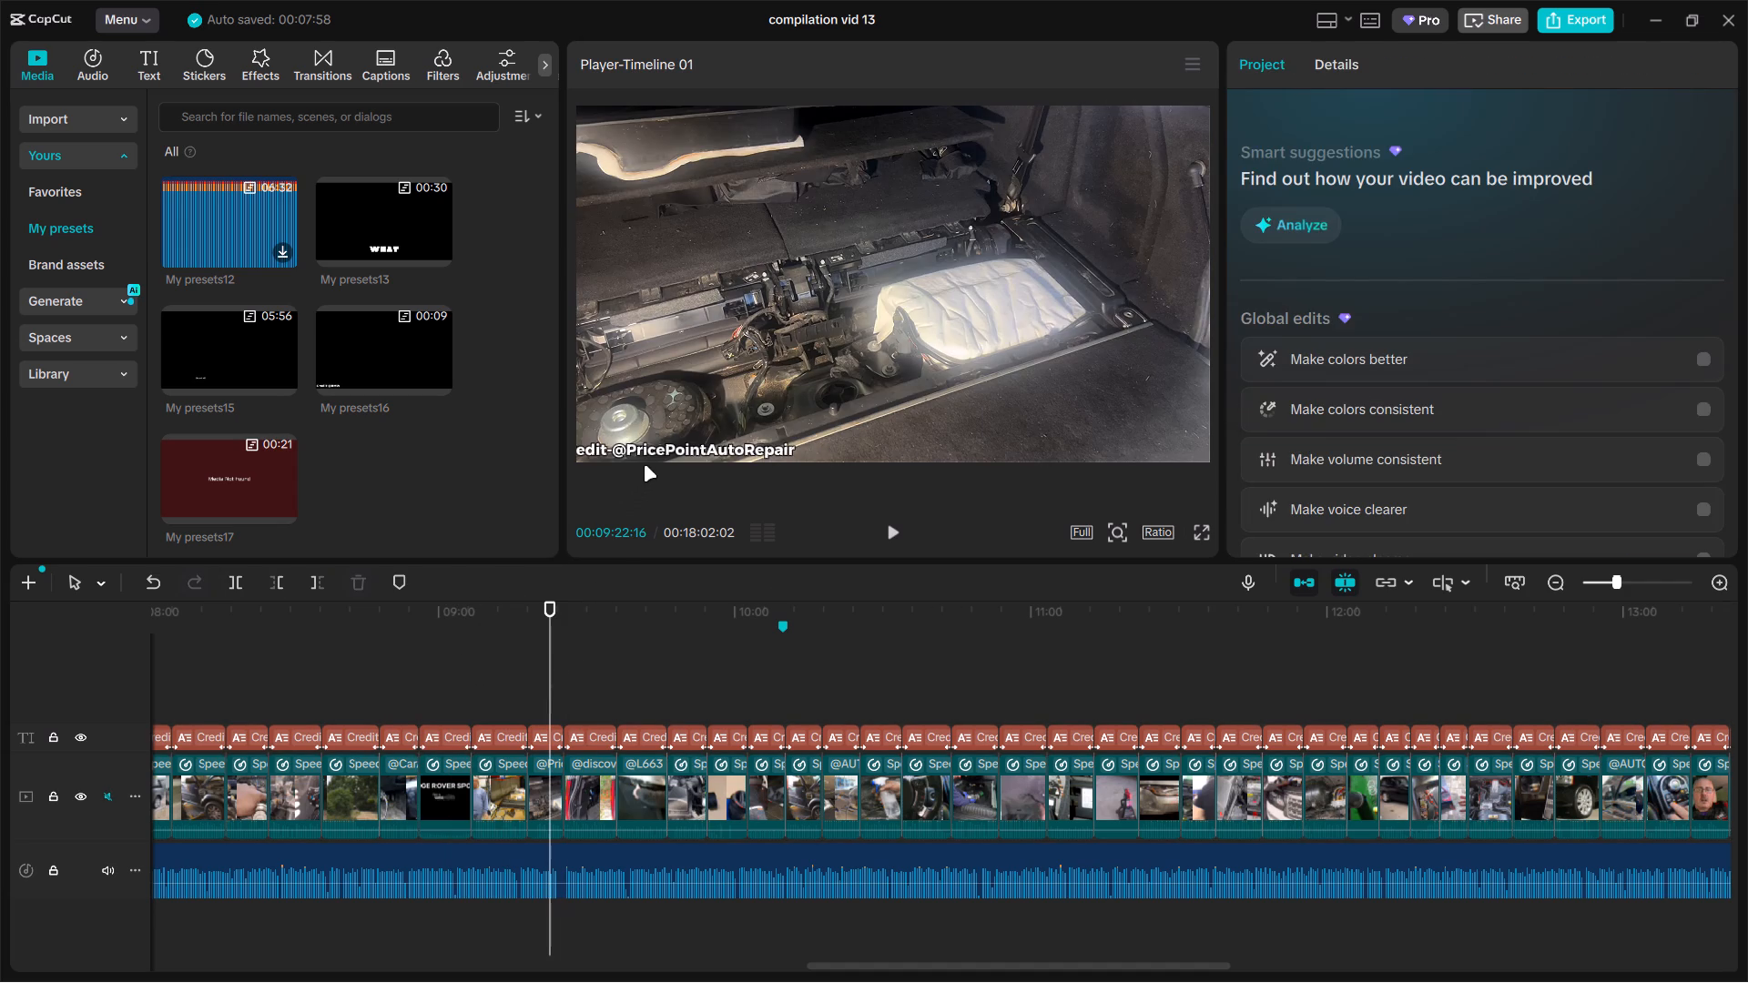
{"action": "left_click_drag", "start_coordinate": [650, 454], "coordinate": [669, 450]}
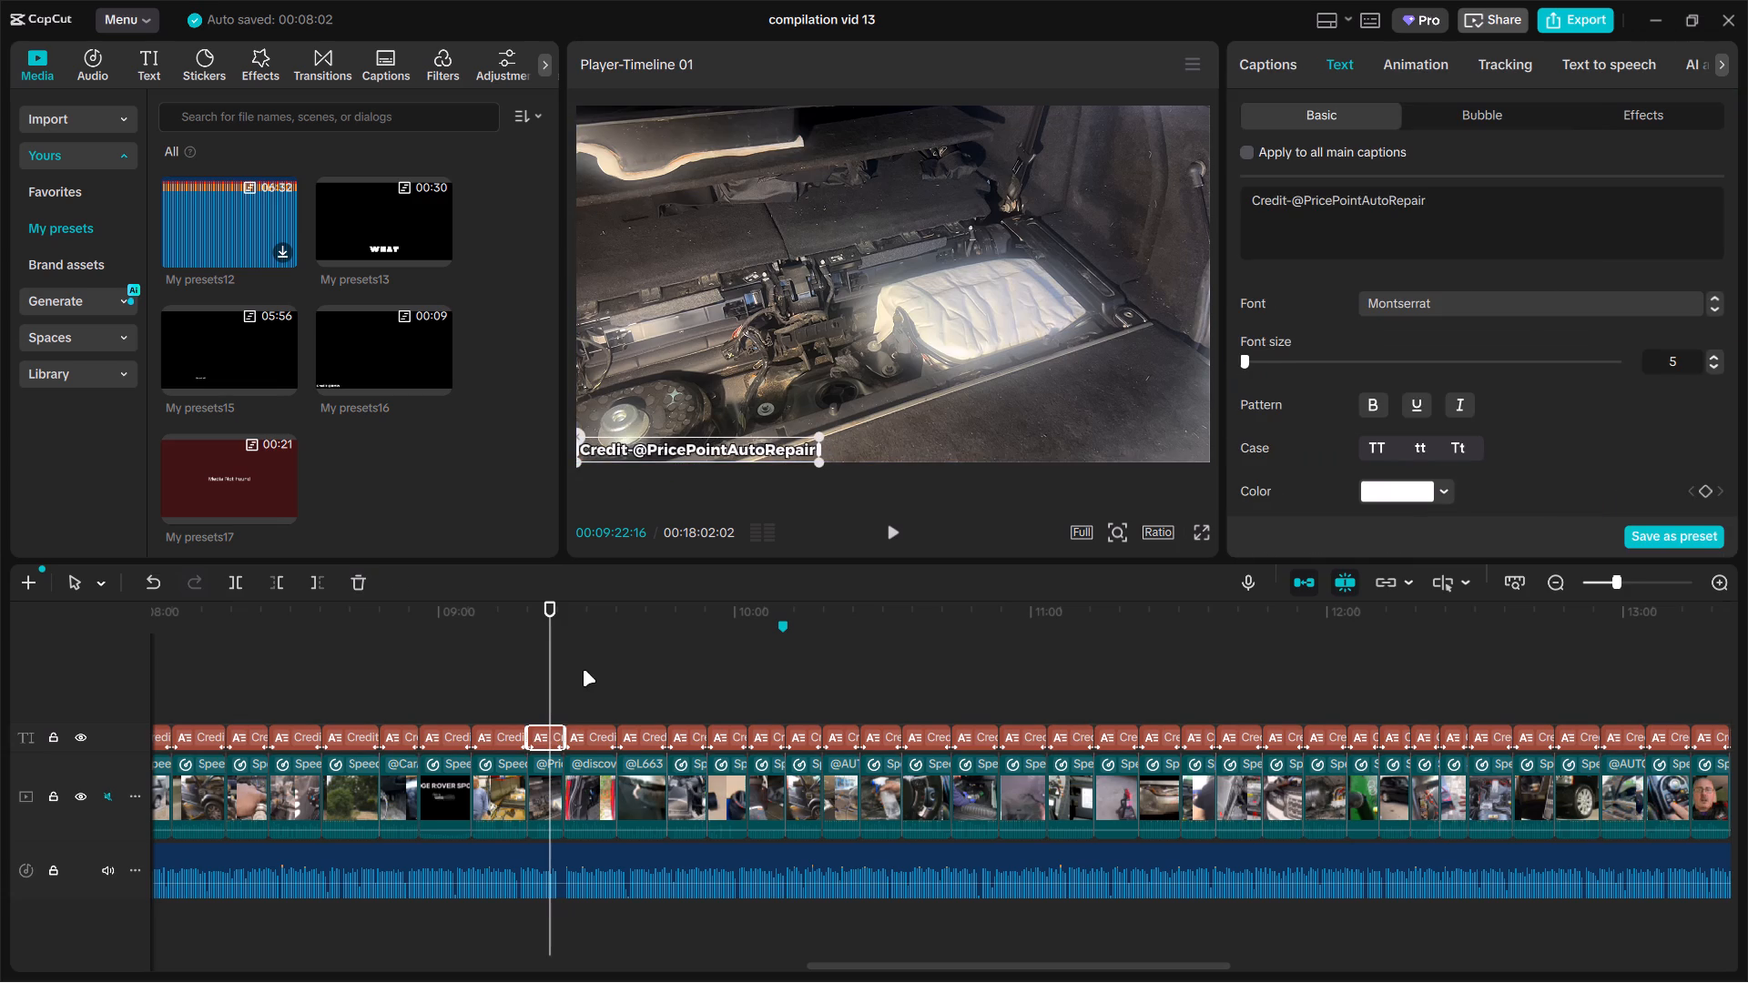
{"action": "left_click", "coordinate": [588, 670]}
{"action": "left_click_drag", "start_coordinate": [662, 451], "coordinate": [693, 443]}
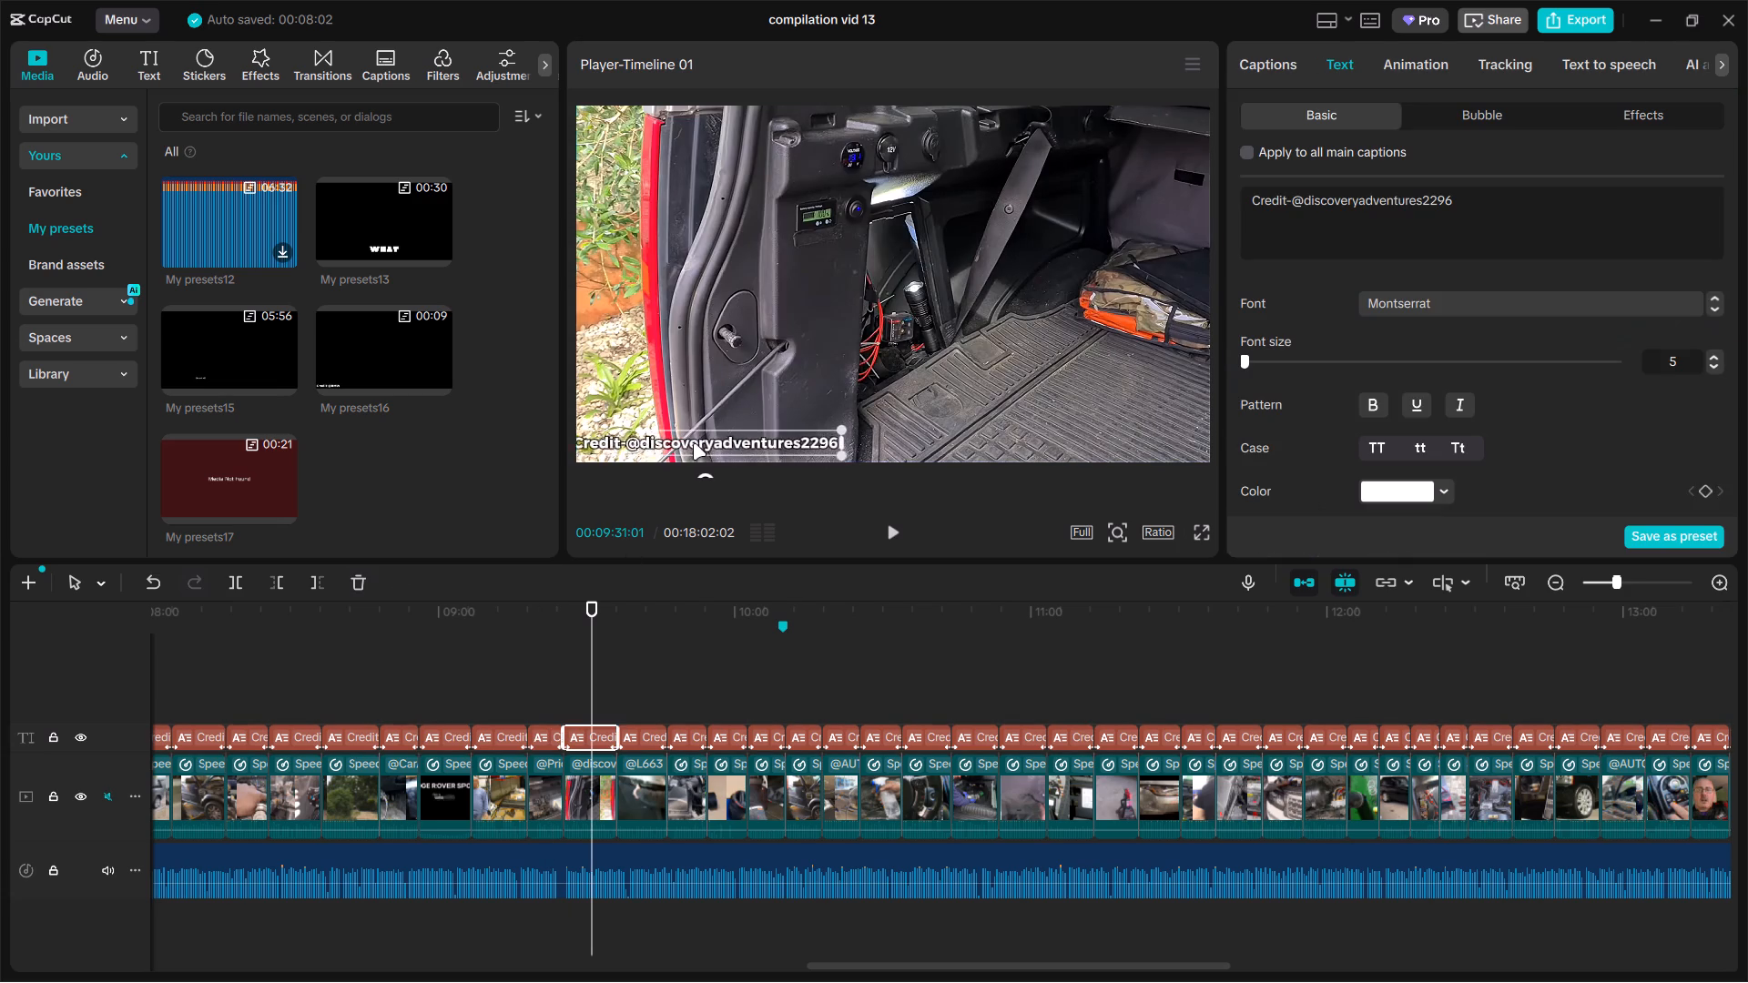
{"action": "left_click_drag", "start_coordinate": [693, 443], "coordinate": [696, 447]}
{"action": "left_click", "coordinate": [646, 665]}
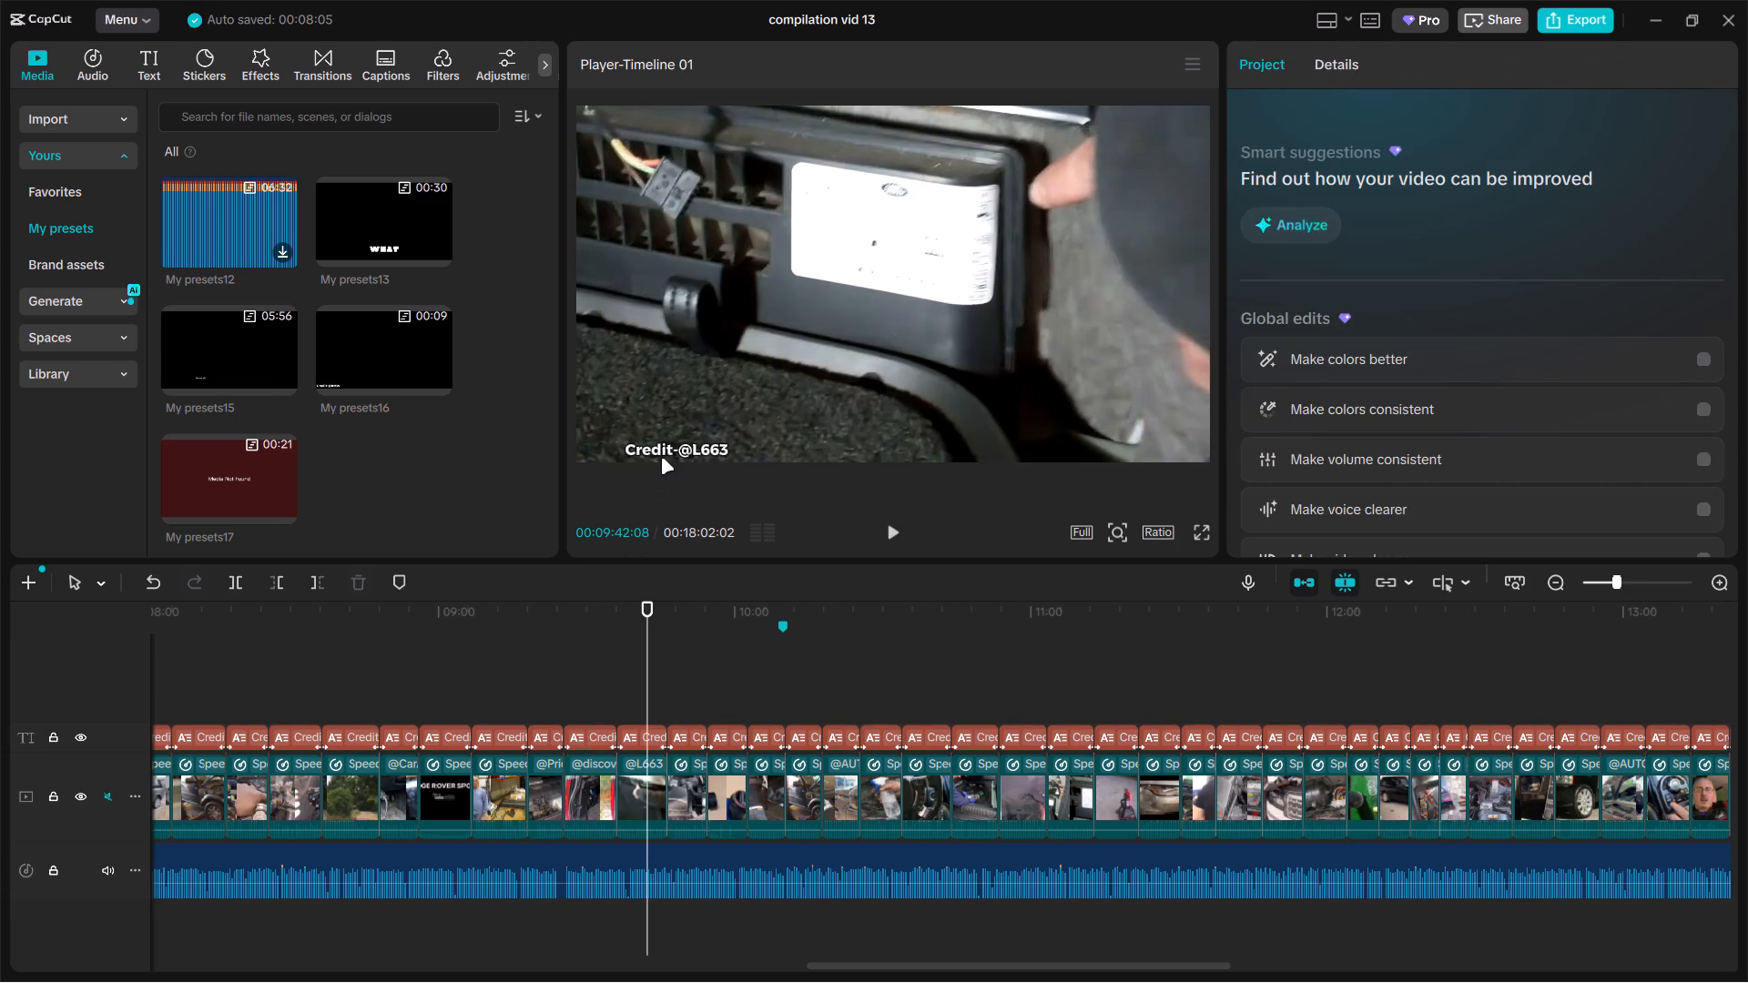
{"action": "left_click_drag", "start_coordinate": [661, 458], "coordinate": [621, 456]}
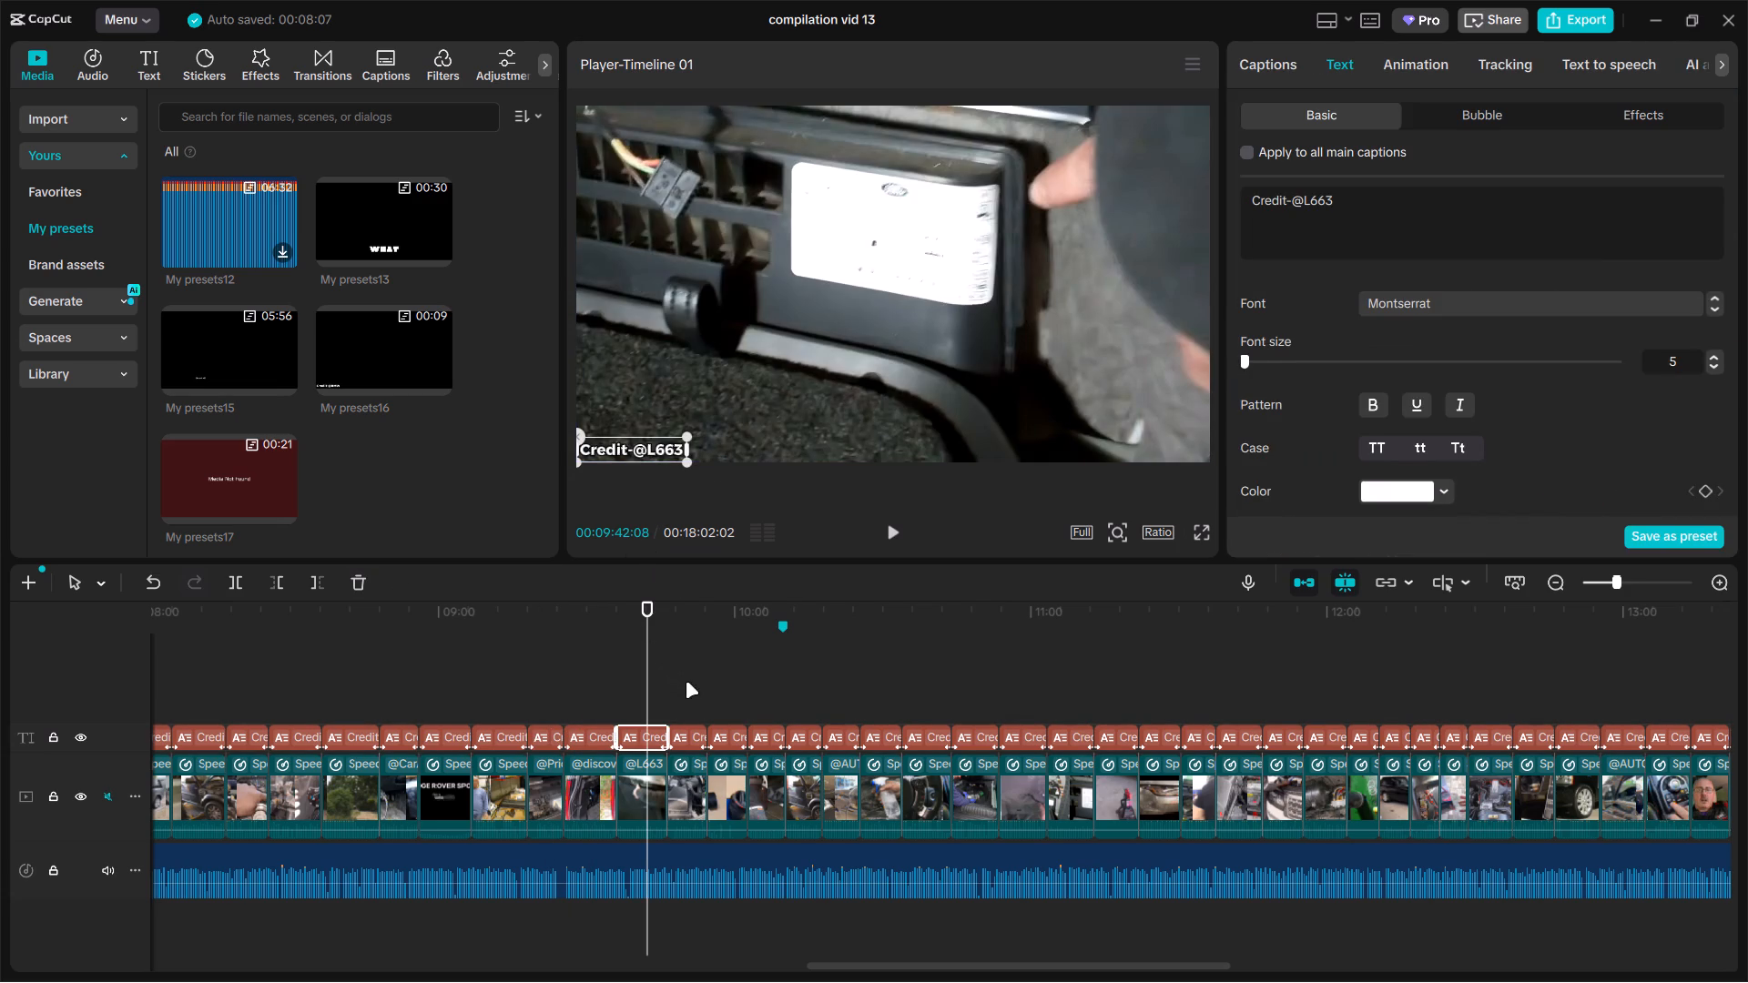
{"action": "left_click", "coordinate": [690, 684]}
{"action": "left_click_drag", "start_coordinate": [645, 455], "coordinate": [623, 453]}
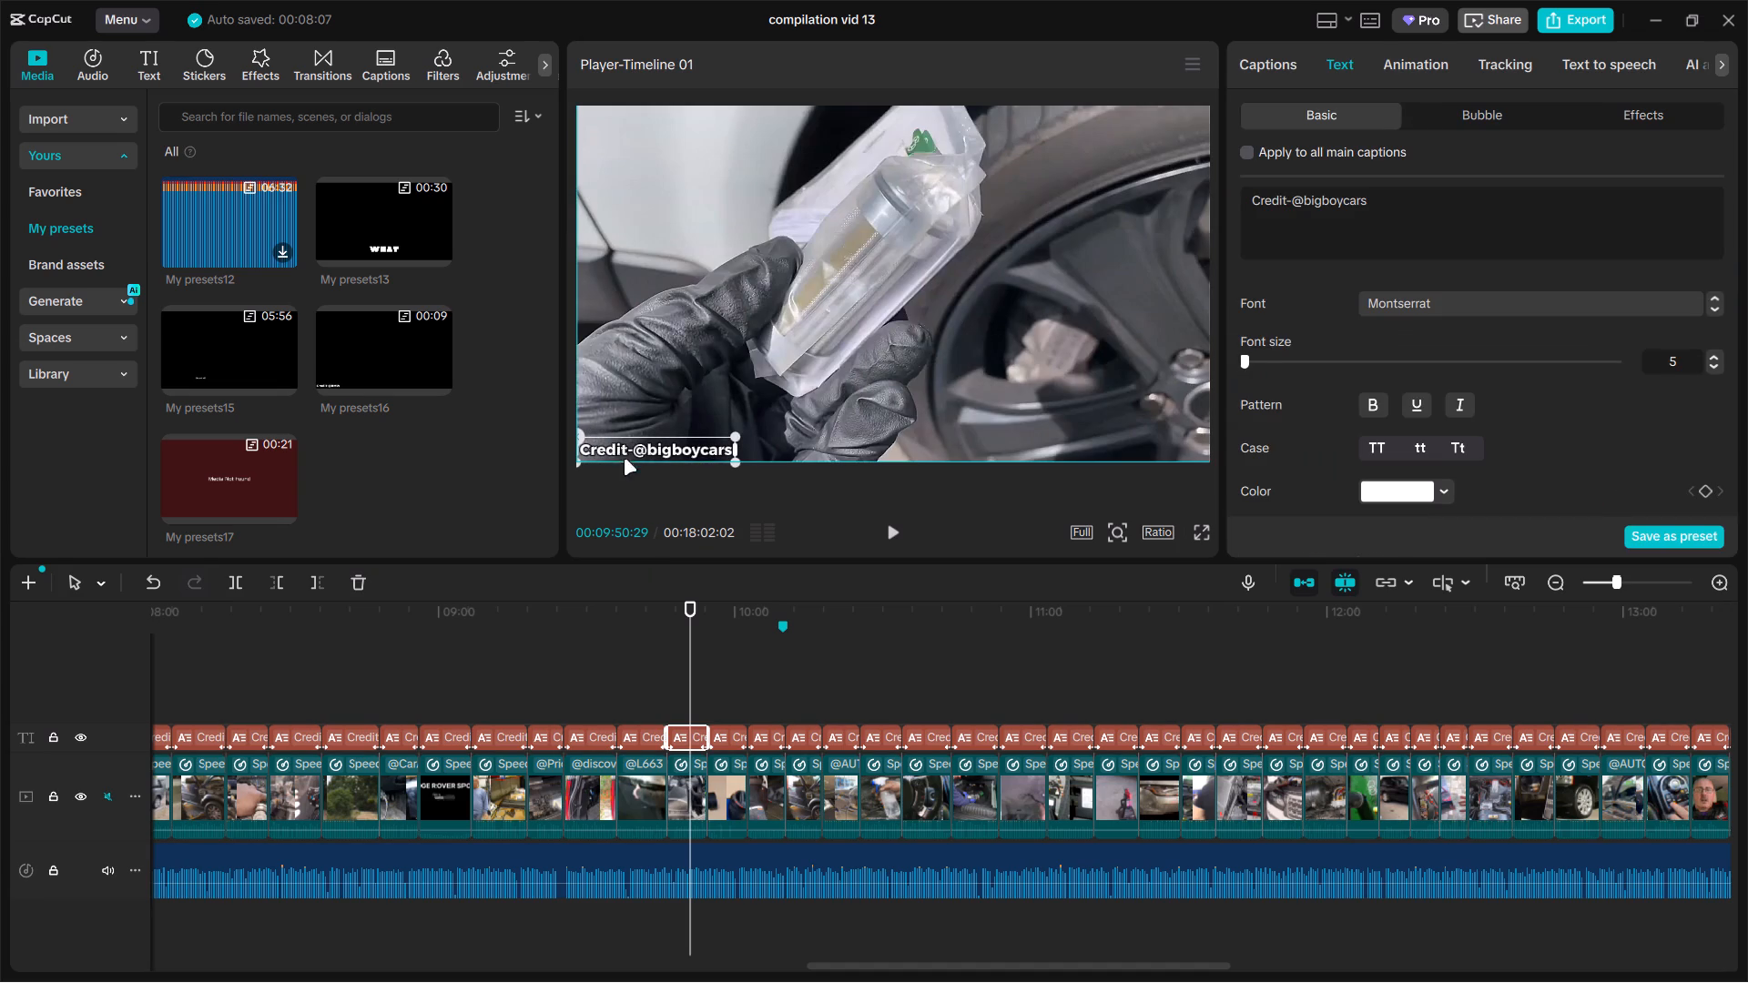
{"action": "left_click", "coordinate": [730, 663]}
{"action": "left_click_drag", "start_coordinate": [668, 456], "coordinate": [686, 451]}
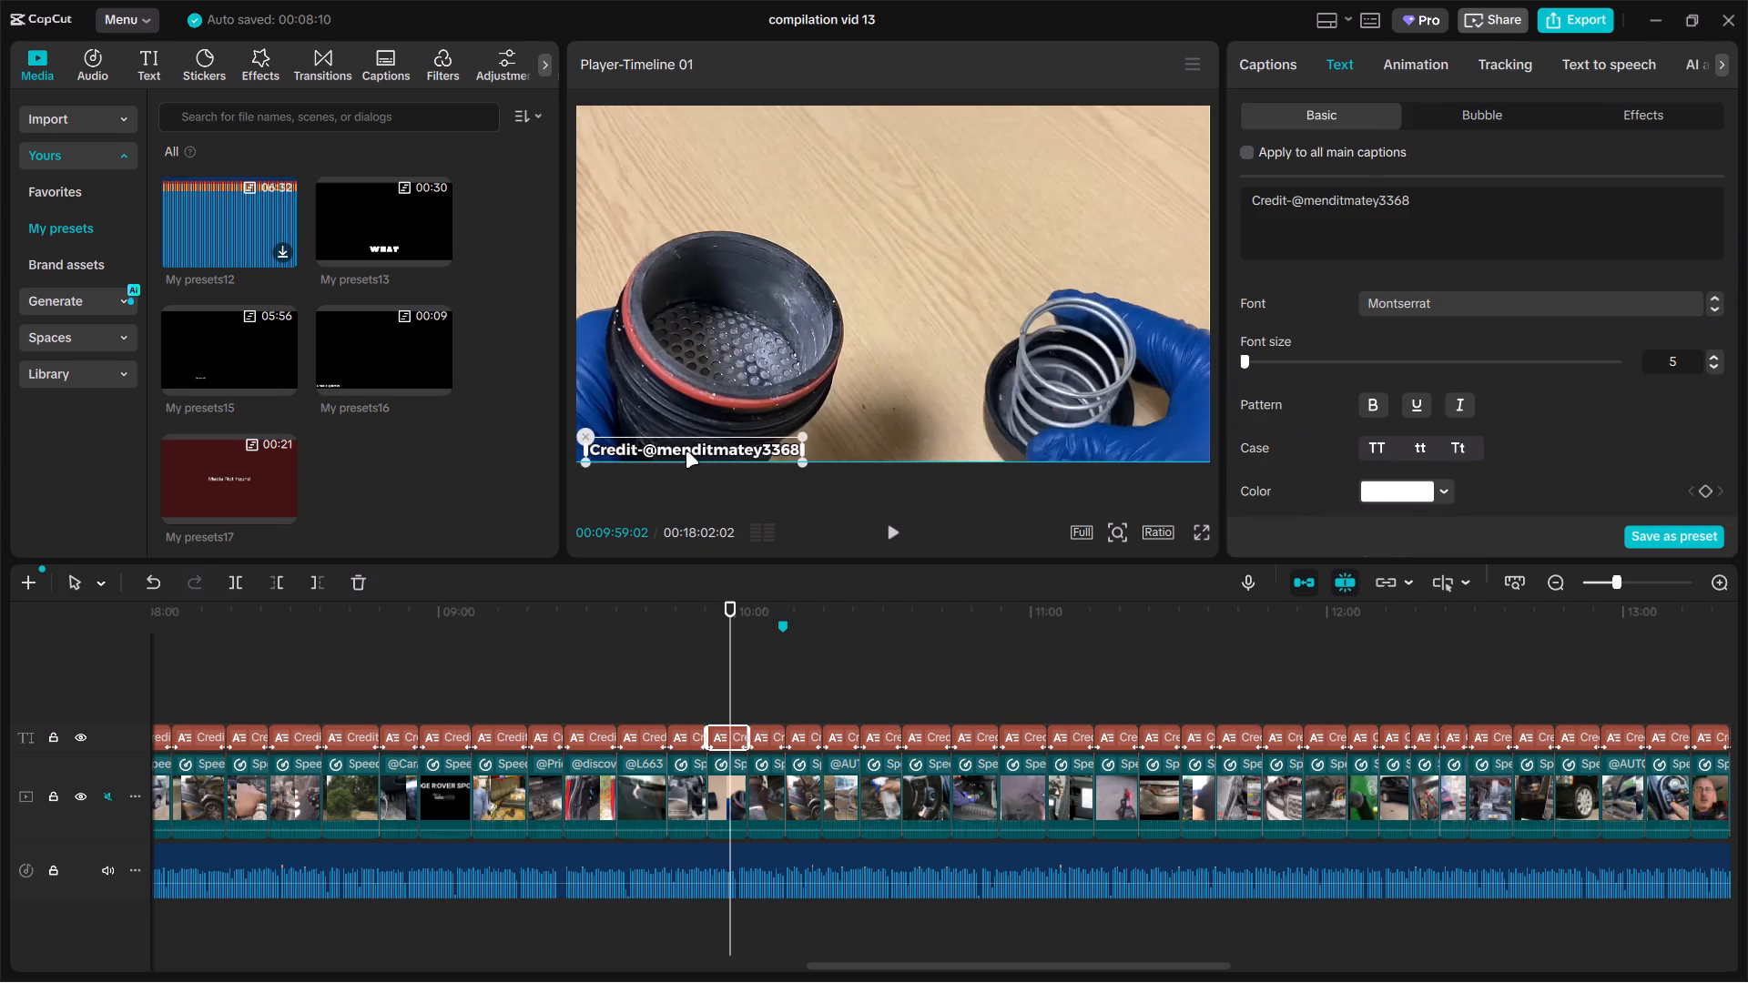
{"action": "left_click_drag", "start_coordinate": [686, 451], "coordinate": [677, 451]}
{"action": "left_click", "coordinate": [770, 661]}
{"action": "left_click_drag", "start_coordinate": [640, 450], "coordinate": [658, 450]}
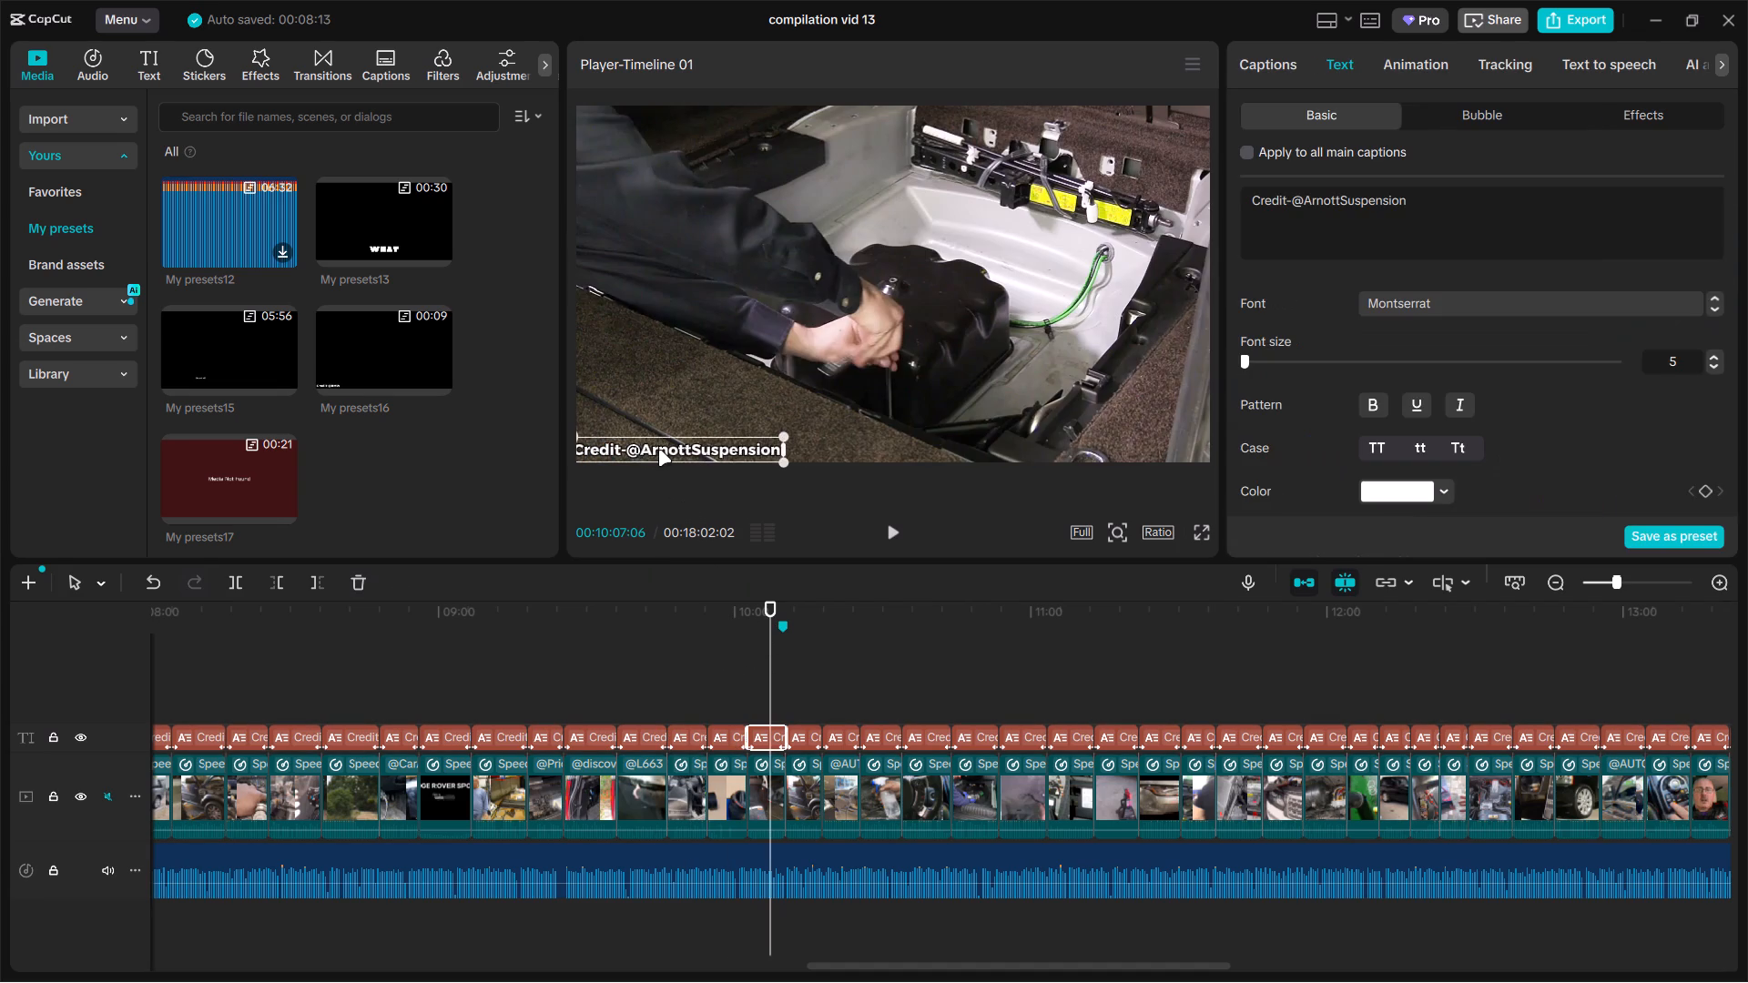
{"action": "left_click_drag", "start_coordinate": [658, 450], "coordinate": [649, 448]}
{"action": "left_click", "coordinate": [815, 684]}
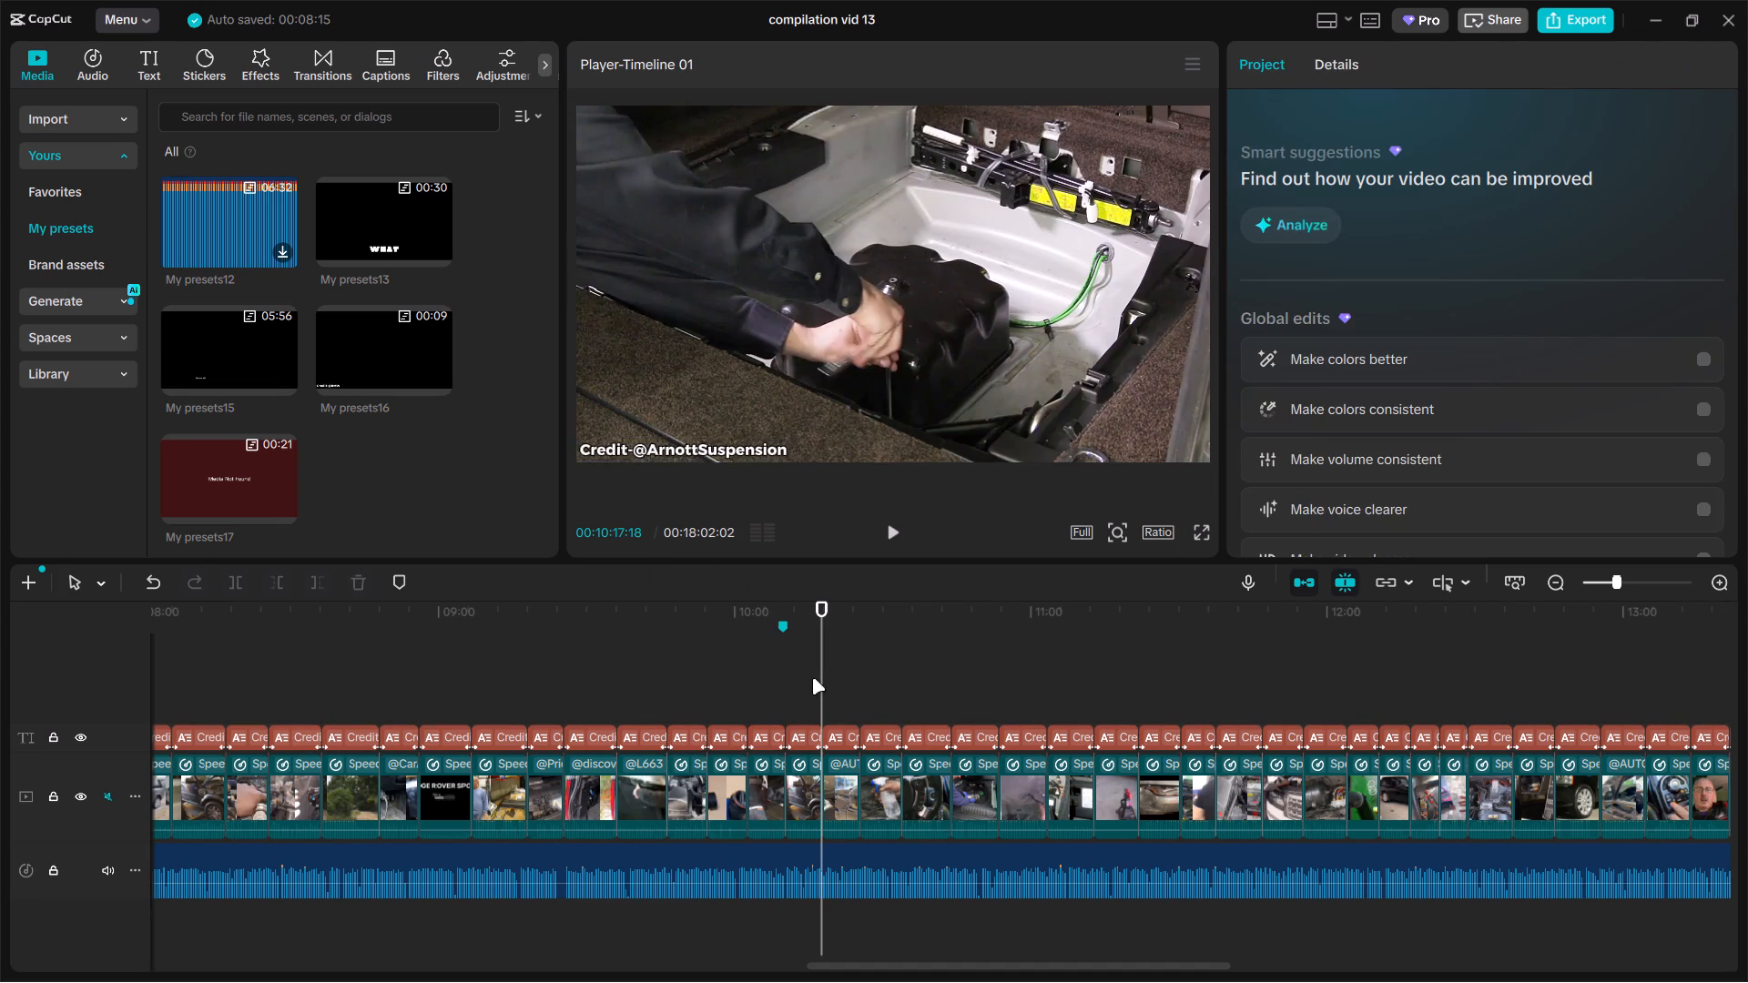
{"action": "left_click", "coordinate": [810, 689]}
{"action": "left_click", "coordinate": [627, 450]}
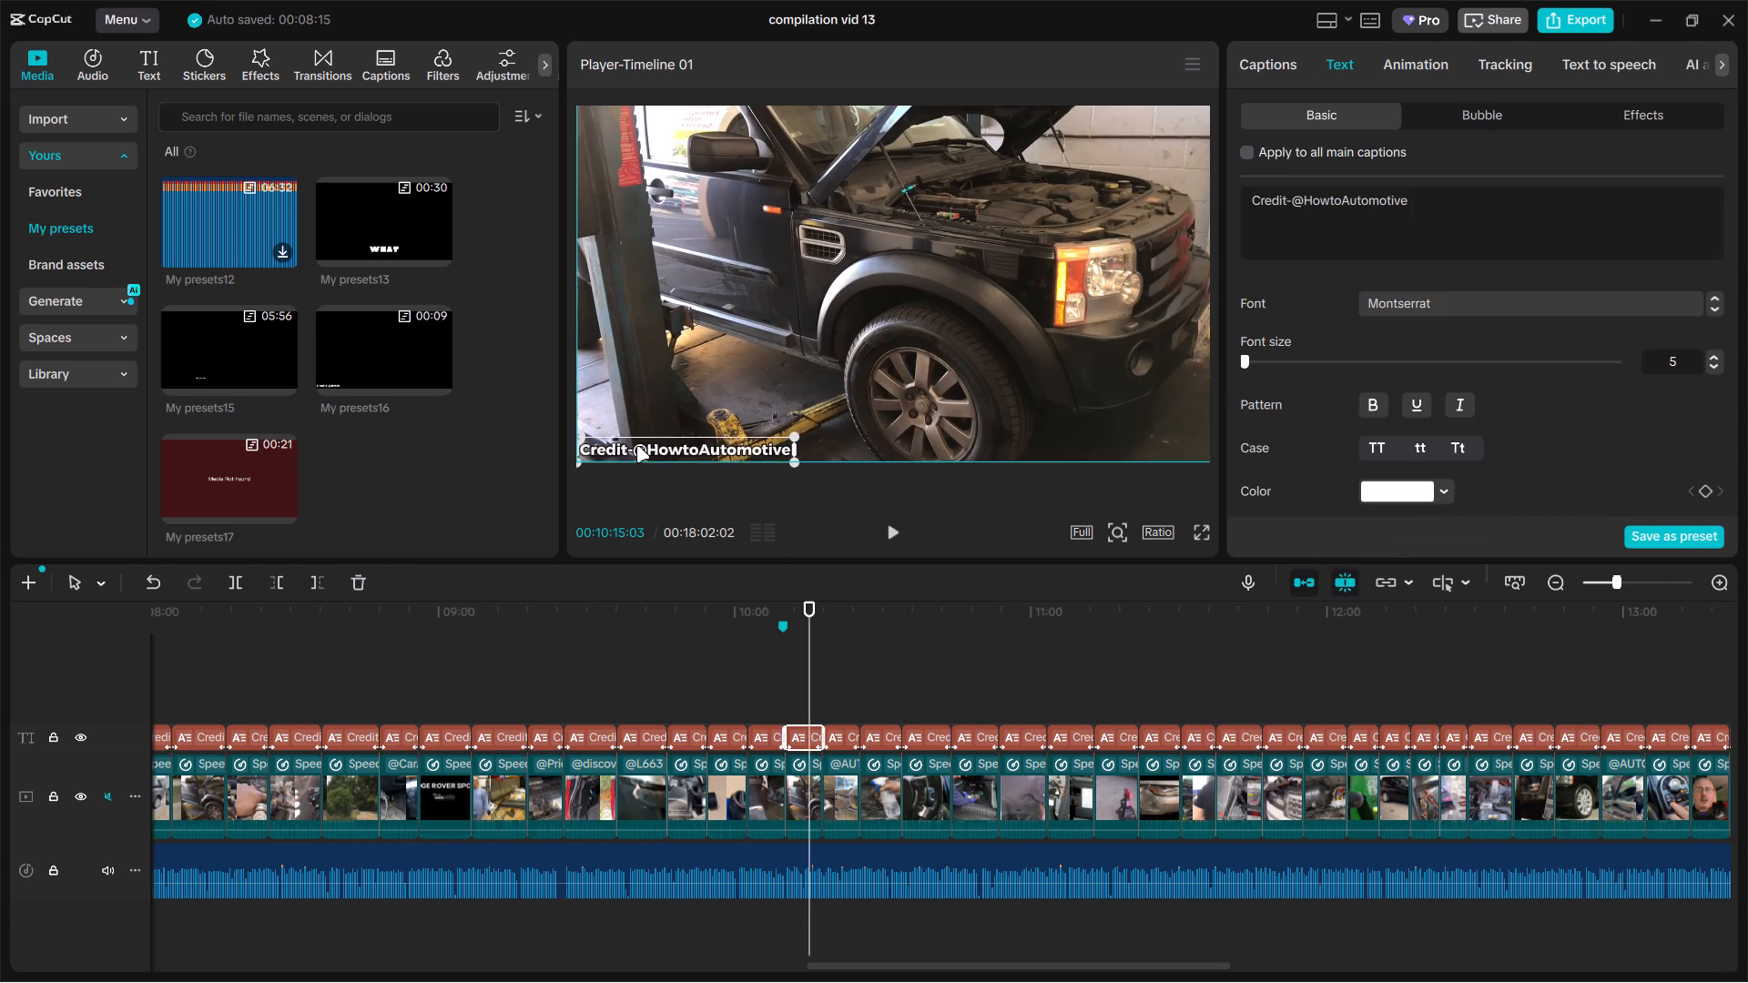
{"action": "left_click_drag", "start_coordinate": [648, 771], "coordinate": [533, 751]}
{"action": "left_click", "coordinate": [622, 695]}
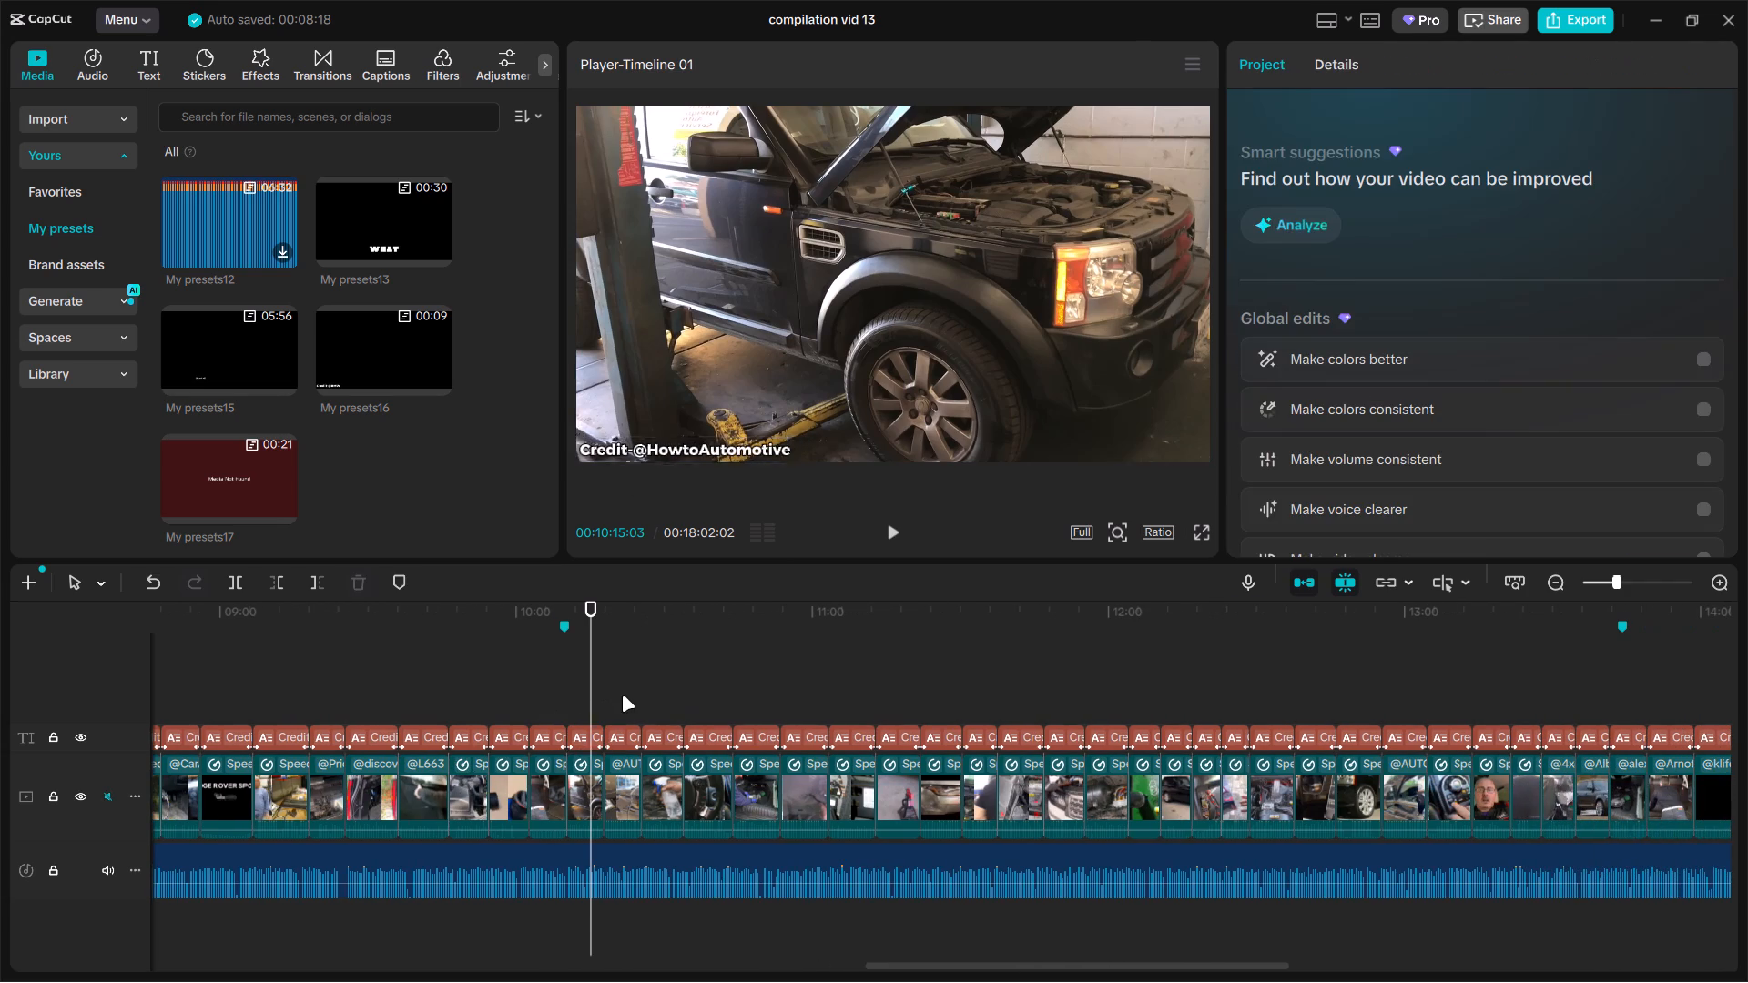
{"action": "left_click_drag", "start_coordinate": [653, 452], "coordinate": [625, 450]}
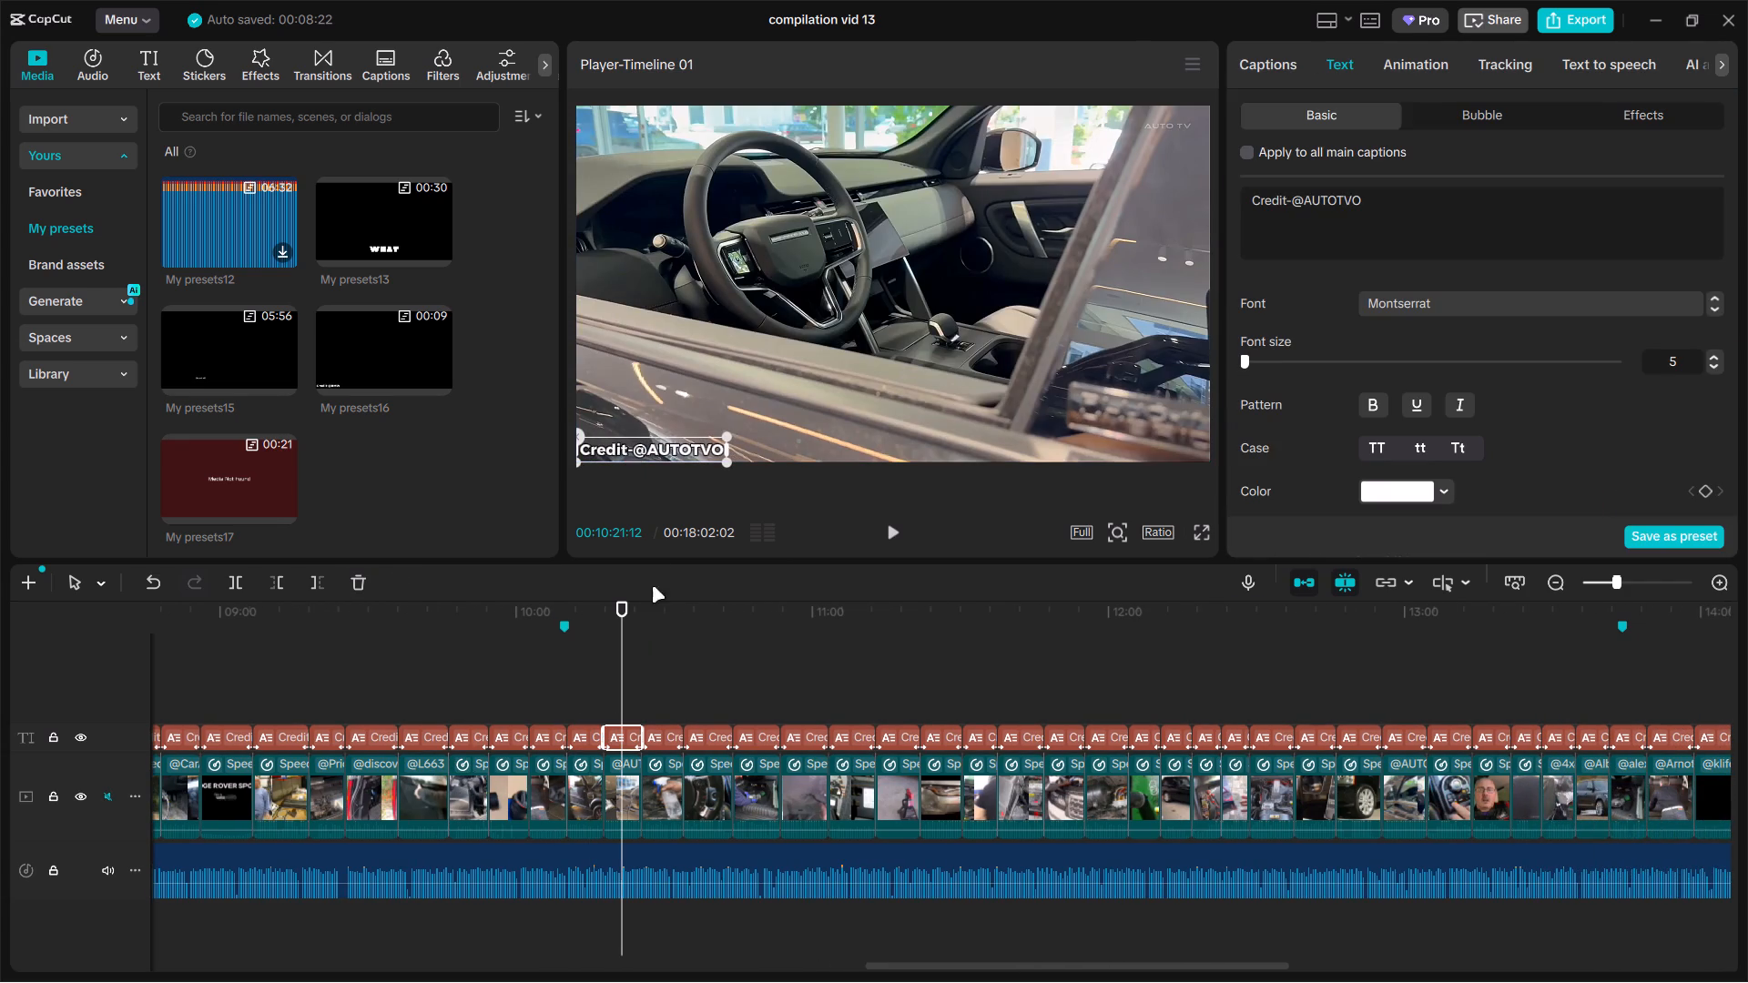
{"action": "left_click", "coordinate": [666, 654]}
{"action": "left_click_drag", "start_coordinate": [641, 450], "coordinate": [607, 449]}
{"action": "left_click", "coordinate": [707, 664]}
{"action": "left_click_drag", "start_coordinate": [636, 452], "coordinate": [630, 451]}
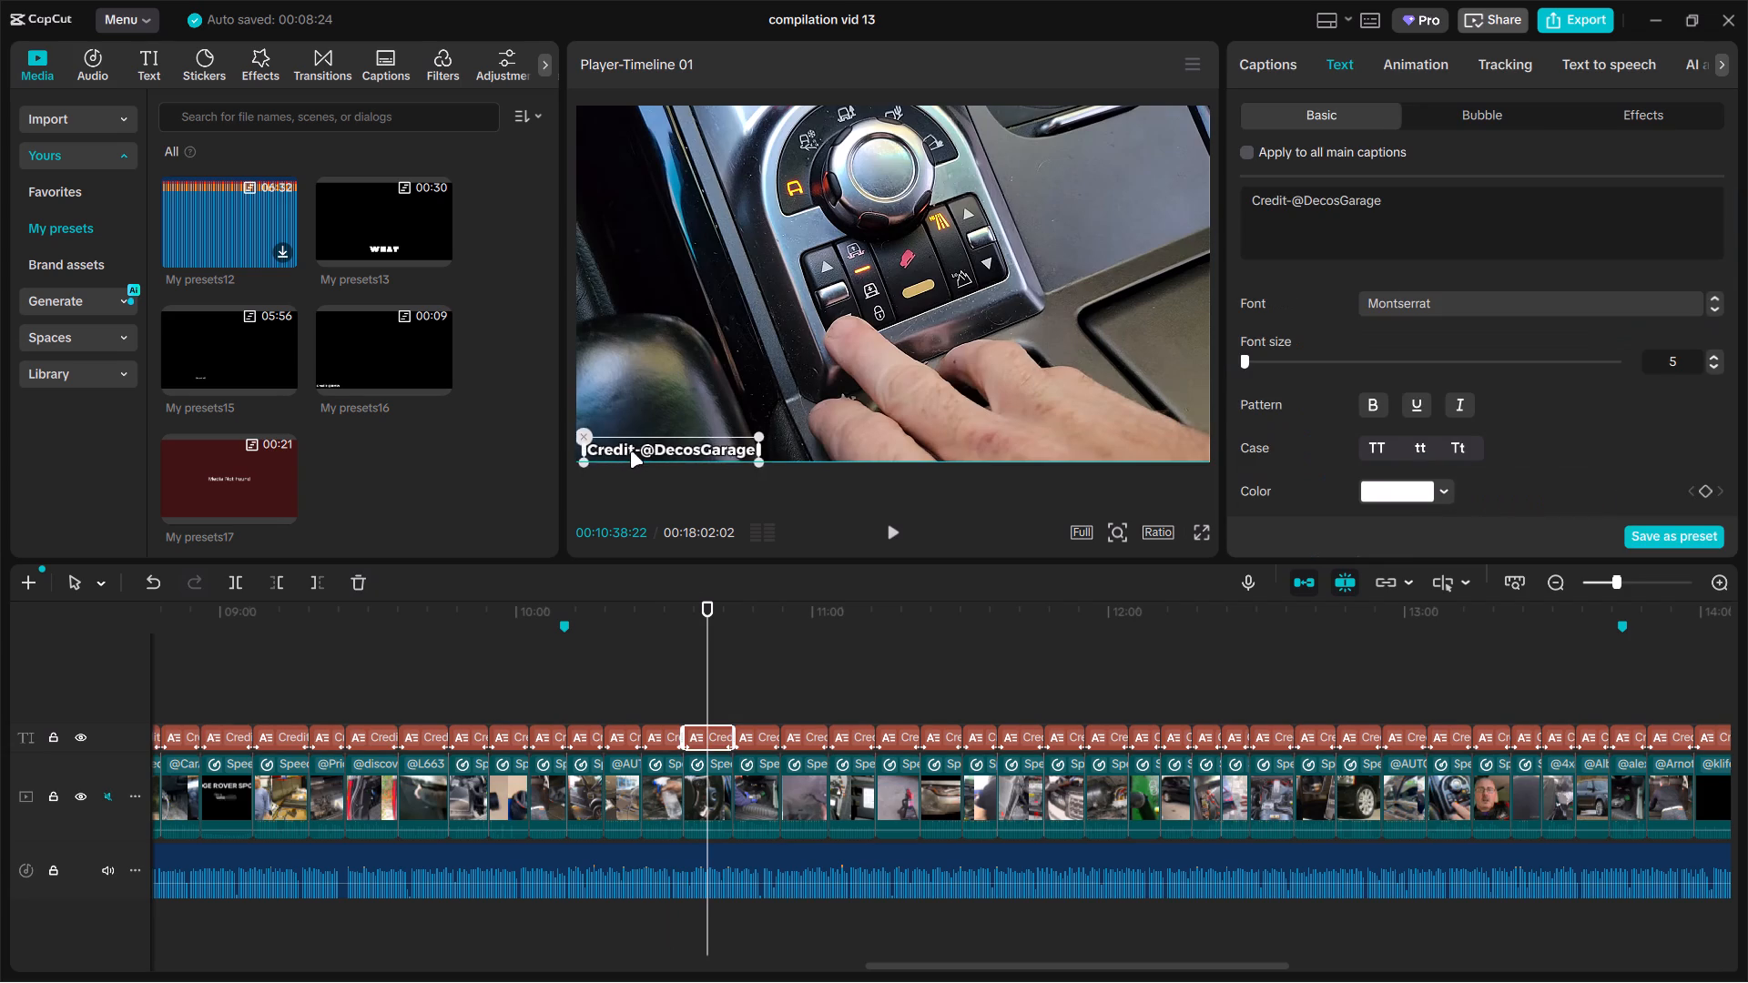
{"action": "left_click_drag", "start_coordinate": [630, 451], "coordinate": [623, 451]}
{"action": "left_click", "coordinate": [753, 657]}
{"action": "left_click_drag", "start_coordinate": [647, 446], "coordinate": [624, 446]}
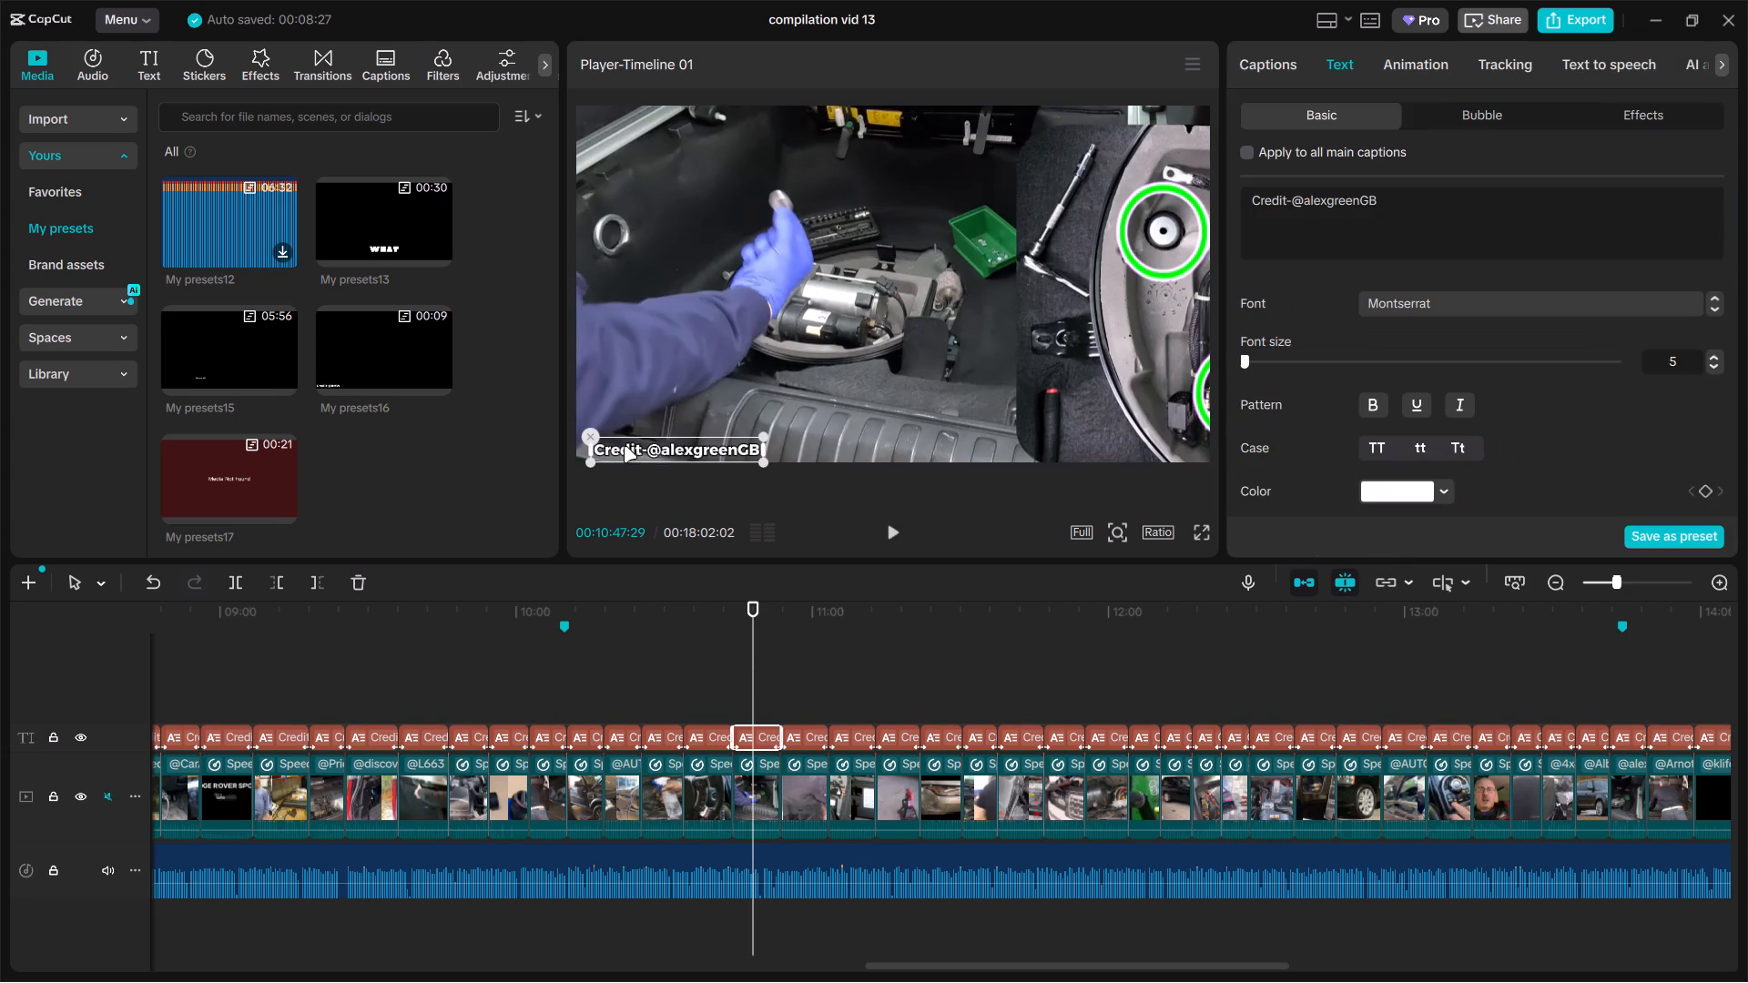
{"action": "left_click_drag", "start_coordinate": [624, 446], "coordinate": [631, 449]}
{"action": "left_click", "coordinate": [804, 674]}
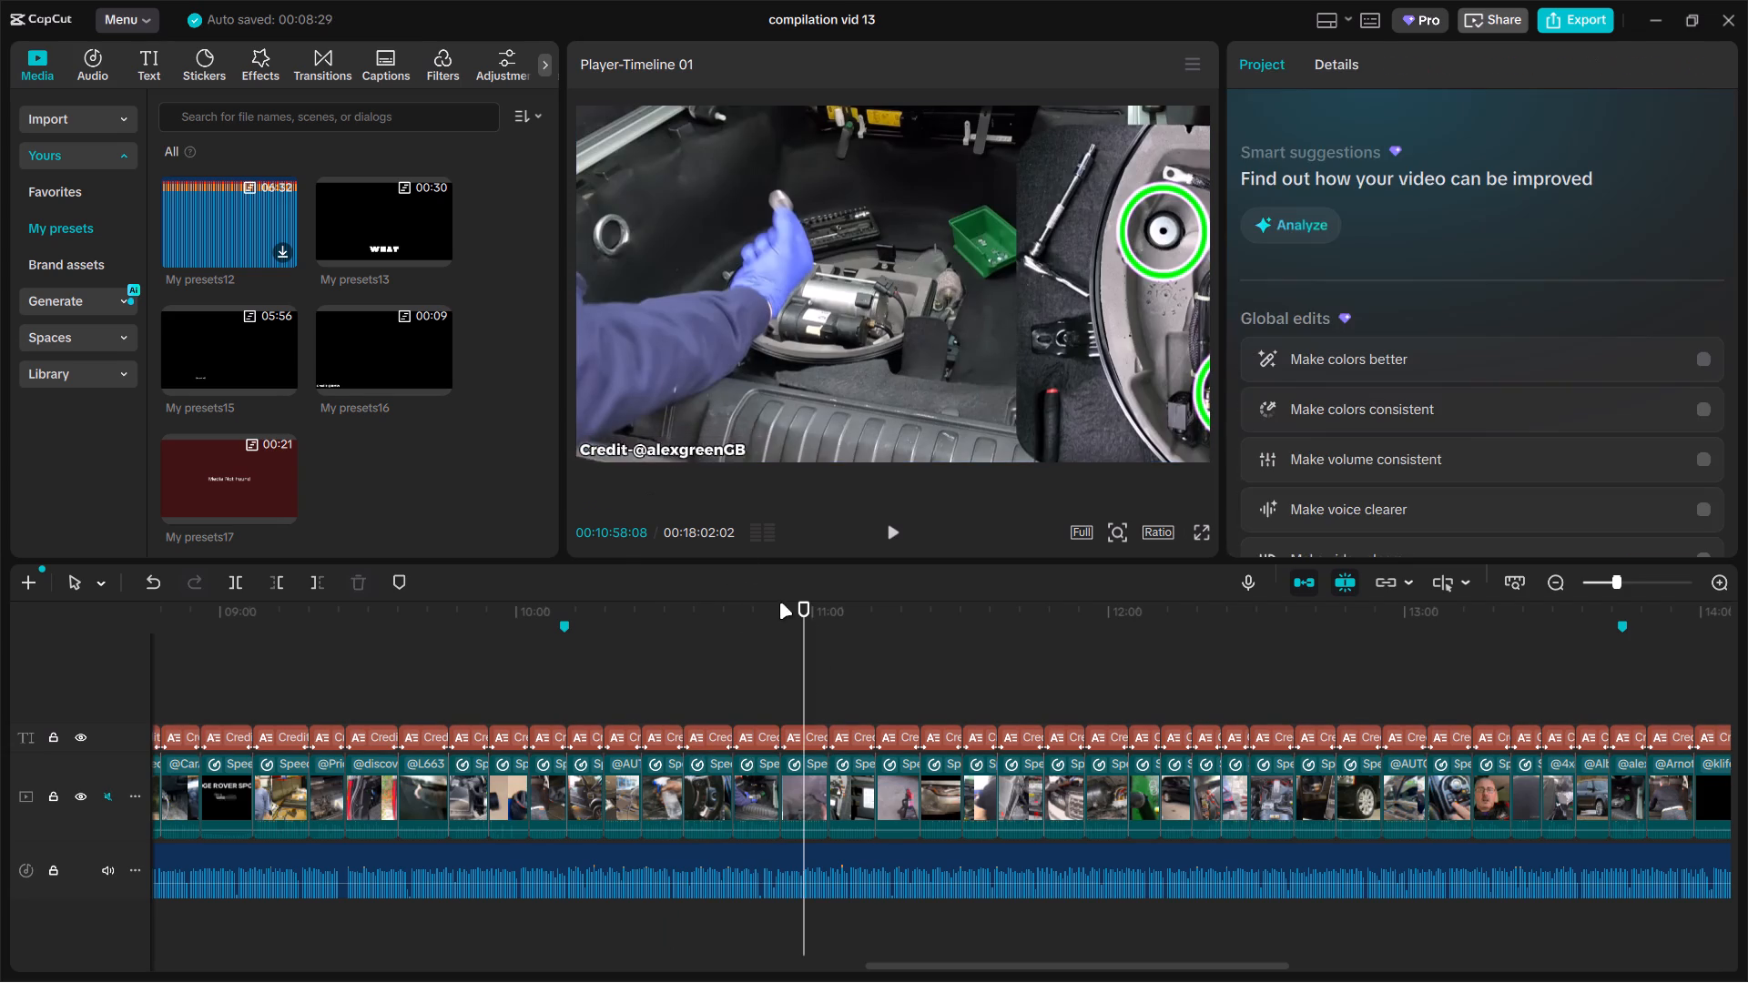
{"action": "left_click_drag", "start_coordinate": [655, 459], "coordinate": [608, 456]}
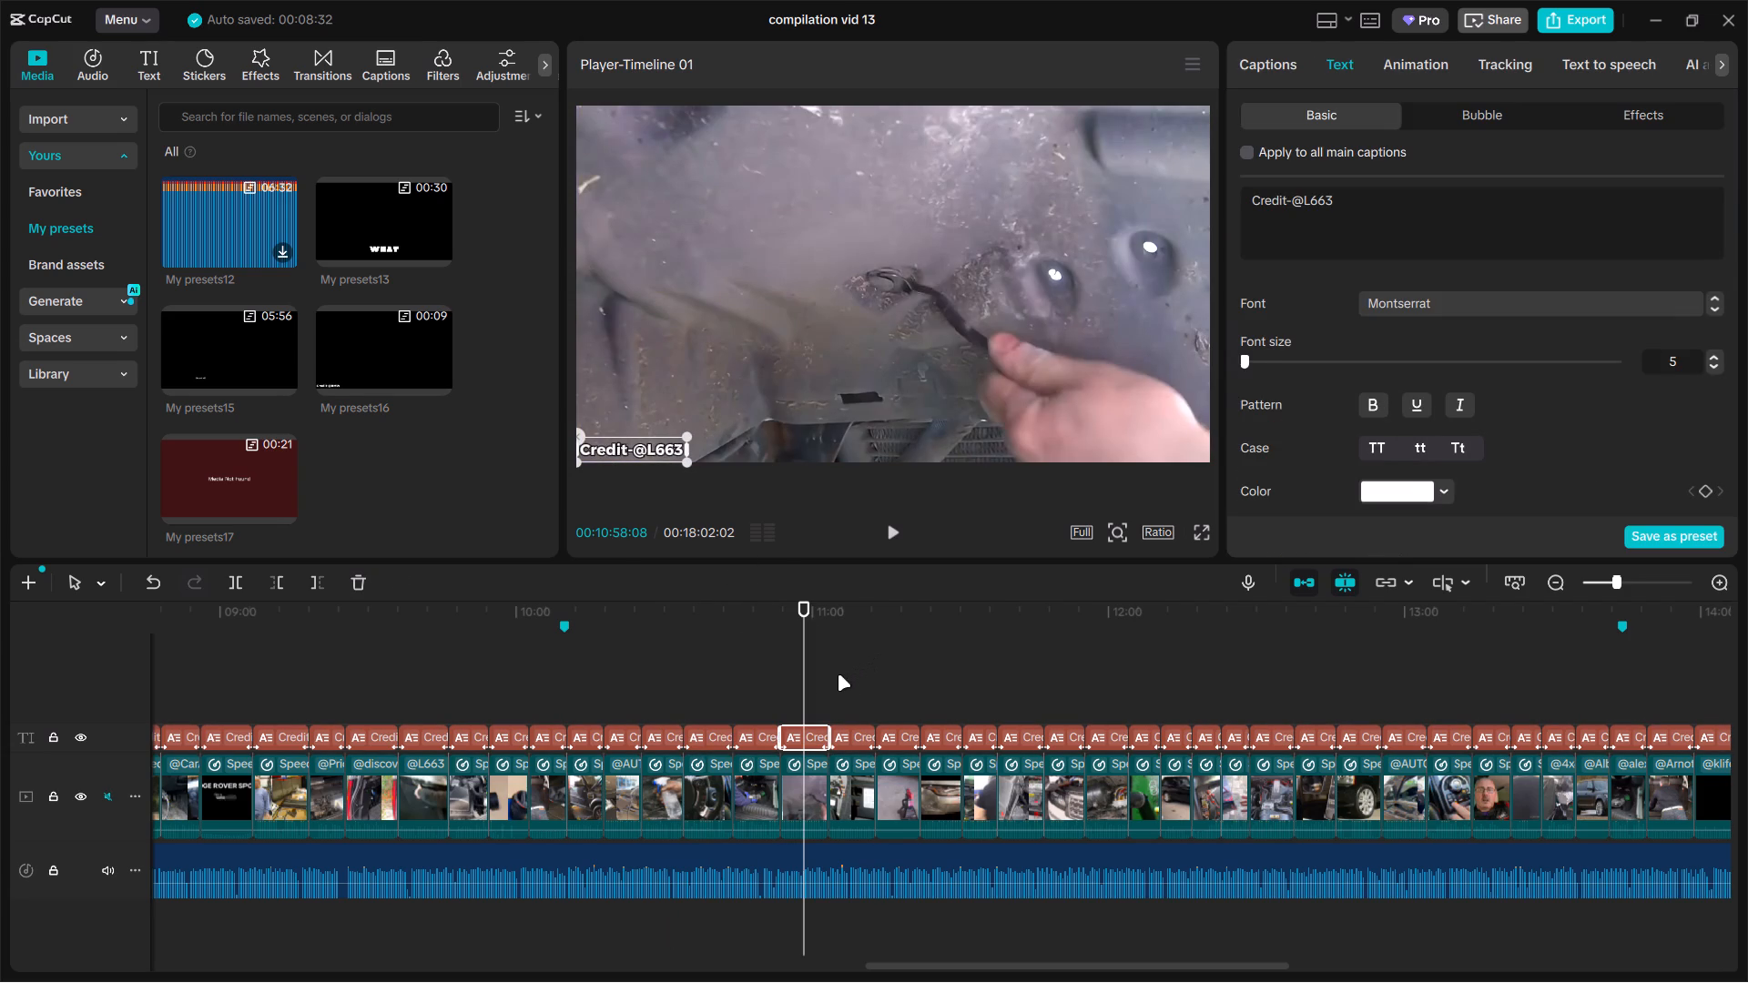
{"action": "left_click", "coordinate": [838, 674]}
{"action": "left_click_drag", "start_coordinate": [667, 446], "coordinate": [626, 444]}
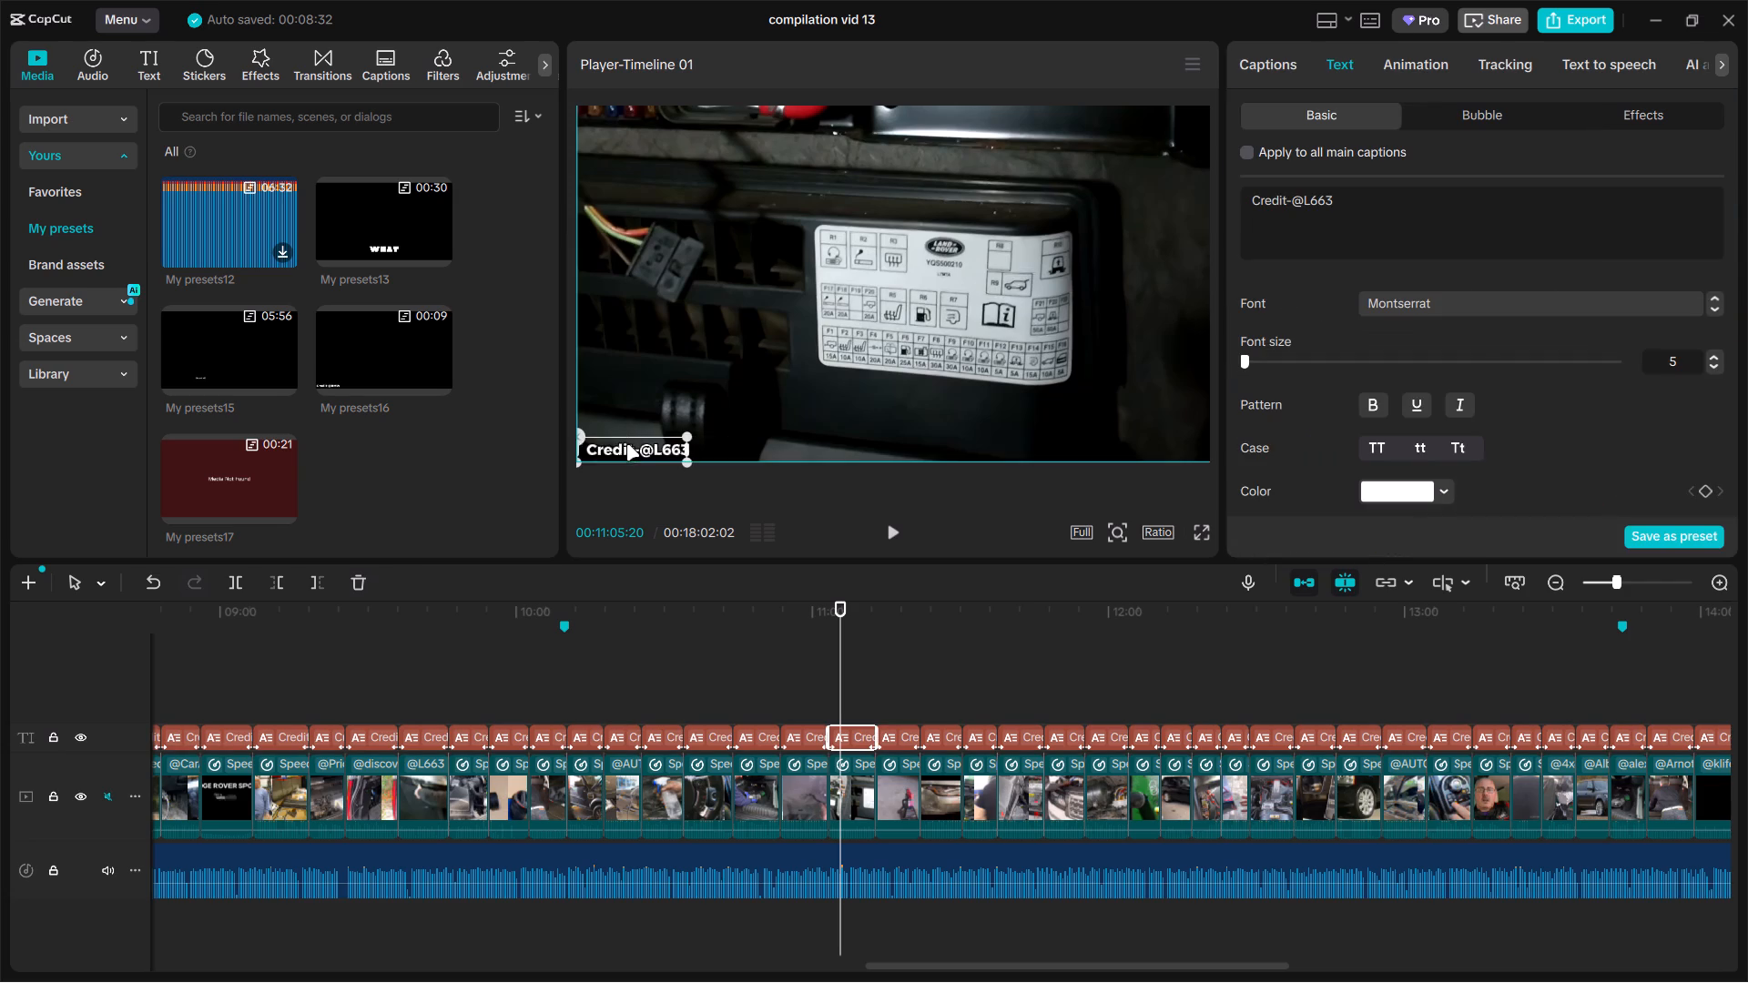
{"action": "left_click_drag", "start_coordinate": [626, 444], "coordinate": [622, 444]}
{"action": "left_click", "coordinate": [890, 684]}
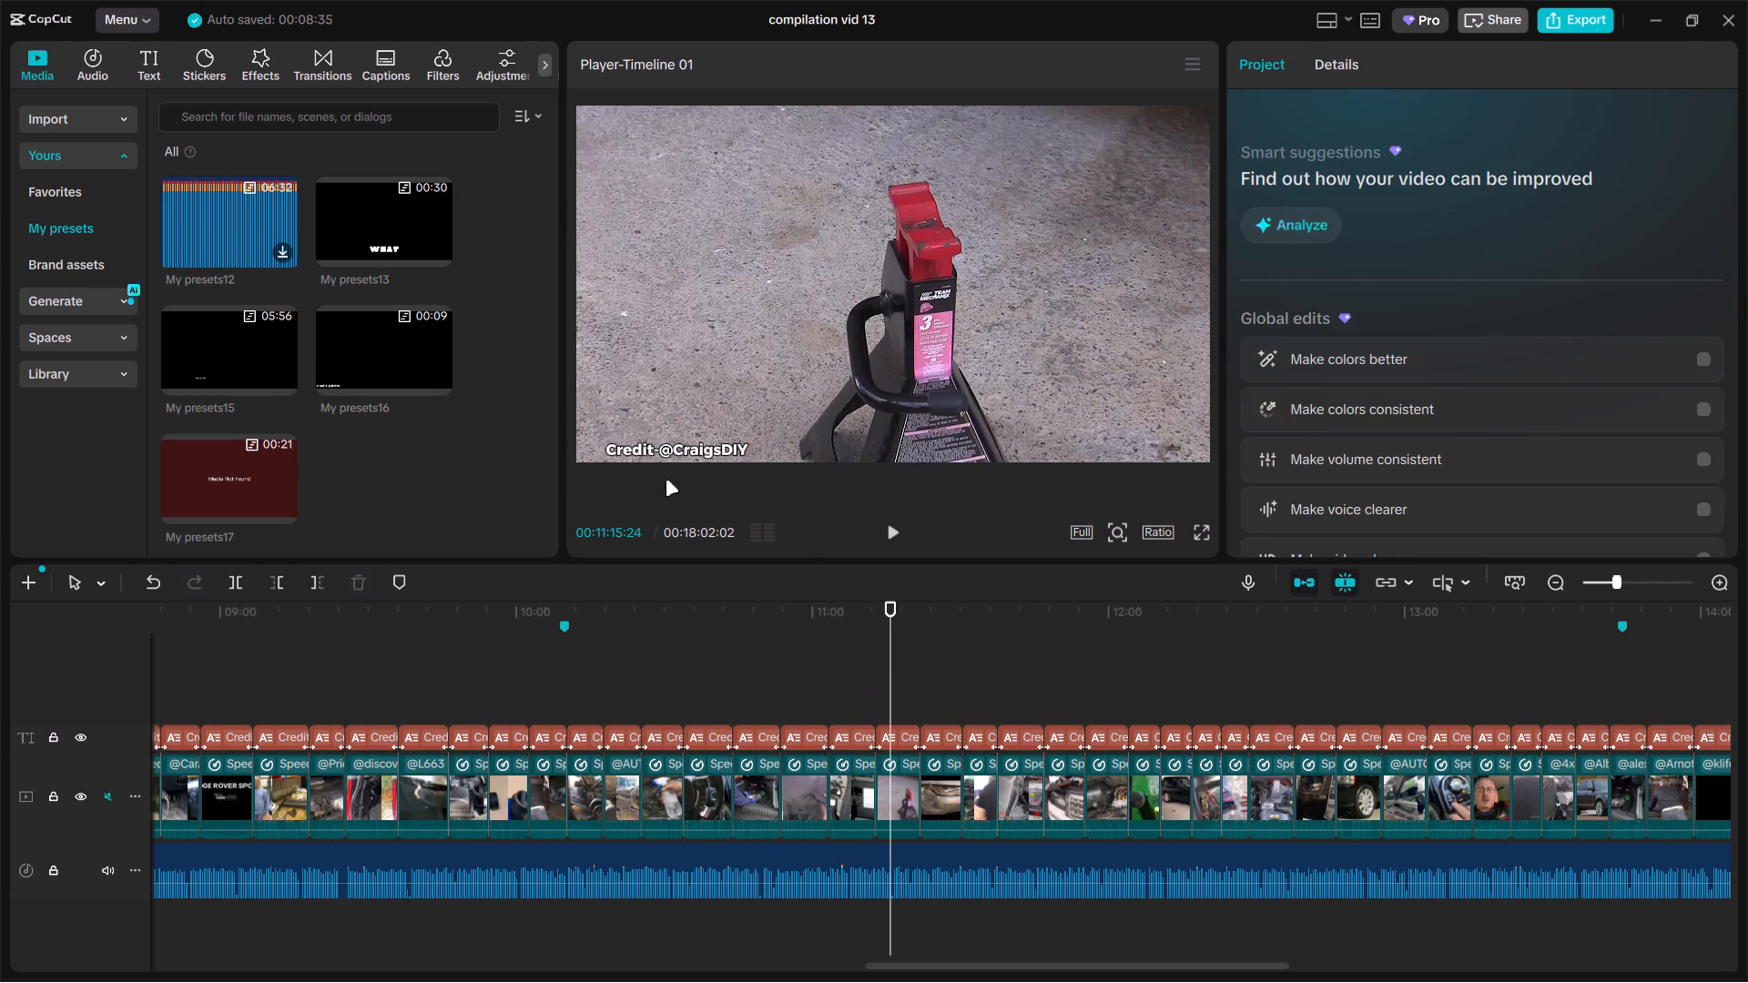
{"action": "left_click_drag", "start_coordinate": [650, 457], "coordinate": [625, 453]}
{"action": "left_click", "coordinate": [940, 694]}
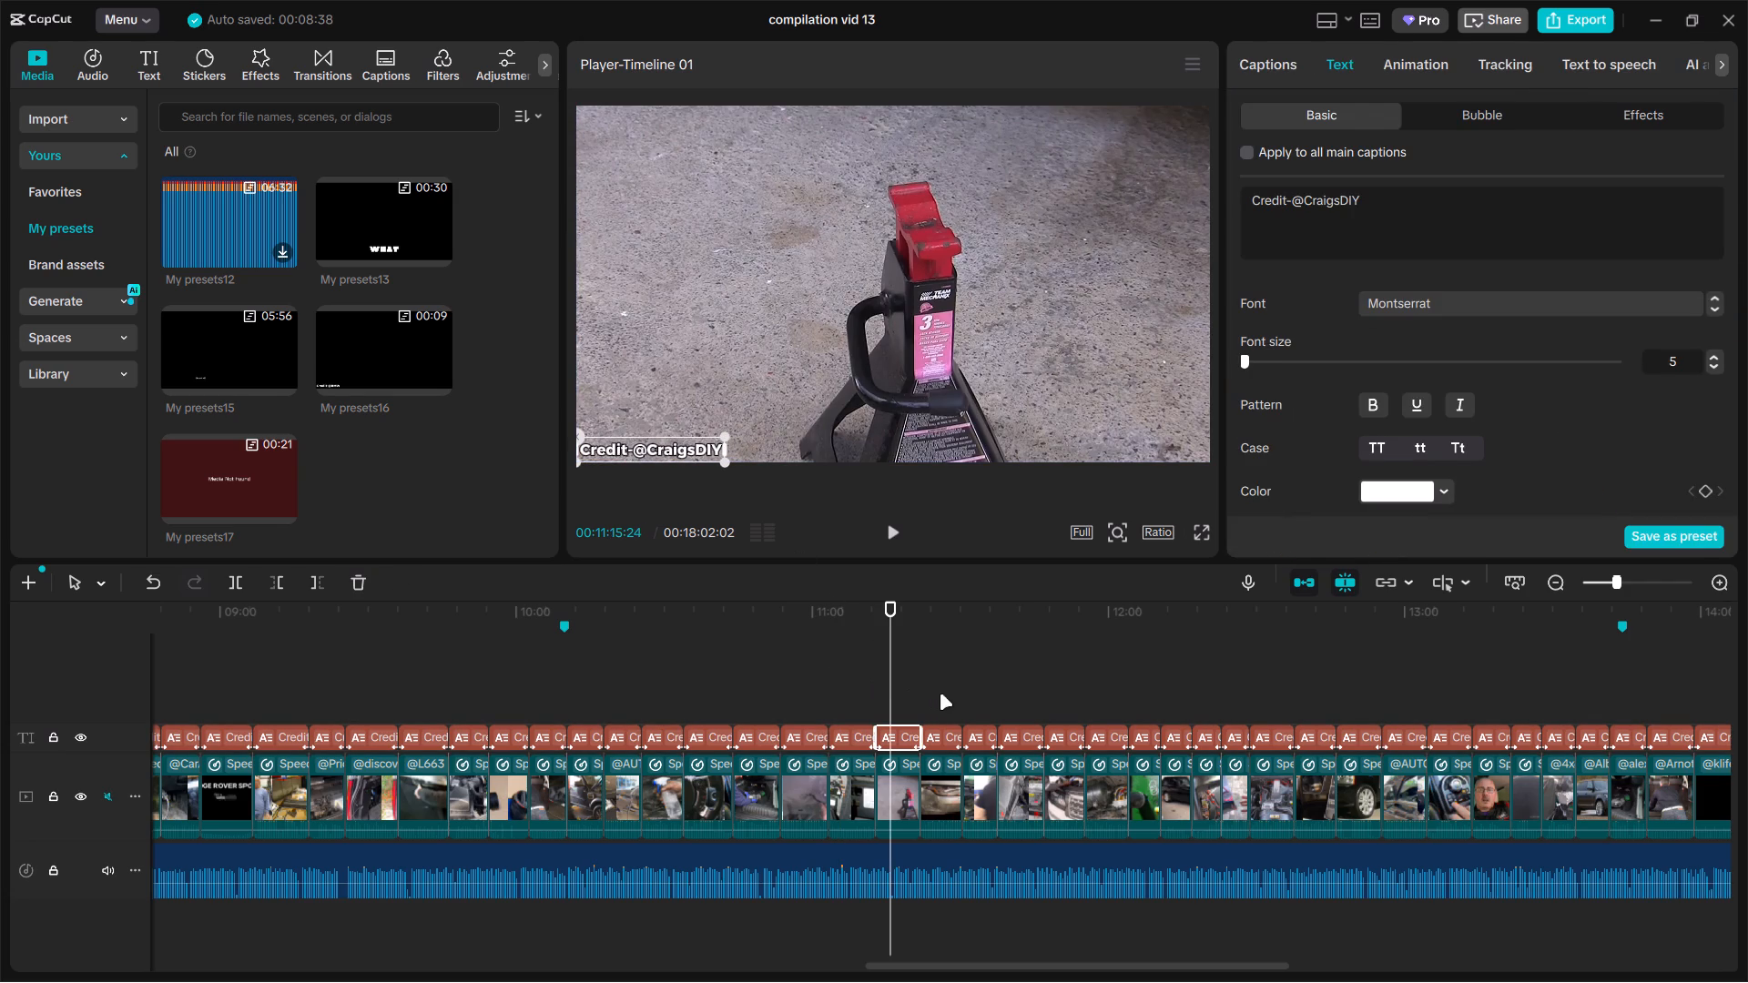
{"action": "left_click_drag", "start_coordinate": [650, 457], "coordinate": [679, 455]}
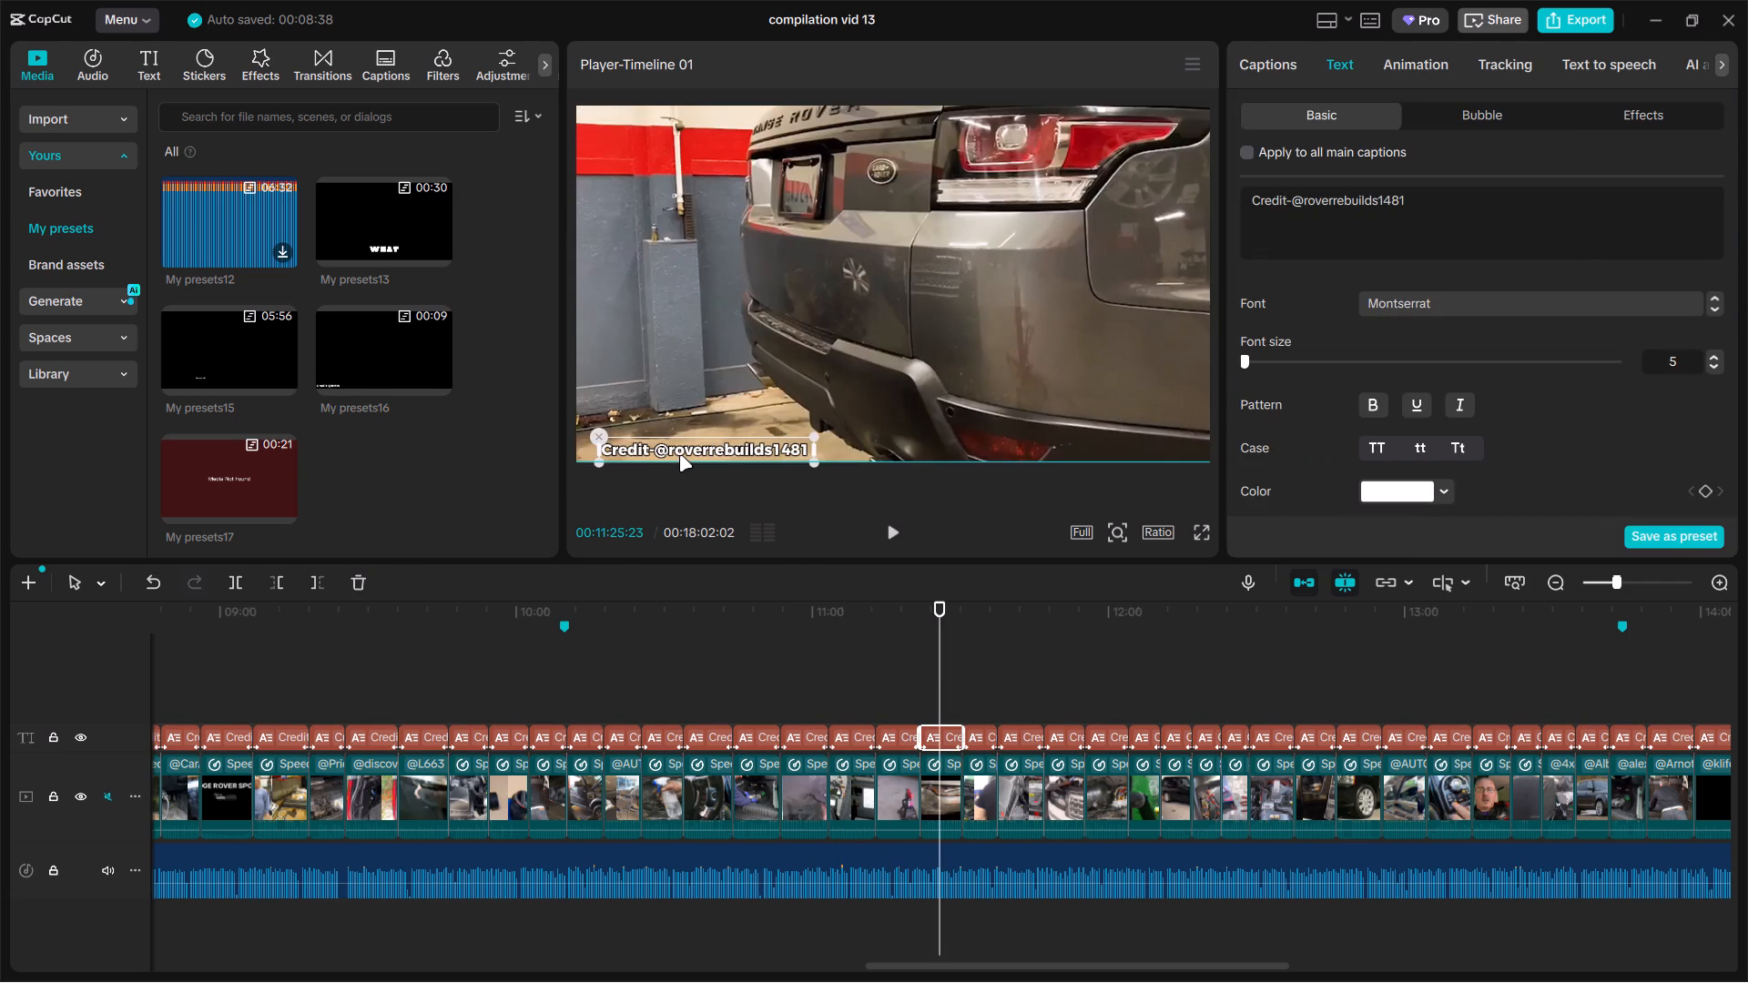
{"action": "left_click_drag", "start_coordinate": [679, 455], "coordinate": [659, 451]}
{"action": "left_click", "coordinate": [978, 676]}
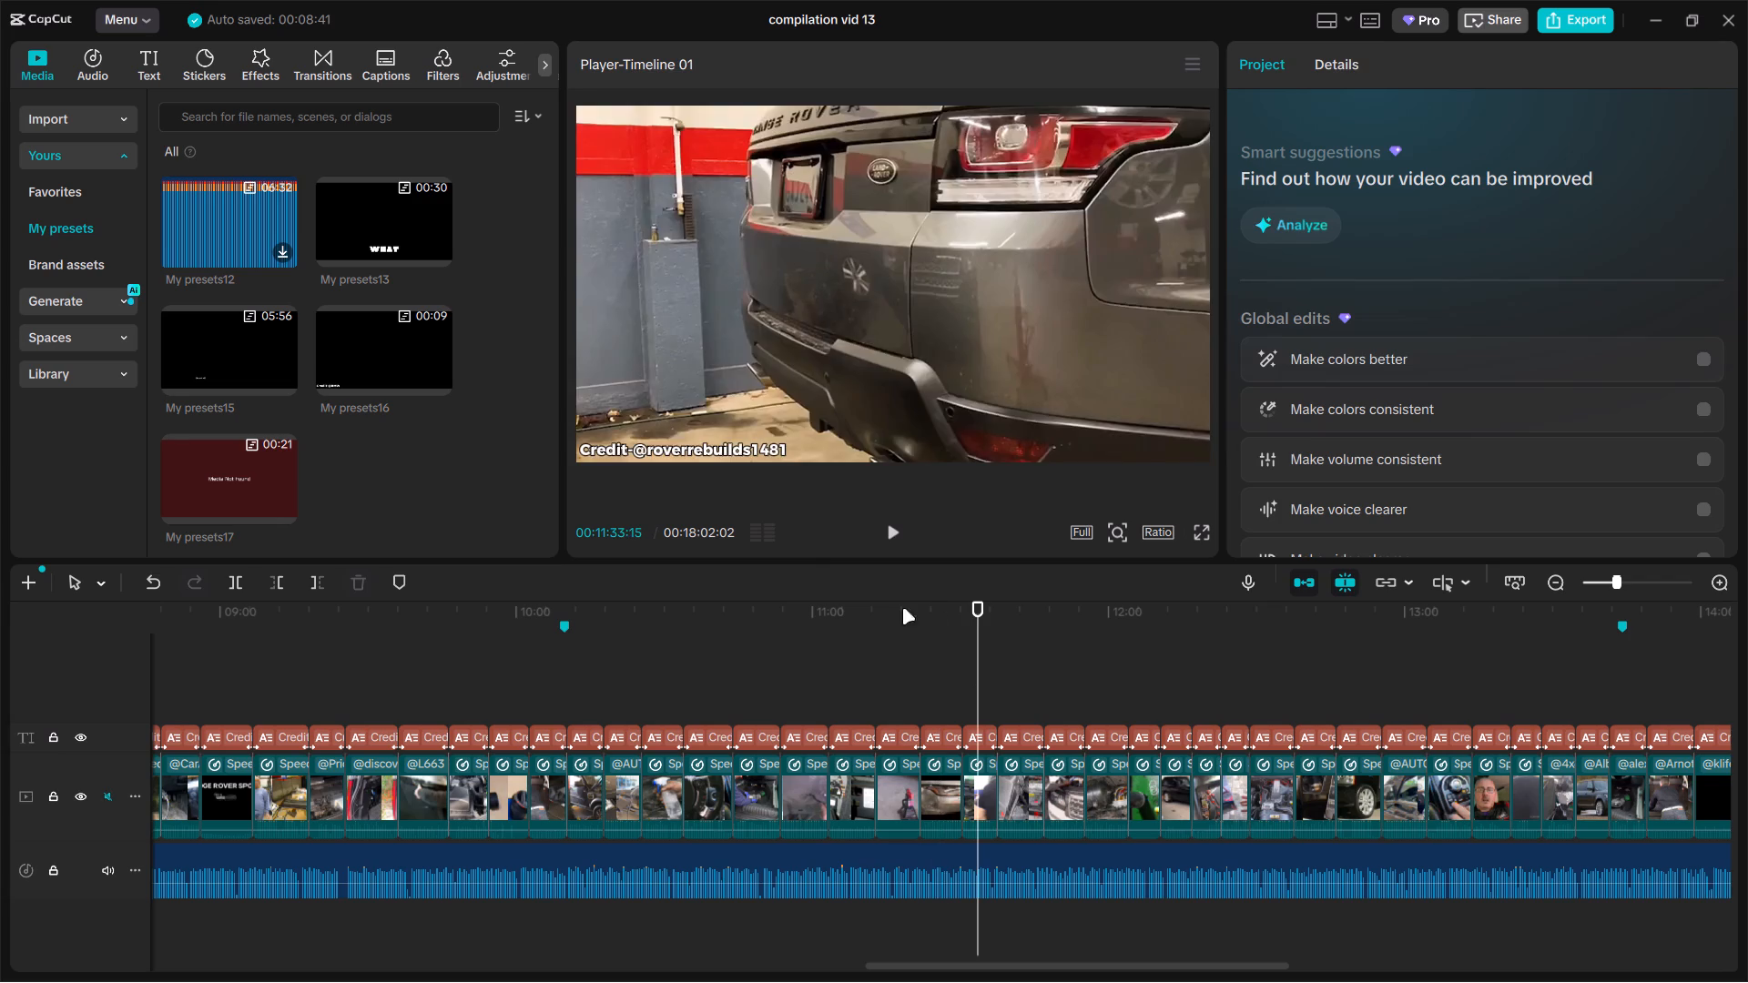
{"action": "left_click", "coordinate": [653, 451]}
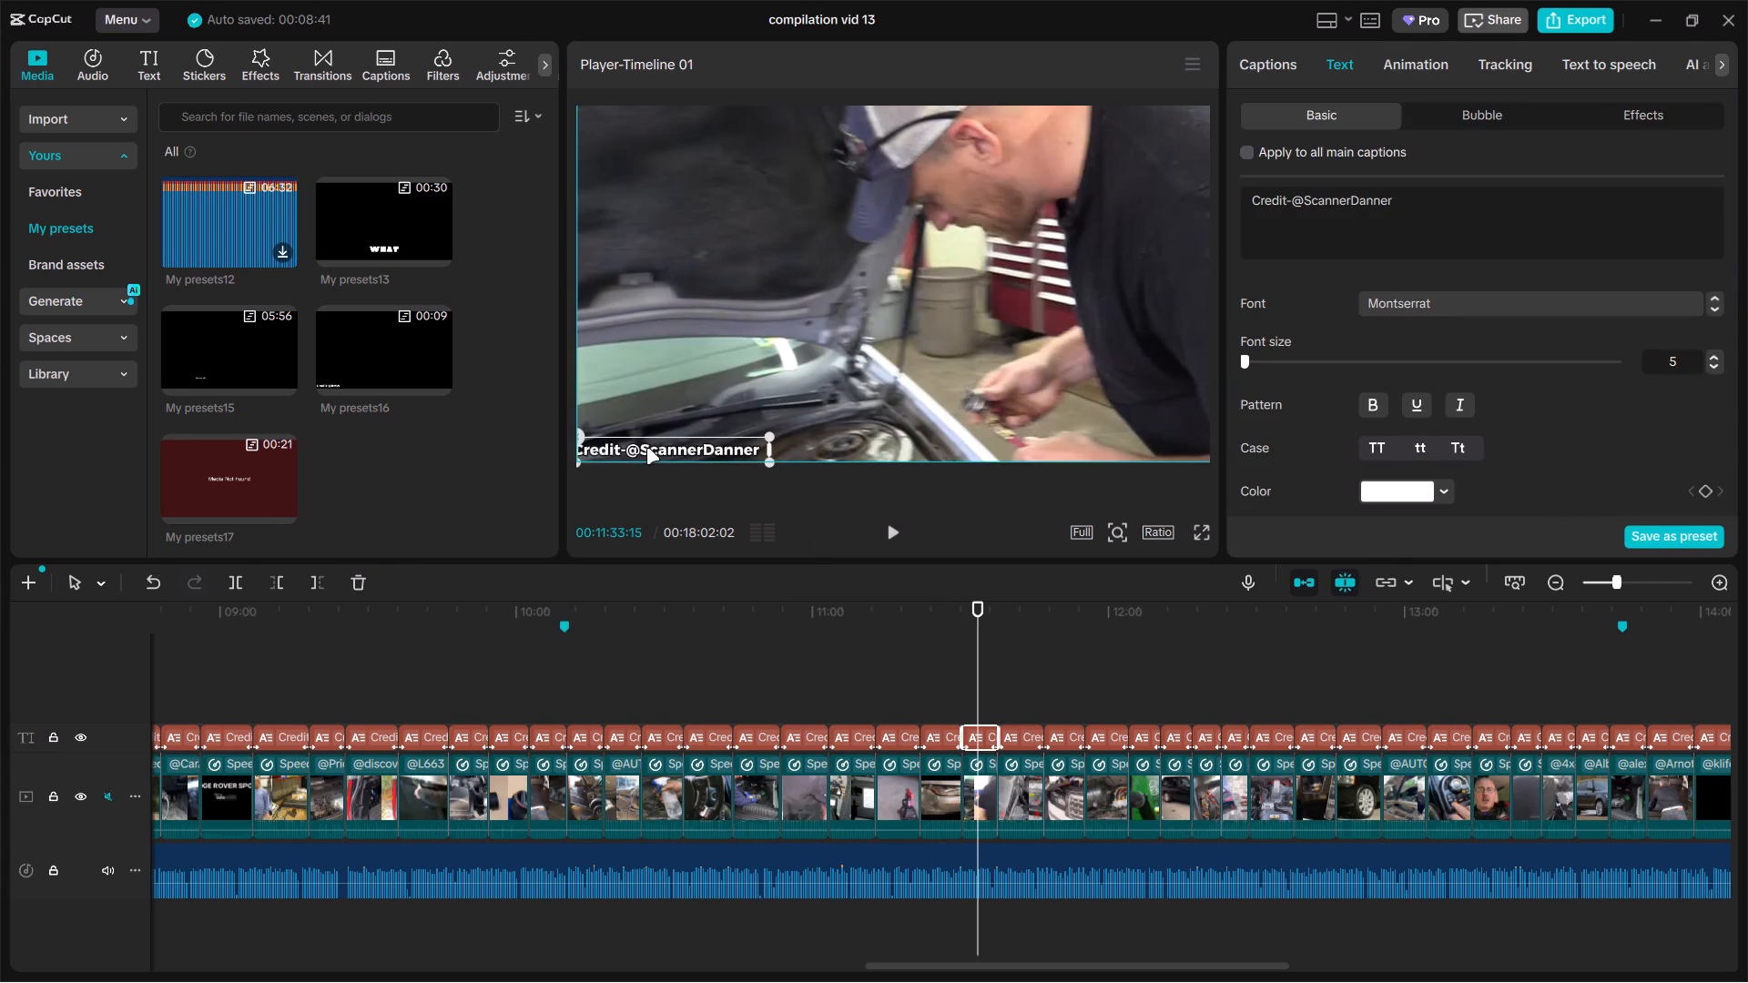
{"action": "left_click", "coordinate": [1012, 680]}
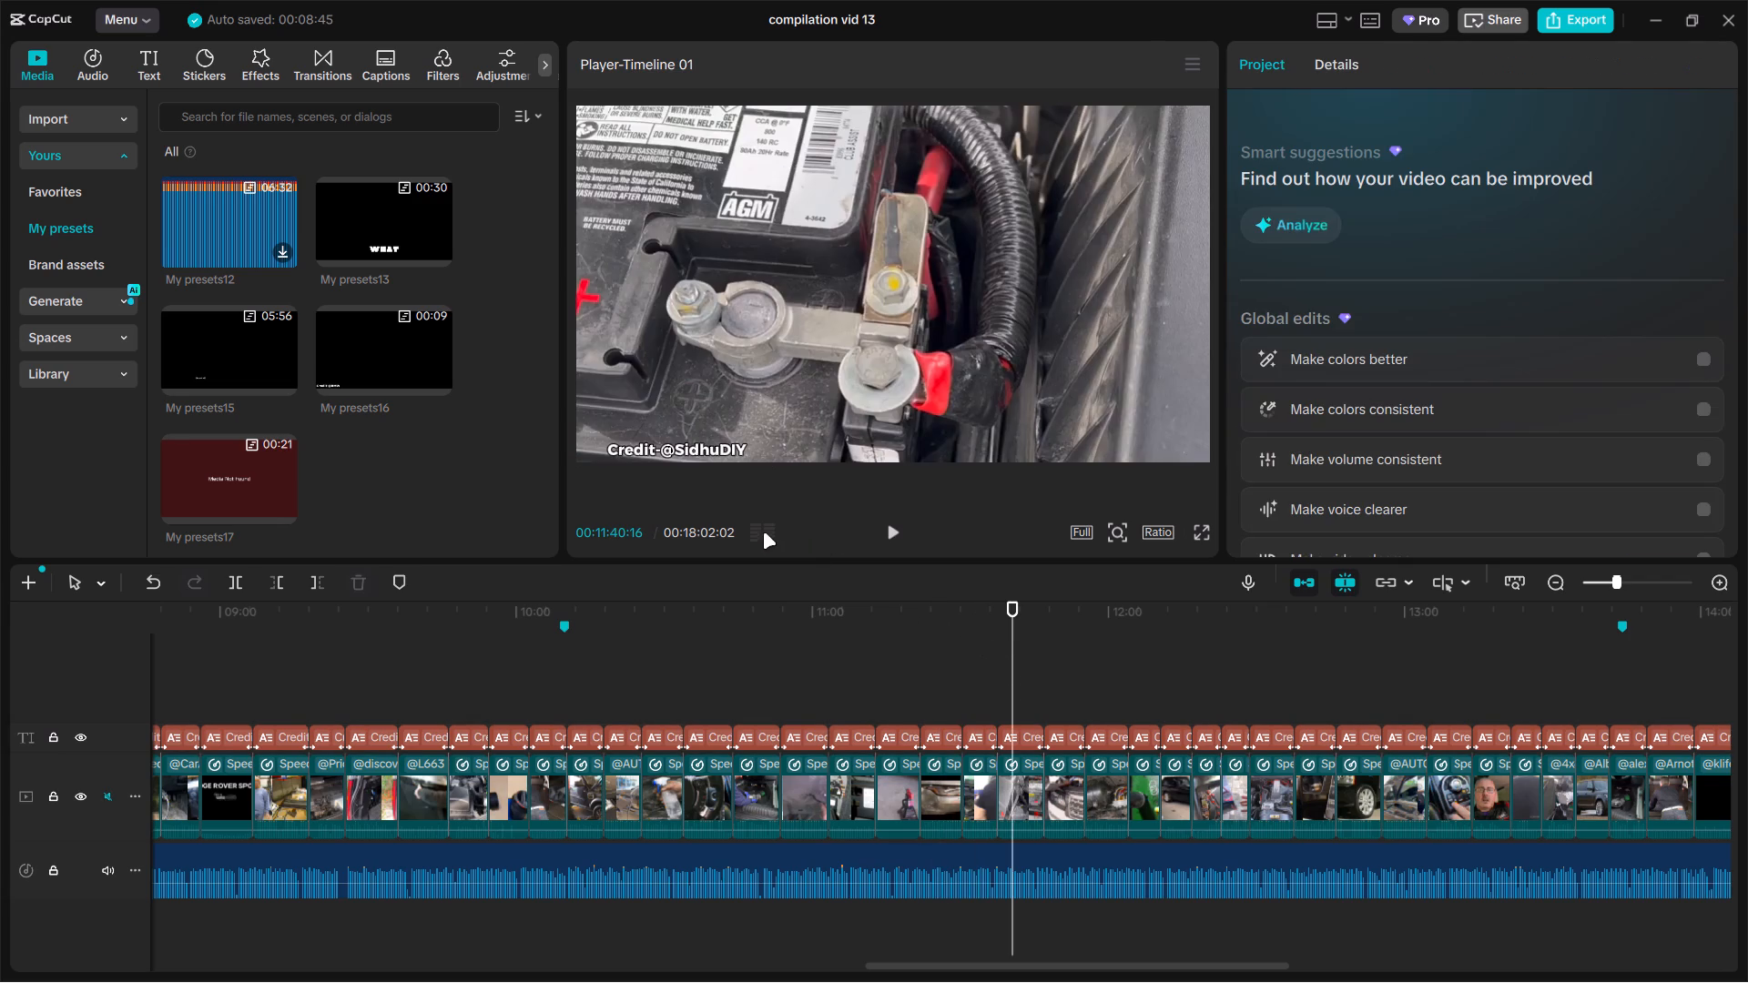
{"action": "left_click_drag", "start_coordinate": [638, 451], "coordinate": [607, 447]}
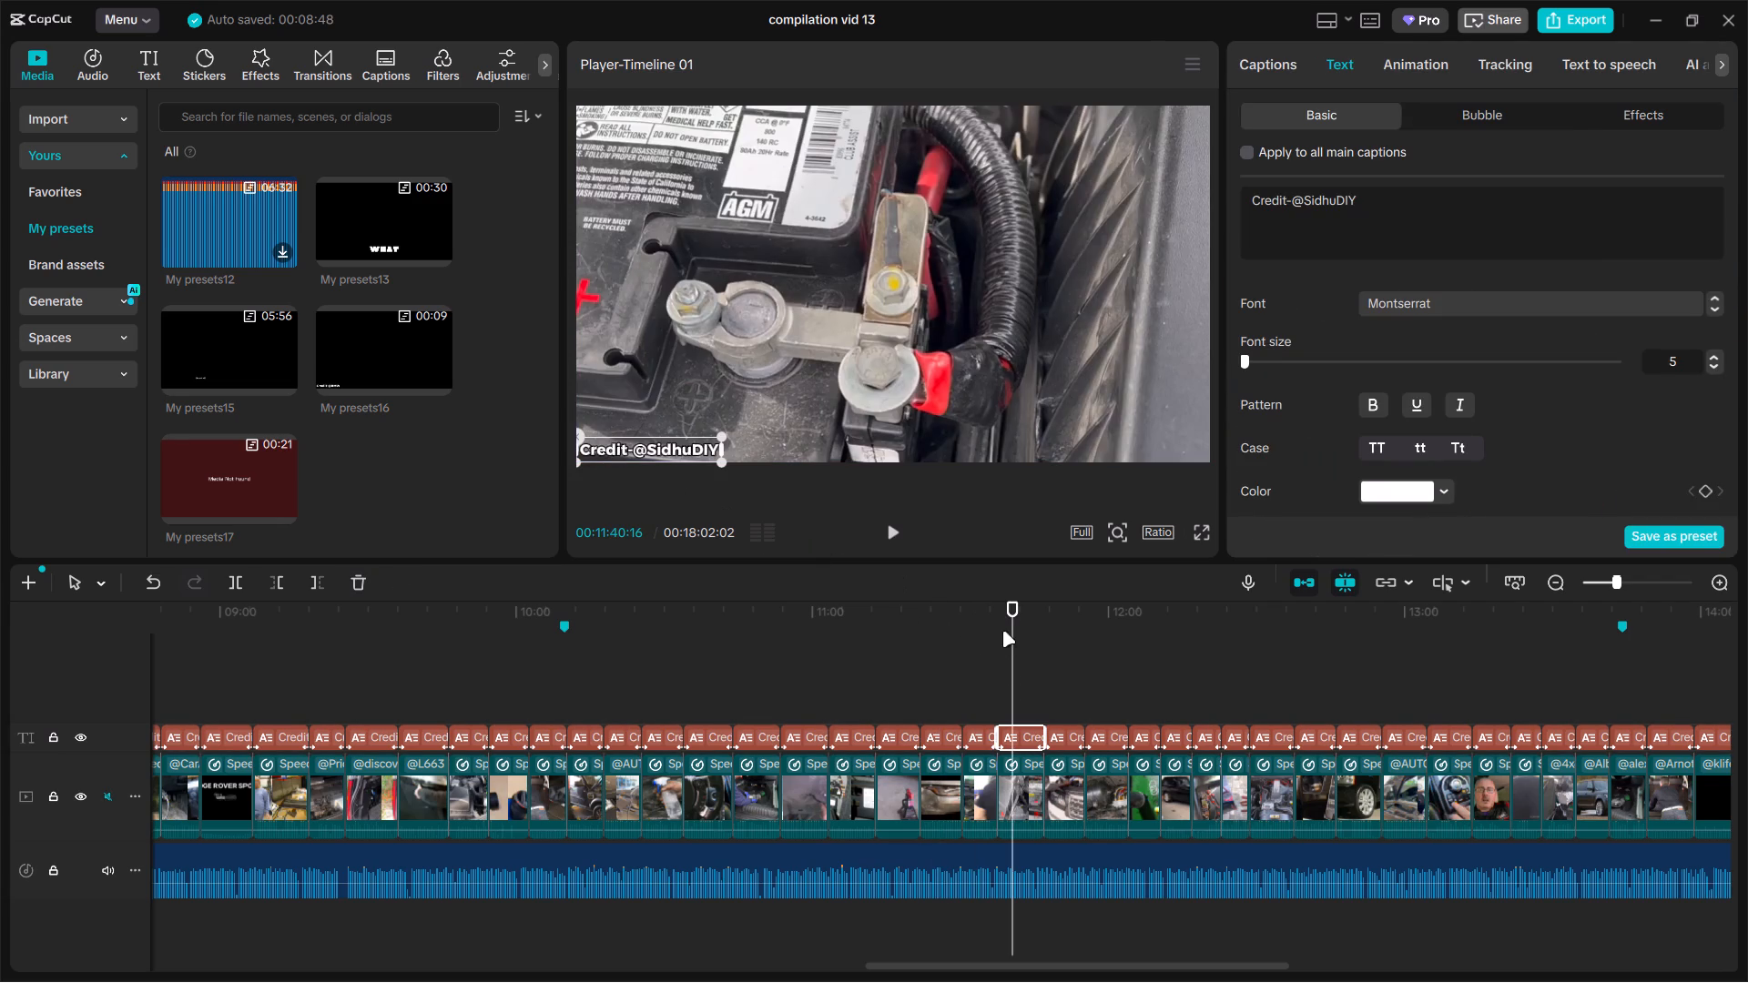
{"action": "left_click", "coordinate": [1057, 677]}
{"action": "left_click_drag", "start_coordinate": [643, 452], "coordinate": [664, 449]}
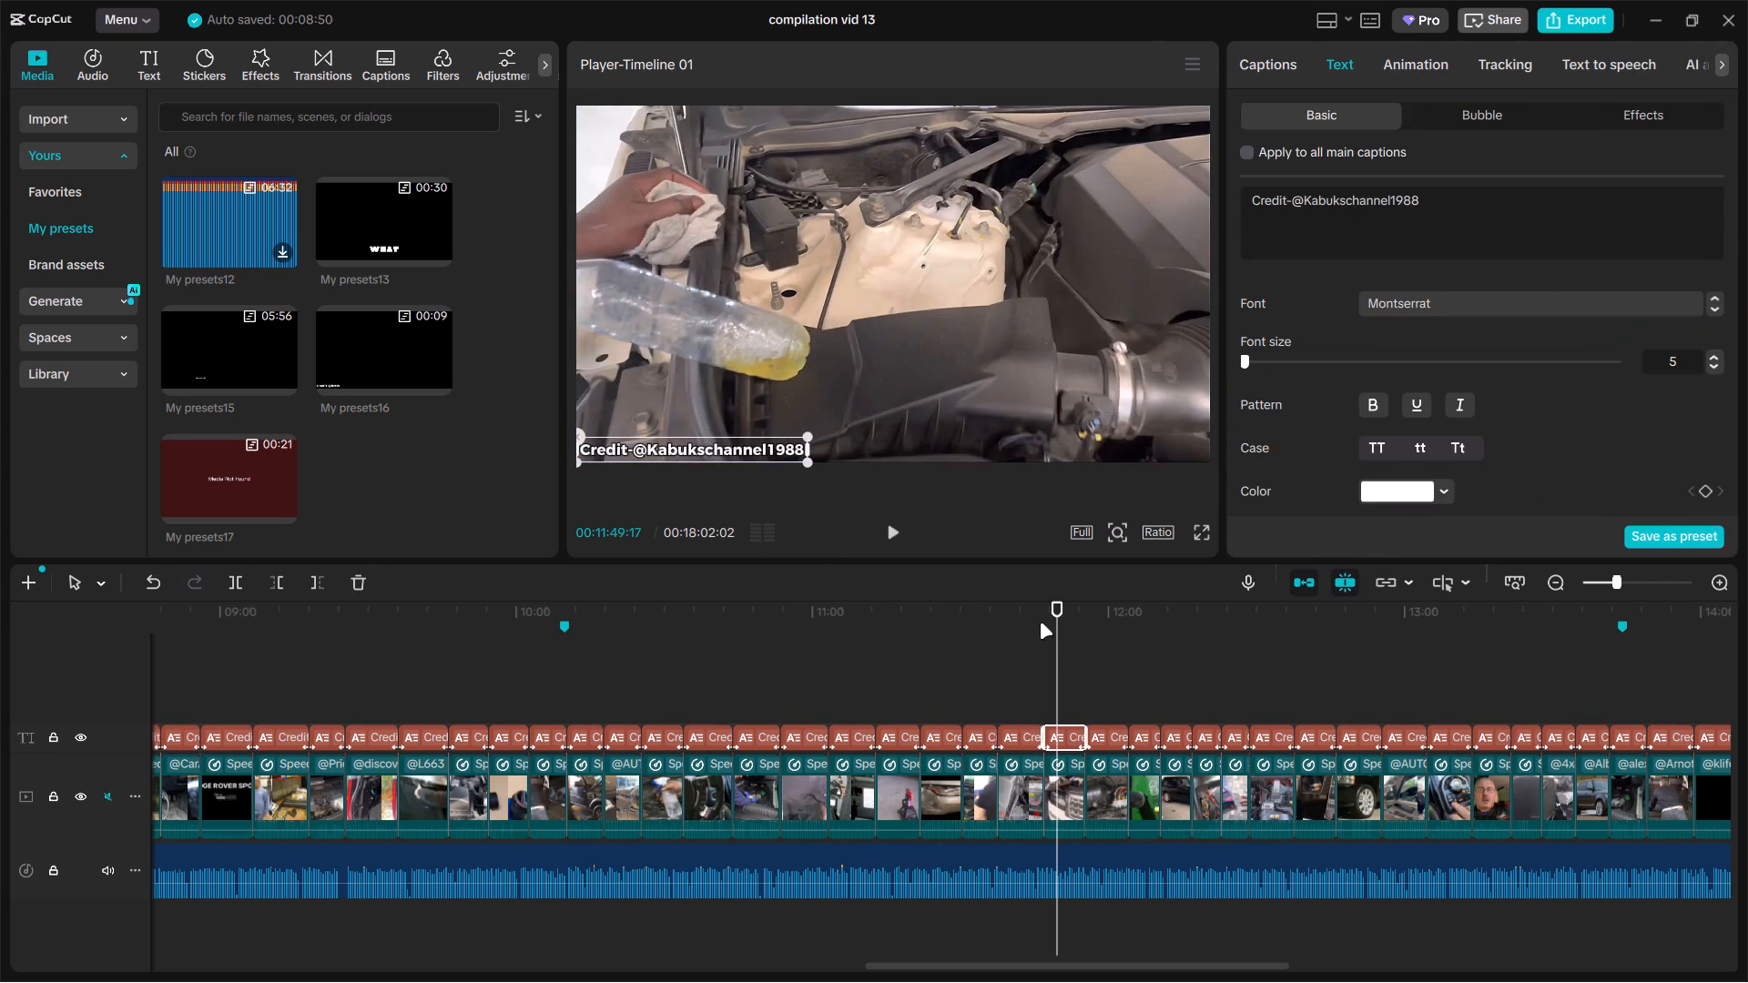
{"action": "left_click", "coordinate": [1098, 677]}
{"action": "left_click_drag", "start_coordinate": [701, 448], "coordinate": [663, 444]}
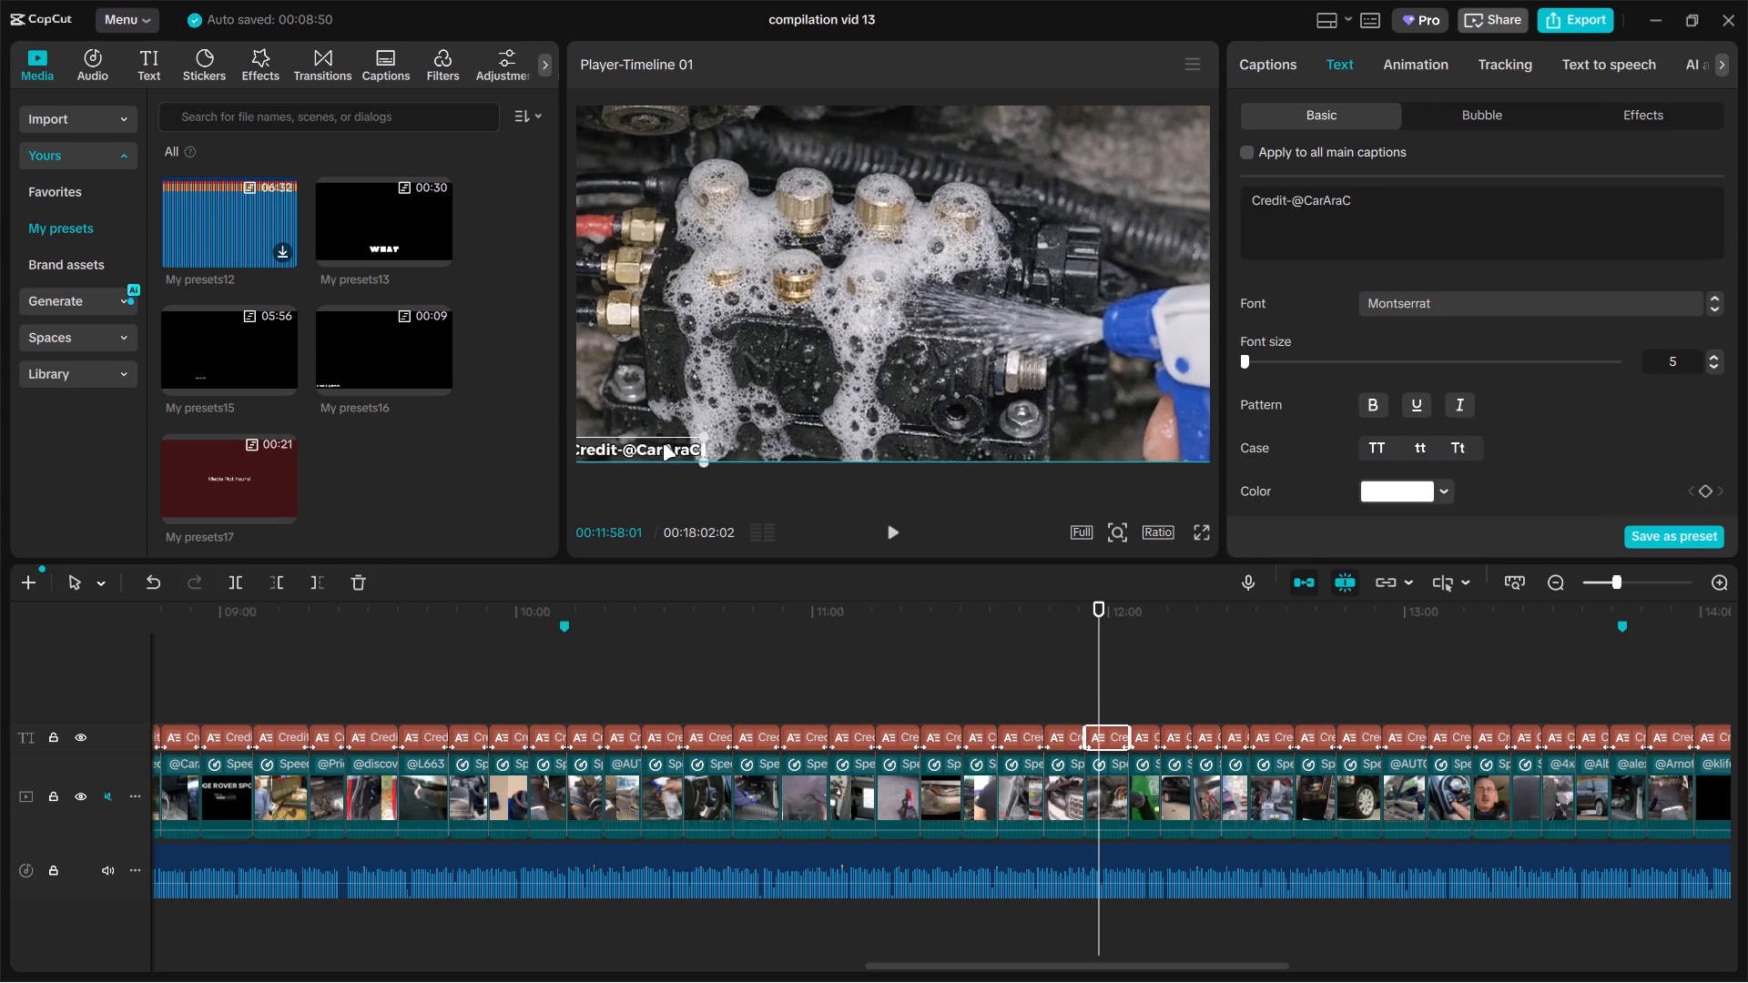
{"action": "left_click_drag", "start_coordinate": [663, 444], "coordinate": [666, 444]}
{"action": "left_click", "coordinate": [1140, 668]}
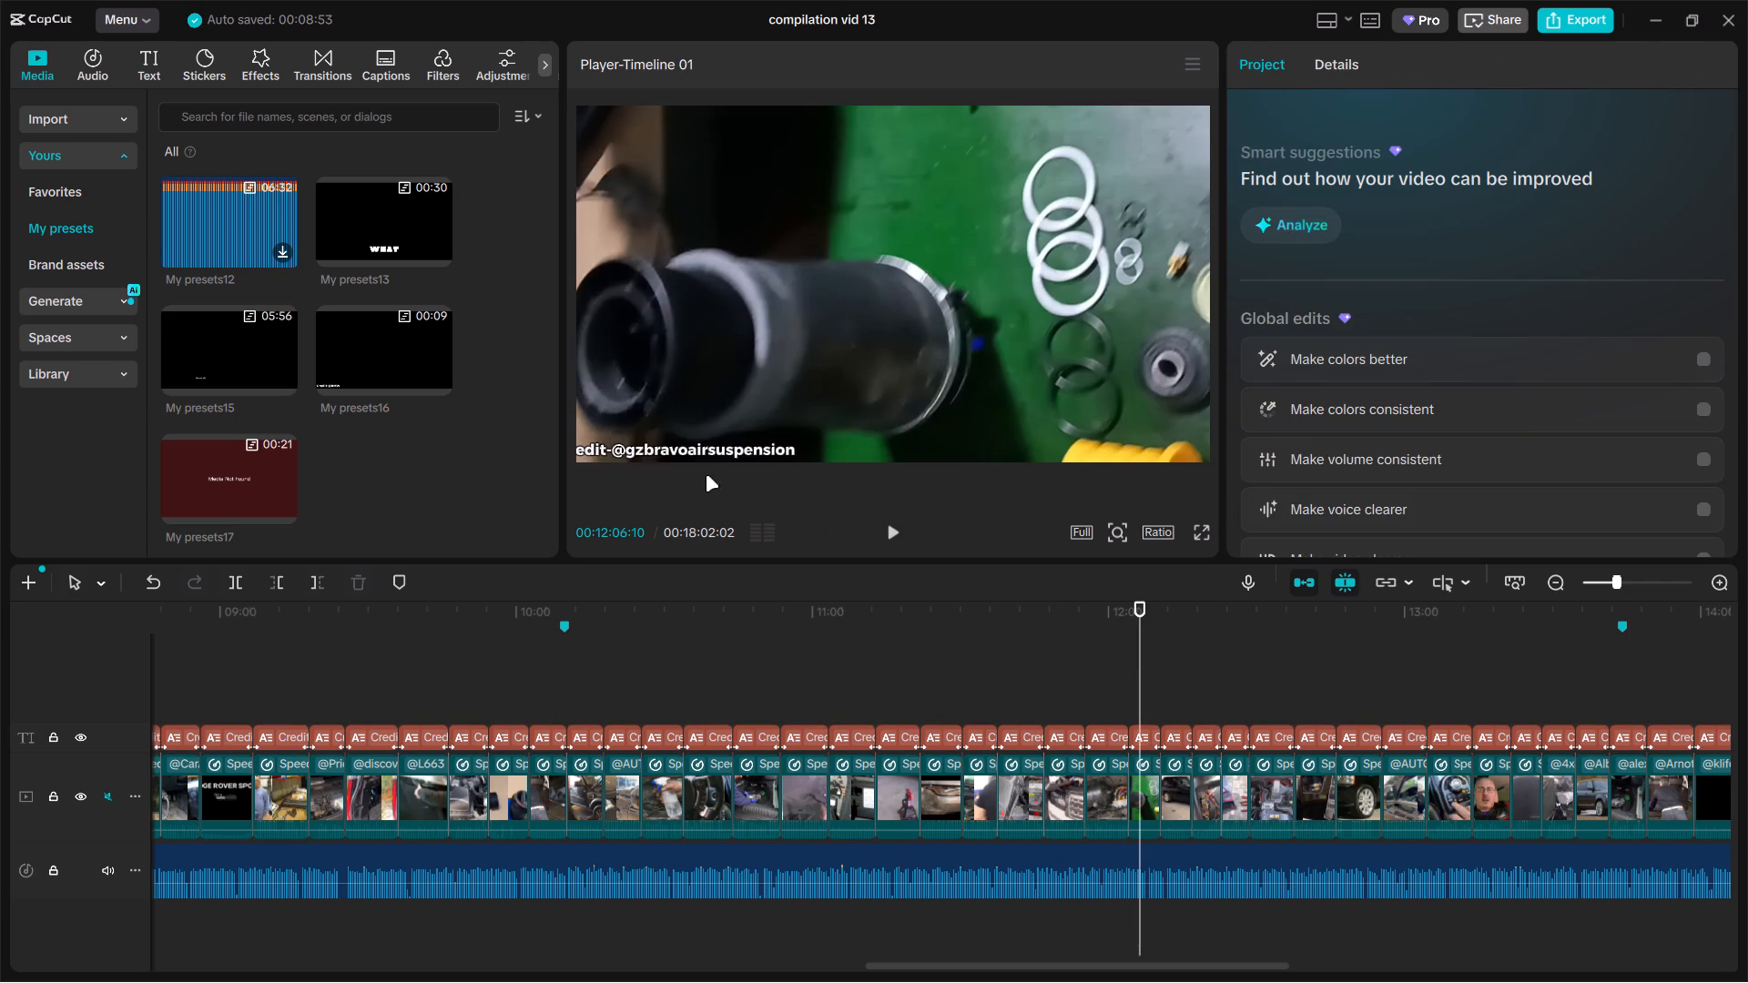
{"action": "left_click_drag", "start_coordinate": [681, 451], "coordinate": [705, 451]}
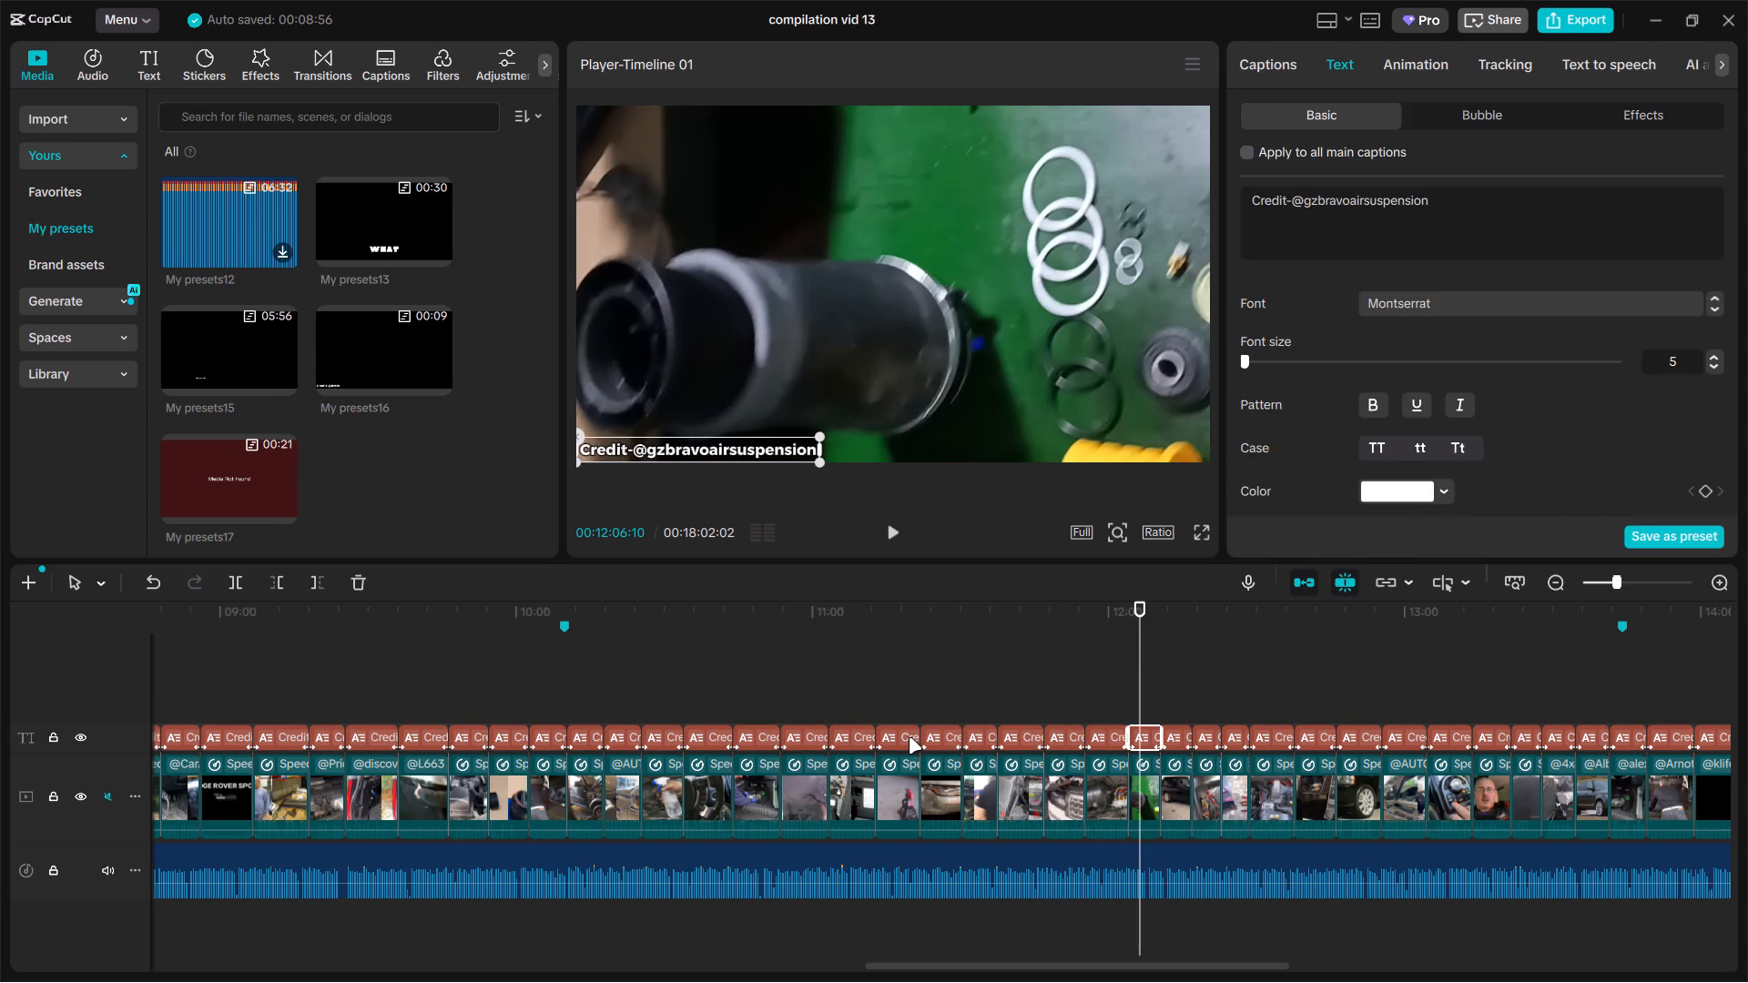
{"action": "left_click", "coordinate": [905, 737]}
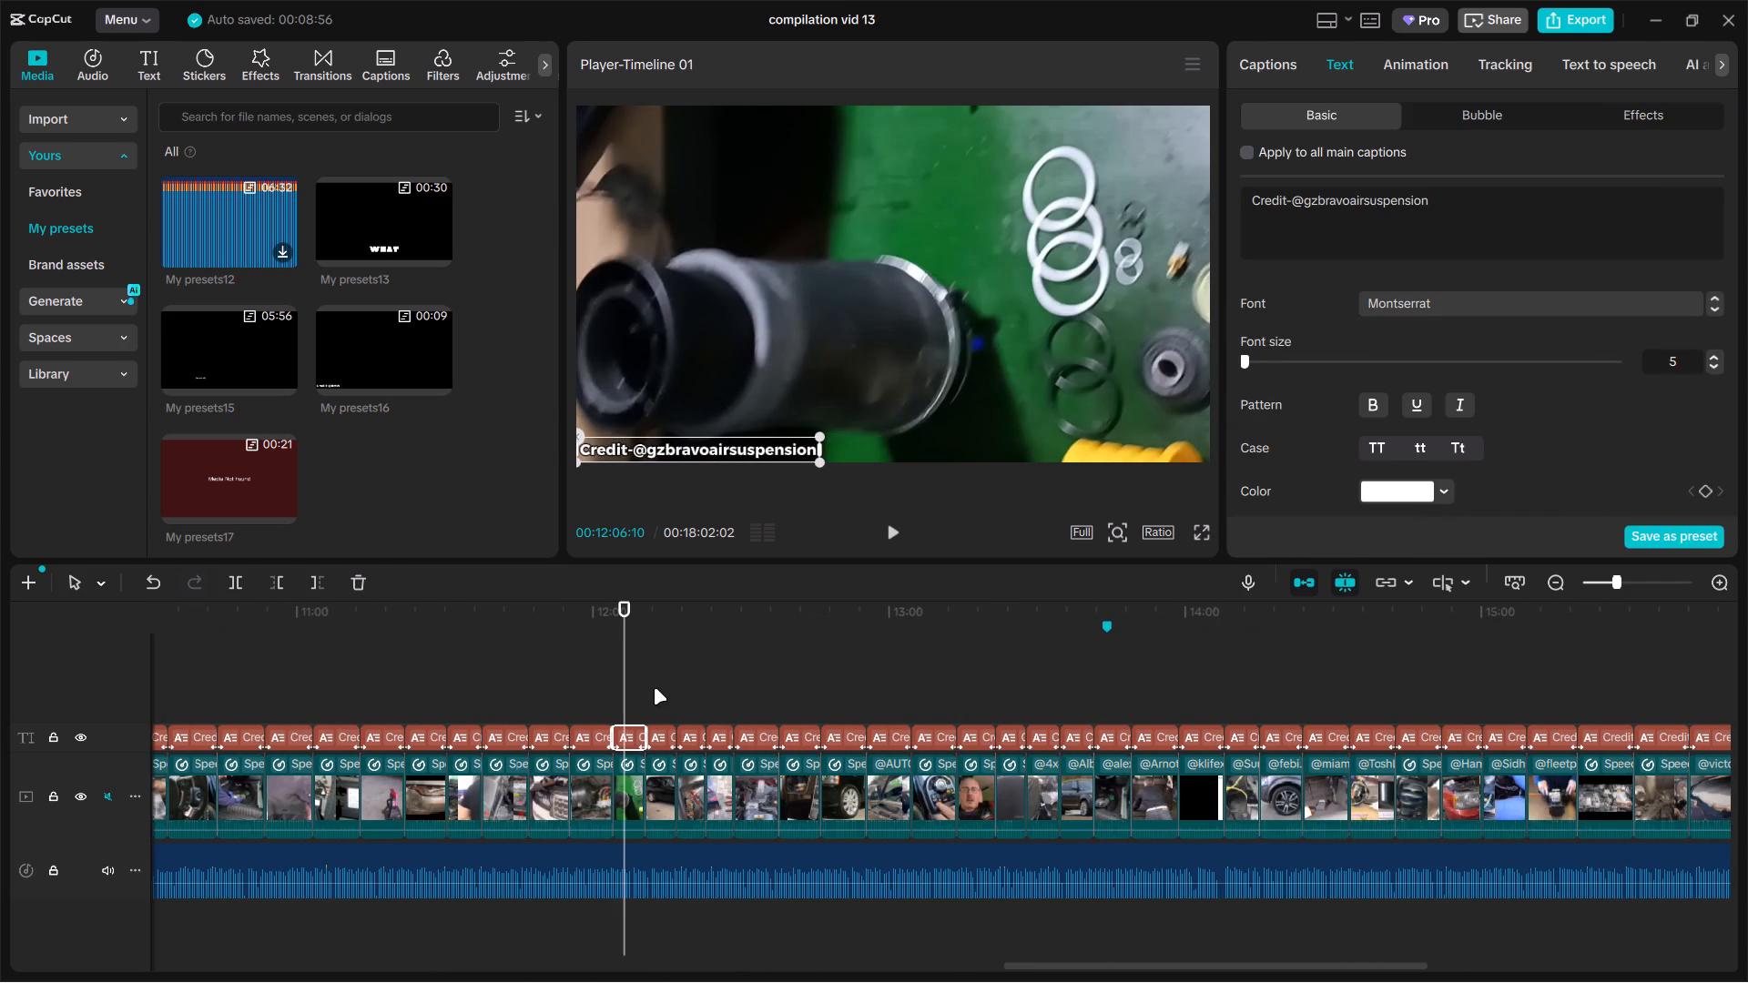
{"action": "left_click", "coordinate": [657, 688]}
{"action": "left_click_drag", "start_coordinate": [672, 447], "coordinate": [655, 445]}
{"action": "left_click_drag", "start_coordinate": [655, 447], "coordinate": [665, 445]}
{"action": "left_click", "coordinate": [693, 664]}
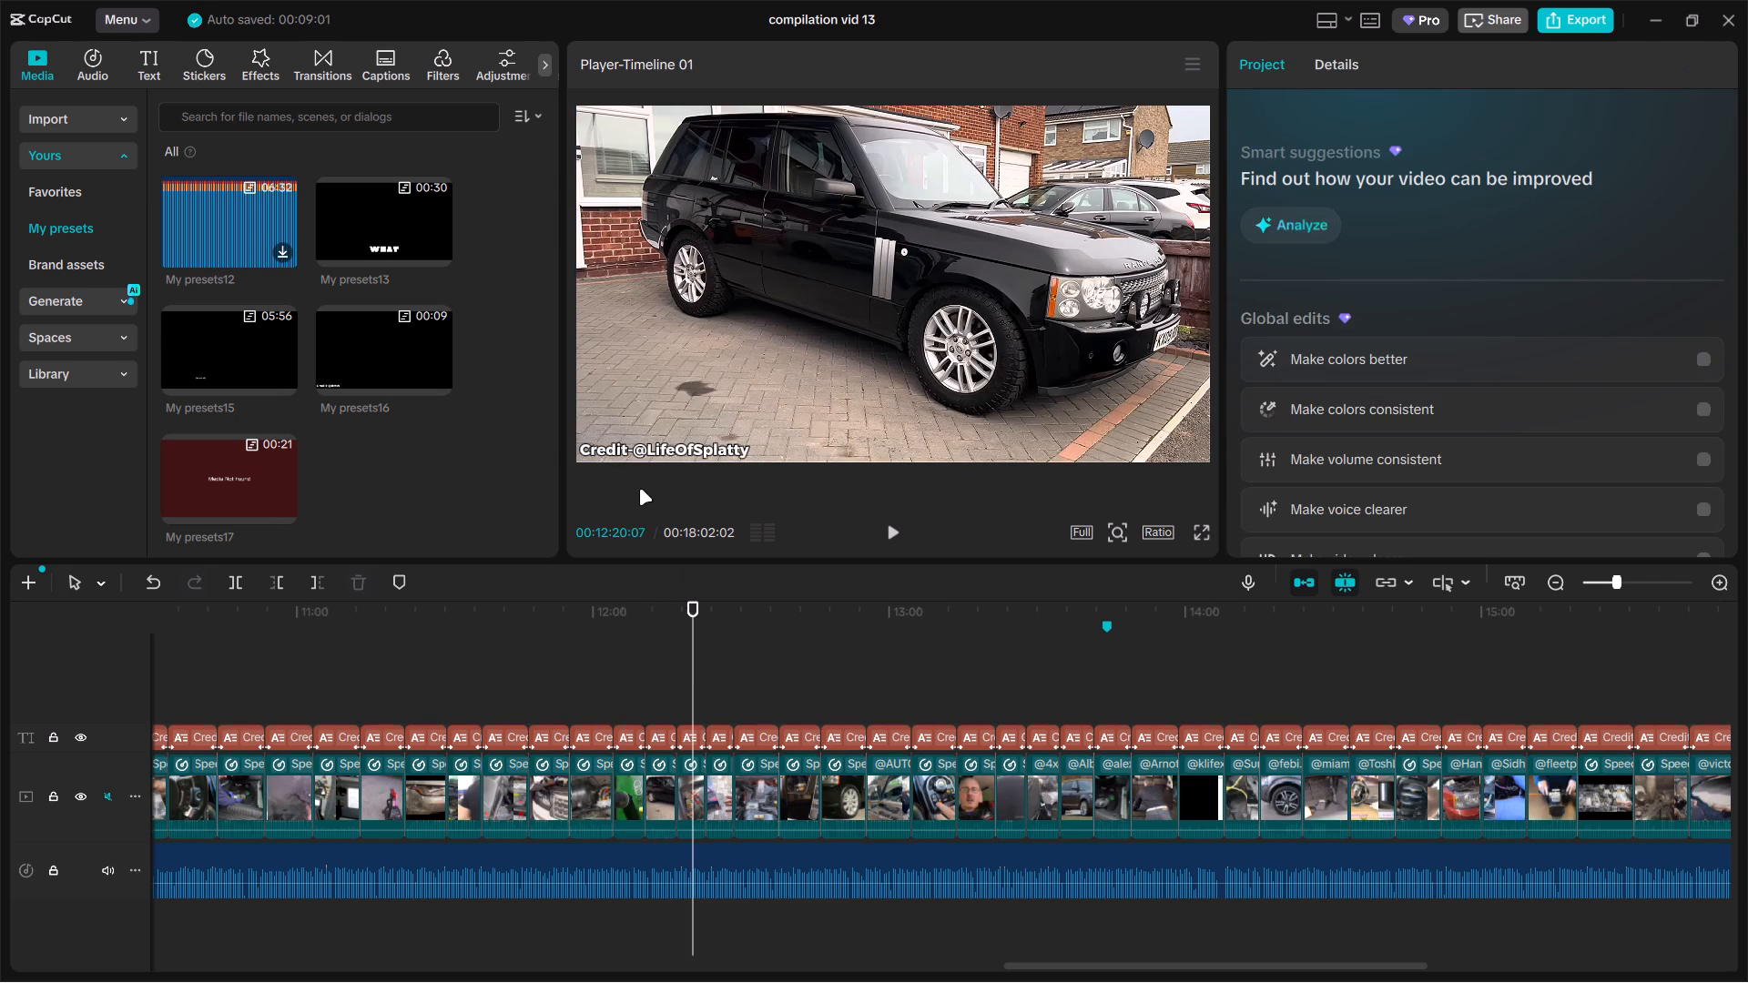
{"action": "left_click_drag", "start_coordinate": [631, 458], "coordinate": [672, 453]}
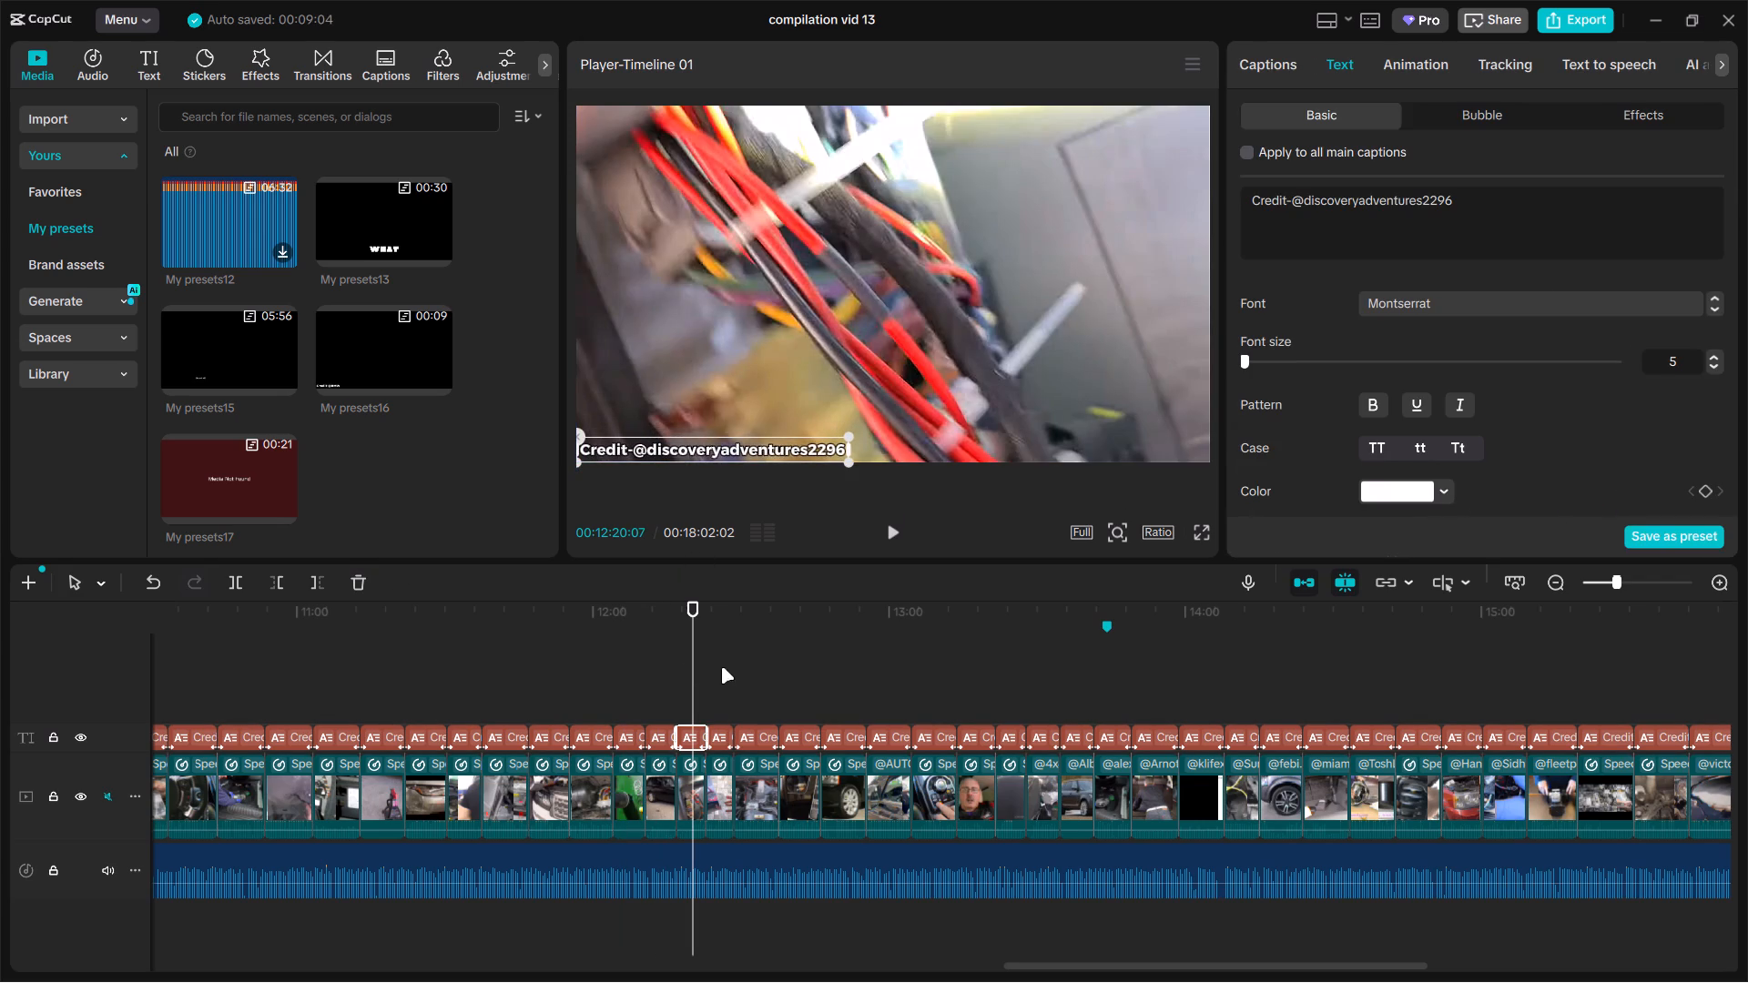
{"action": "left_click", "coordinate": [721, 667]}
{"action": "left_click_drag", "start_coordinate": [658, 447], "coordinate": [630, 444]}
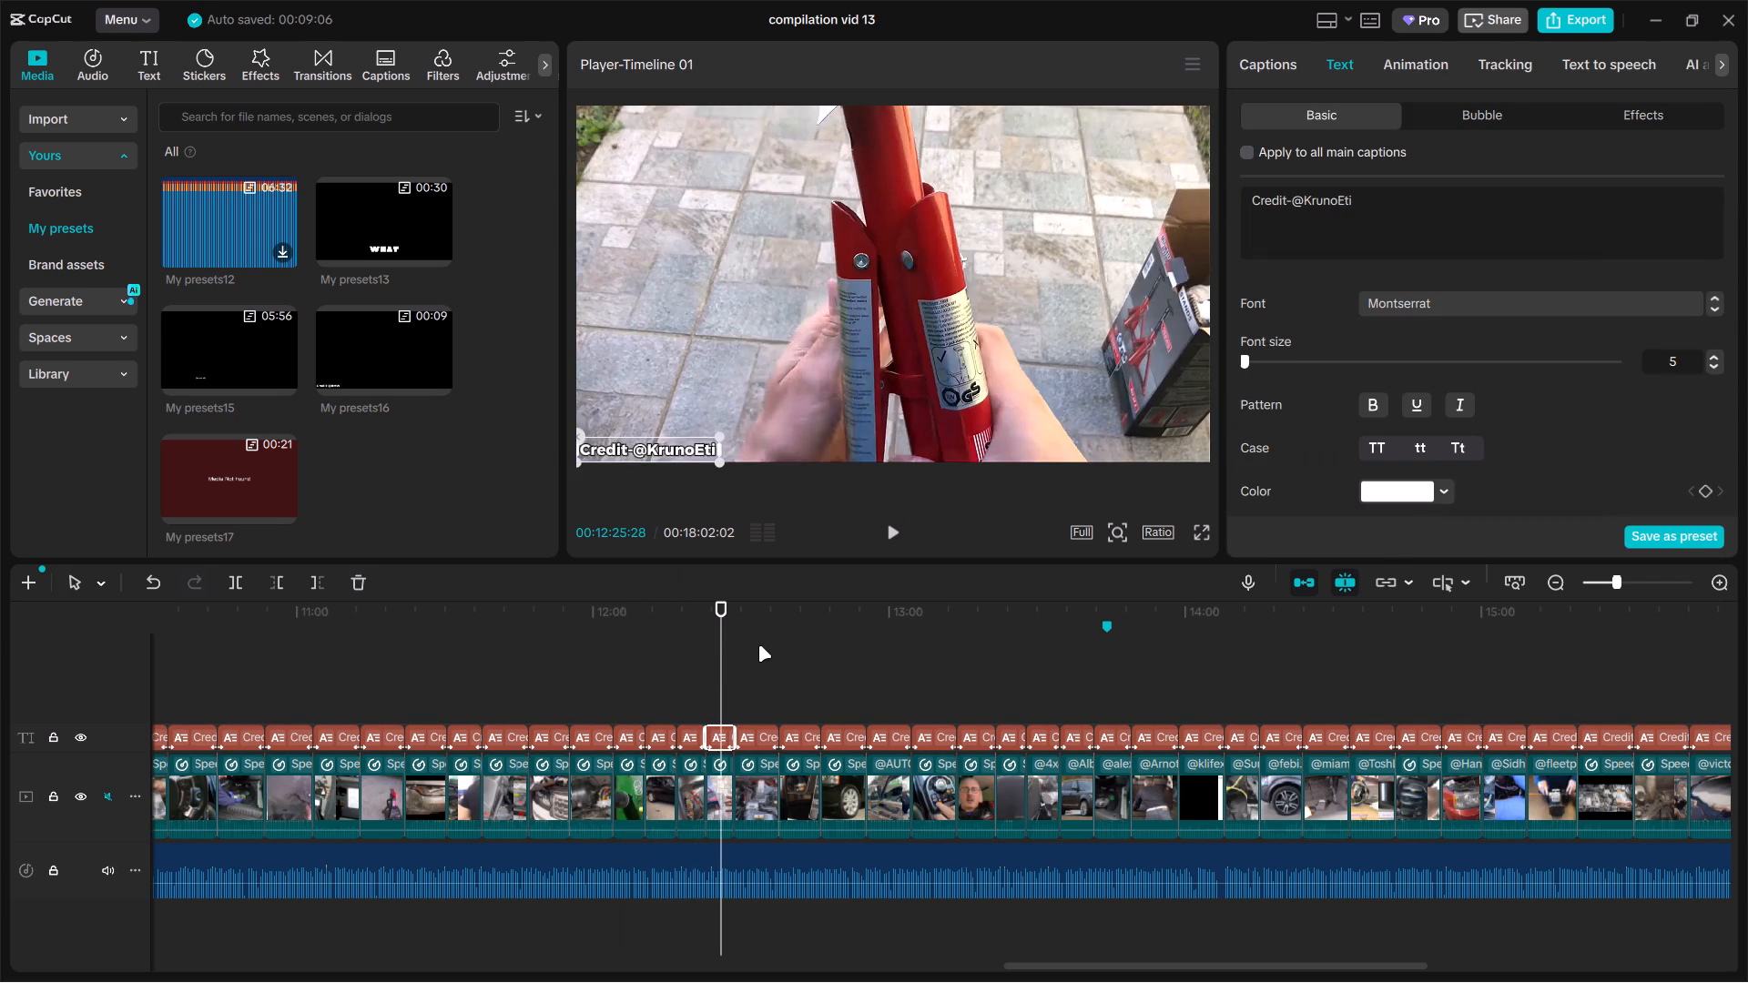
{"action": "left_click", "coordinate": [757, 664]}
{"action": "left_click", "coordinate": [628, 461]}
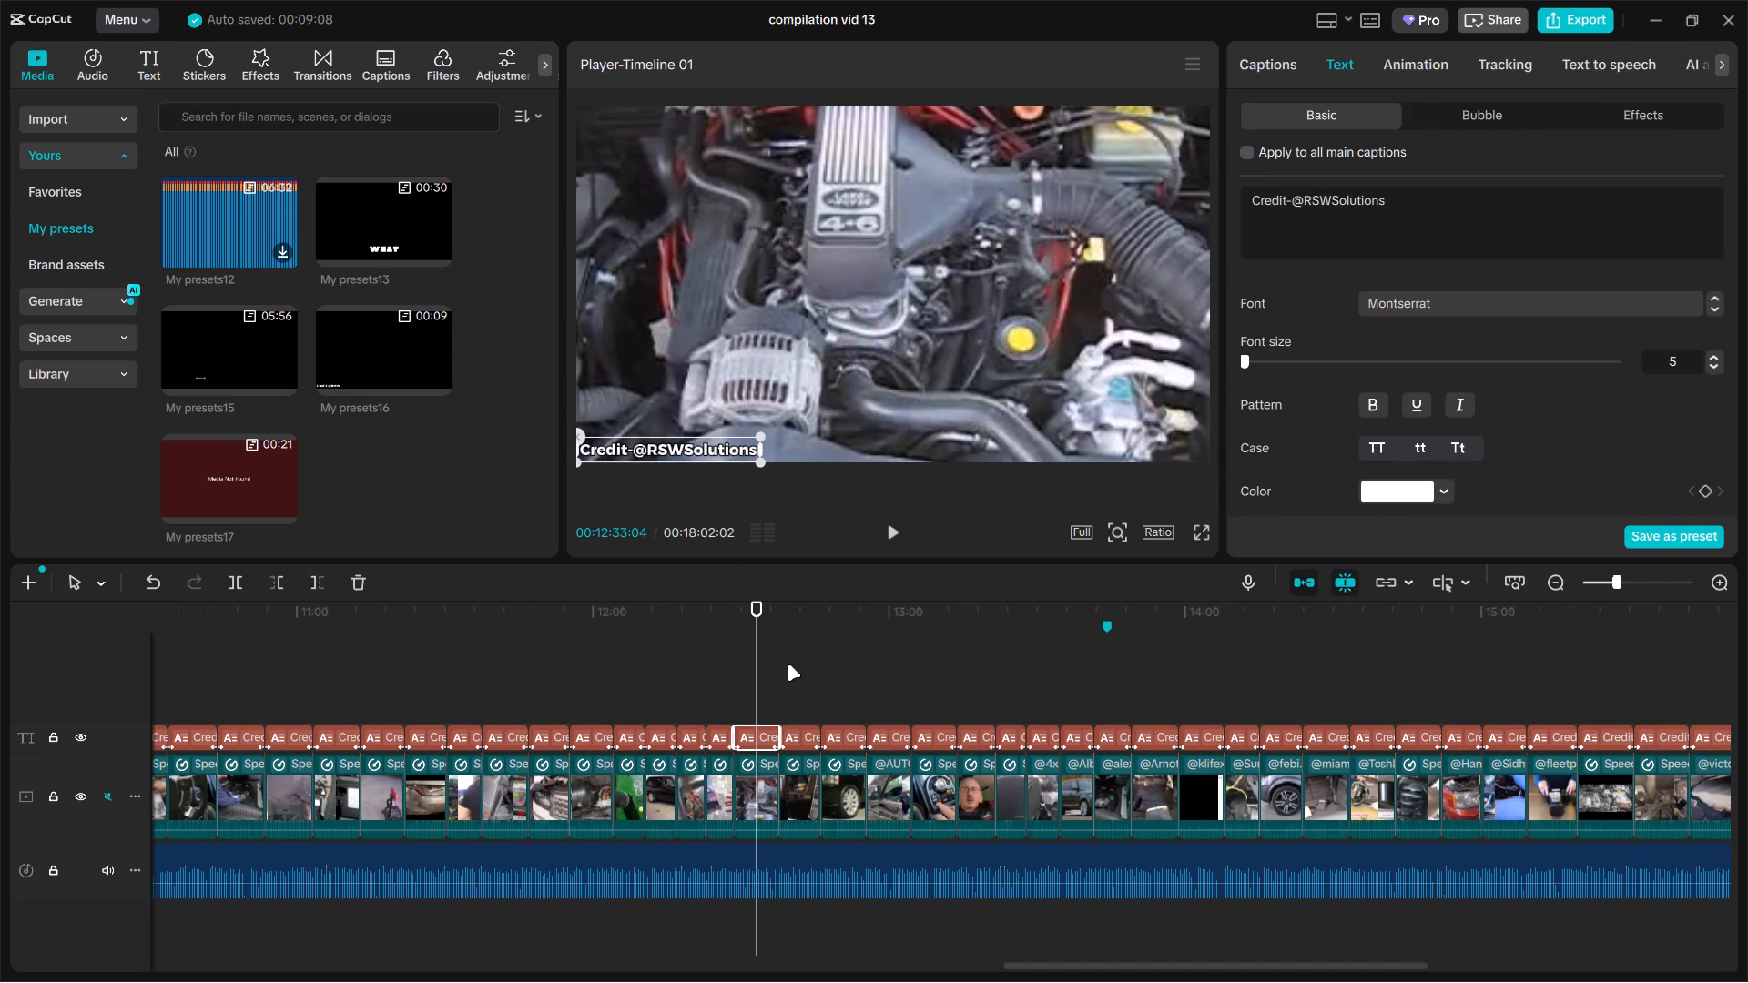
{"action": "left_click", "coordinate": [803, 672]}
{"action": "left_click_drag", "start_coordinate": [659, 451], "coordinate": [632, 450]}
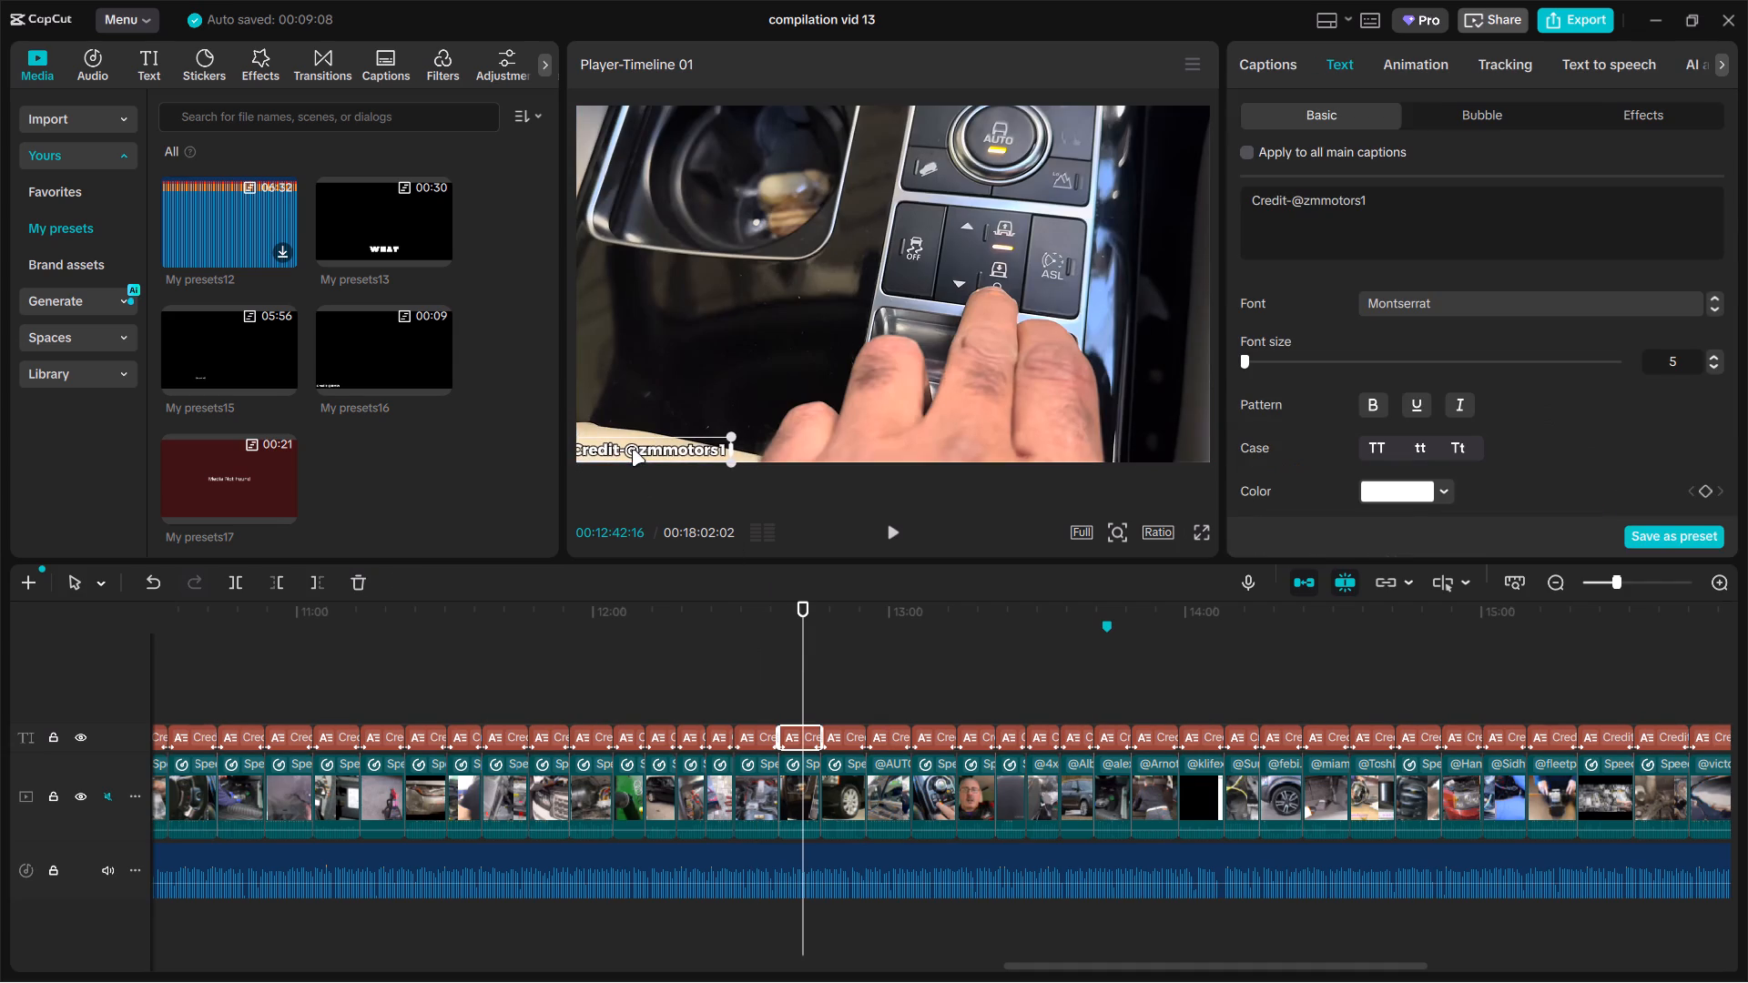
{"action": "left_click_drag", "start_coordinate": [632, 450], "coordinate": [643, 445]}
{"action": "left_click", "coordinate": [846, 673]}
{"action": "left_click_drag", "start_coordinate": [657, 446], "coordinate": [656, 446]}
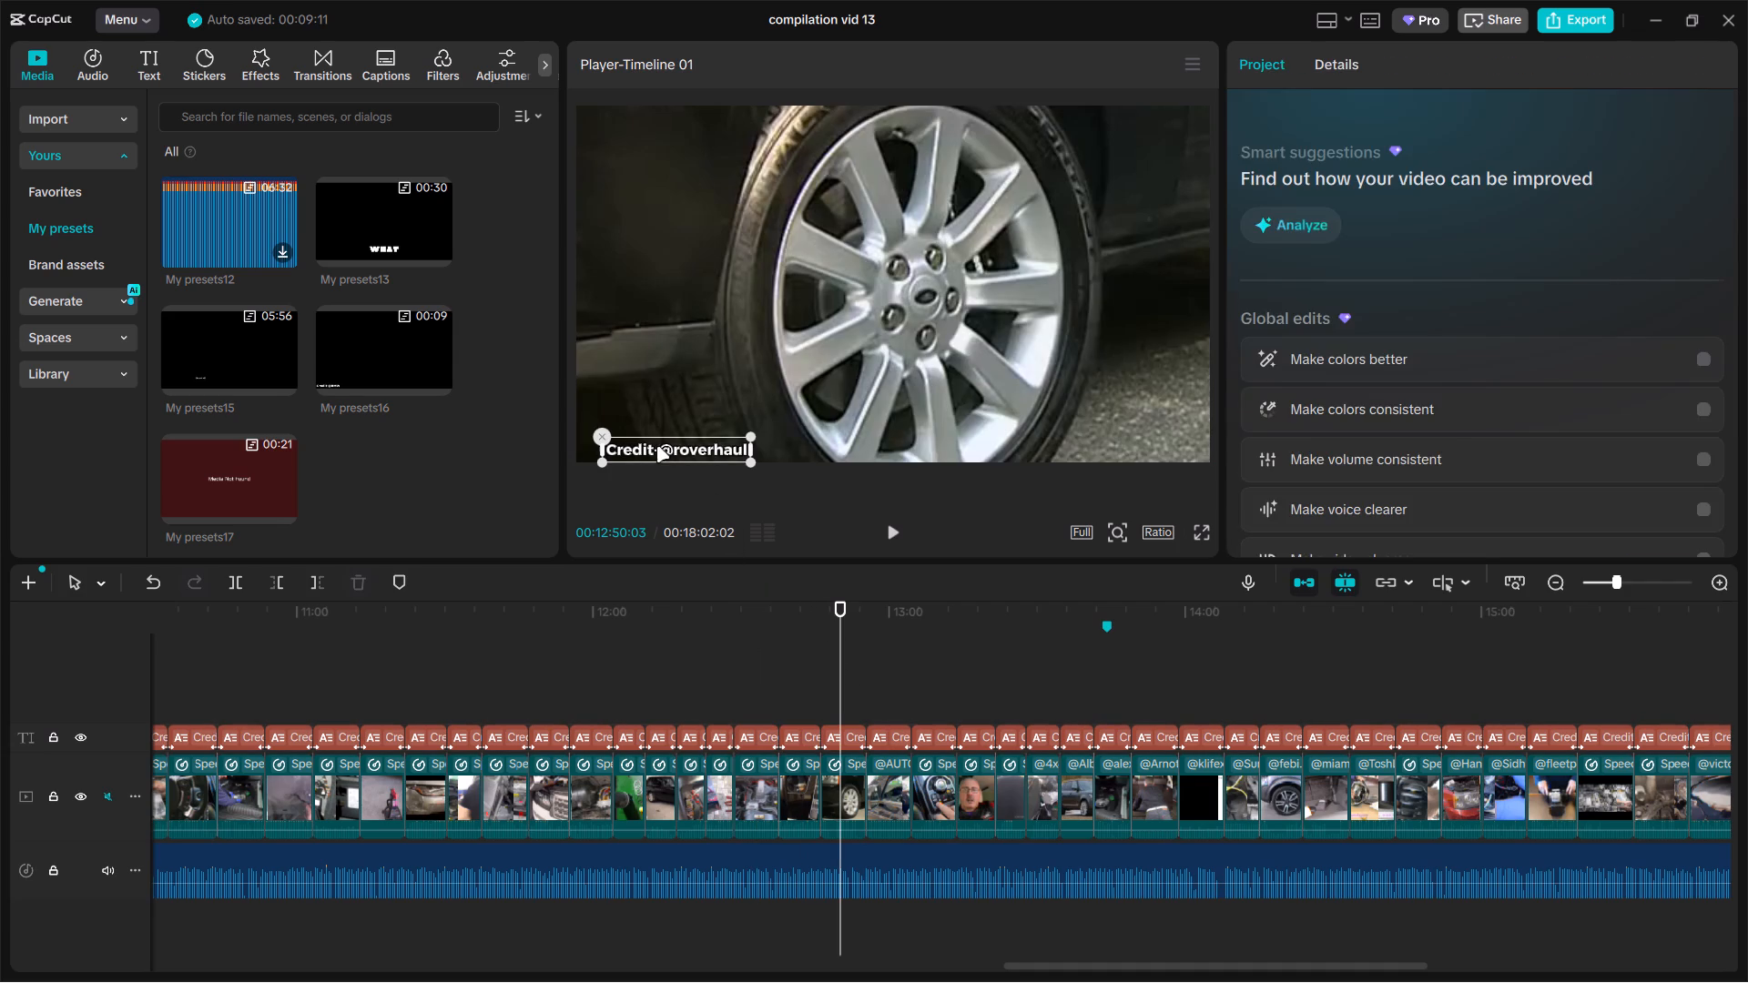
{"action": "left_click_drag", "start_coordinate": [656, 446], "coordinate": [628, 443]}
{"action": "left_click", "coordinate": [874, 654]}
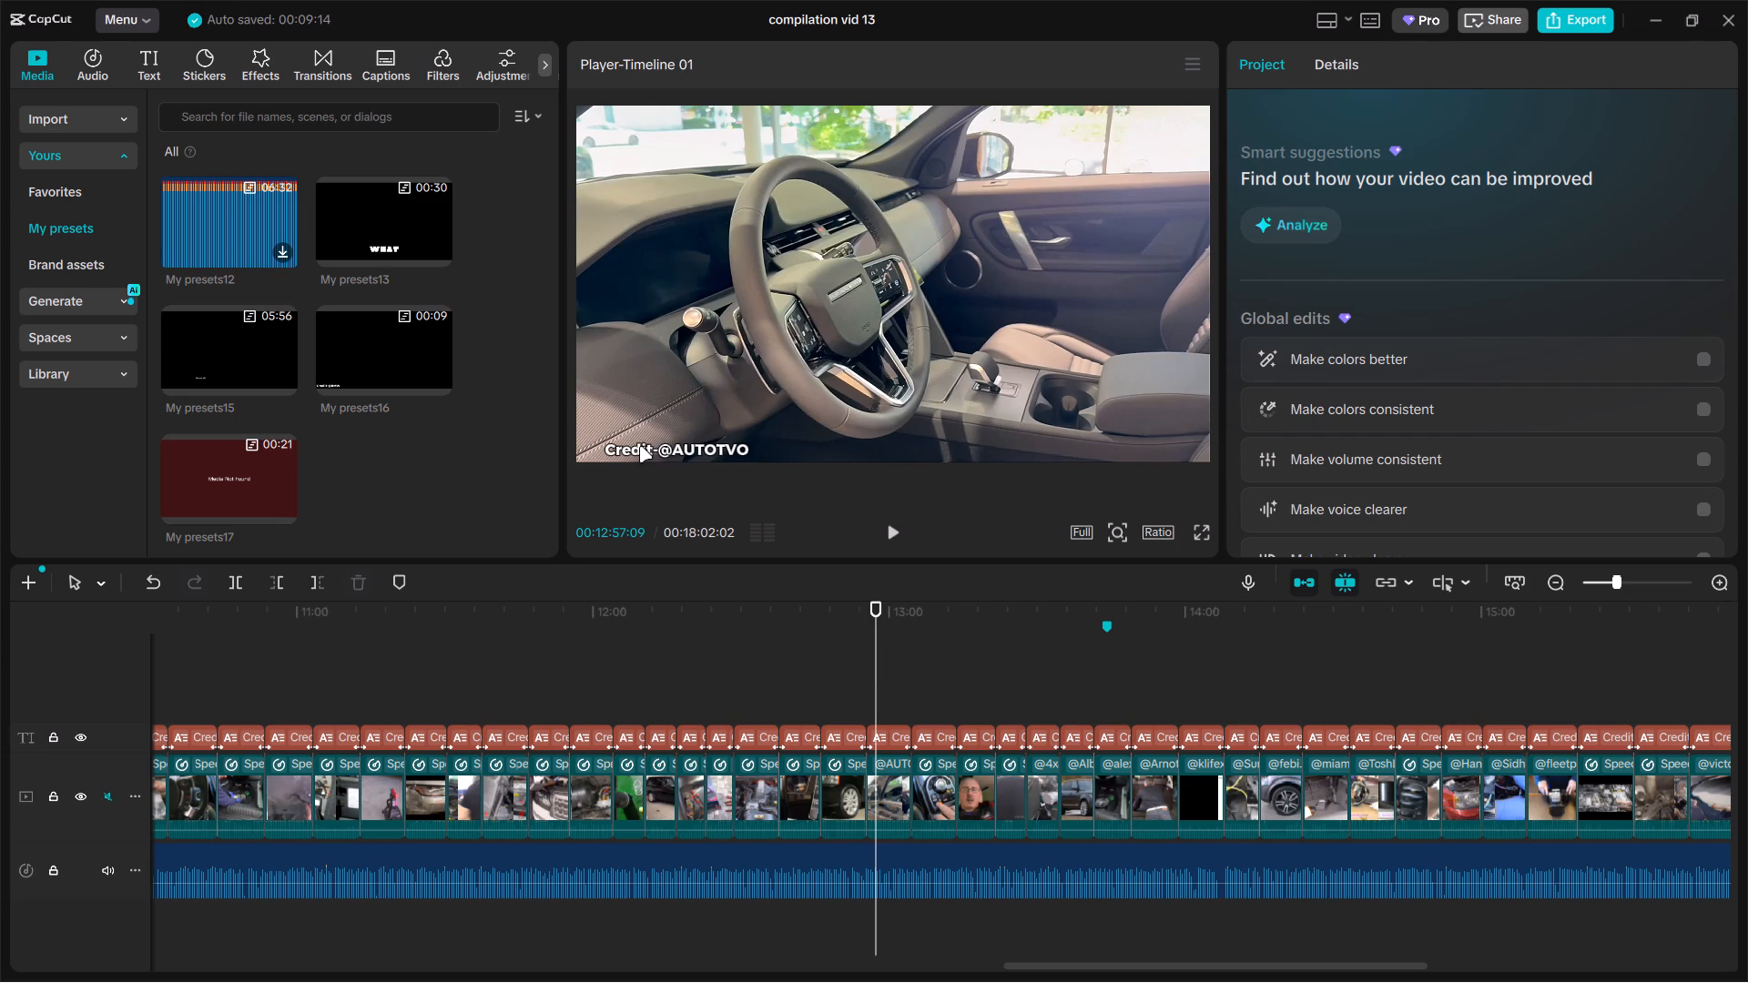
{"action": "left_click_drag", "start_coordinate": [639, 446], "coordinate": [612, 441]}
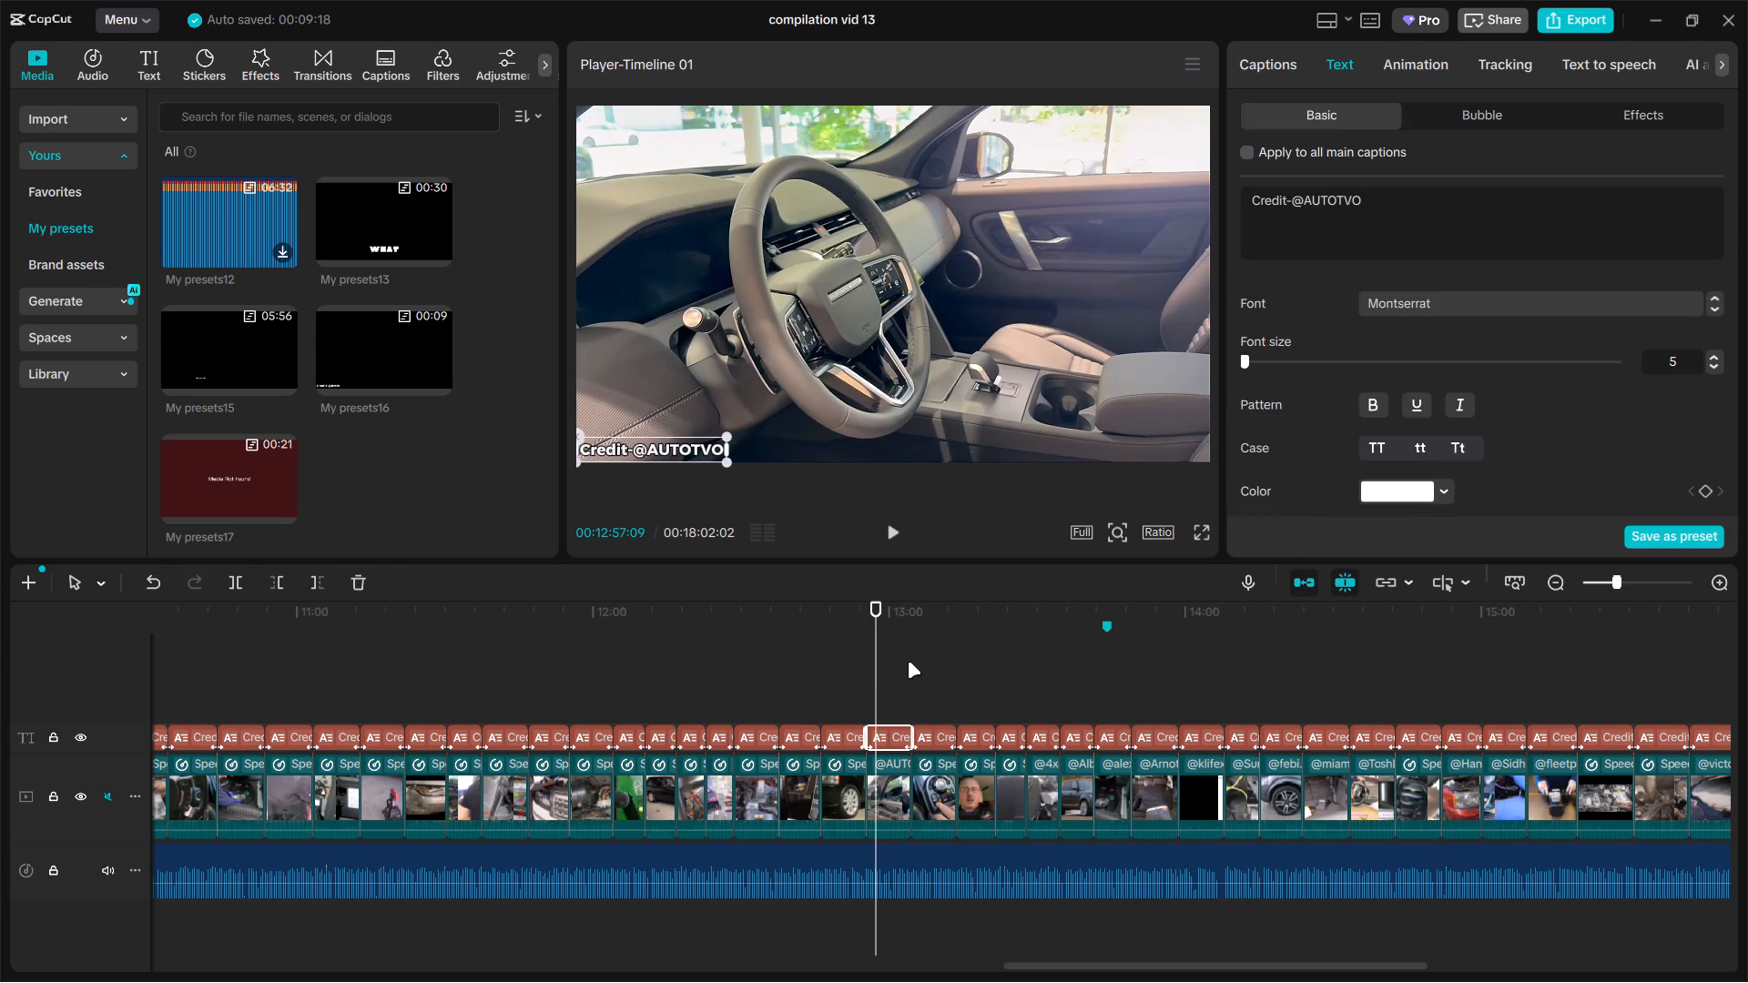
{"action": "left_click", "coordinate": [929, 668]}
{"action": "left_click_drag", "start_coordinate": [676, 444], "coordinate": [656, 444]}
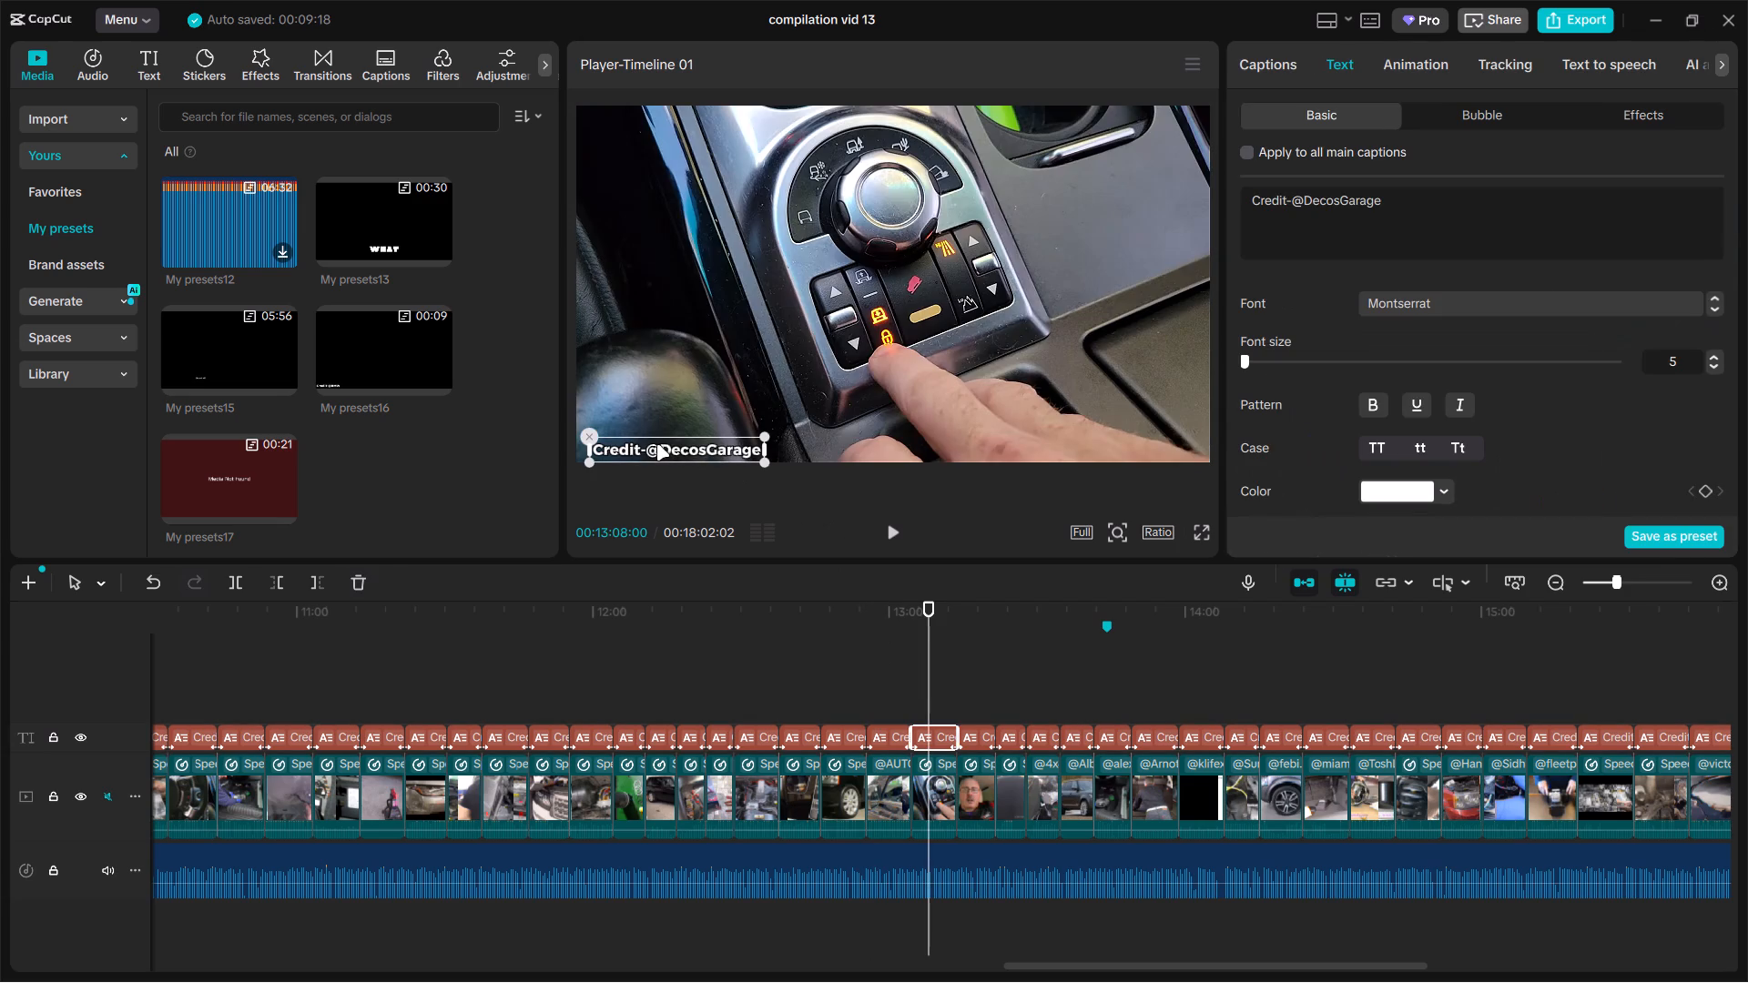
{"action": "left_click_drag", "start_coordinate": [656, 444], "coordinate": [662, 442]}
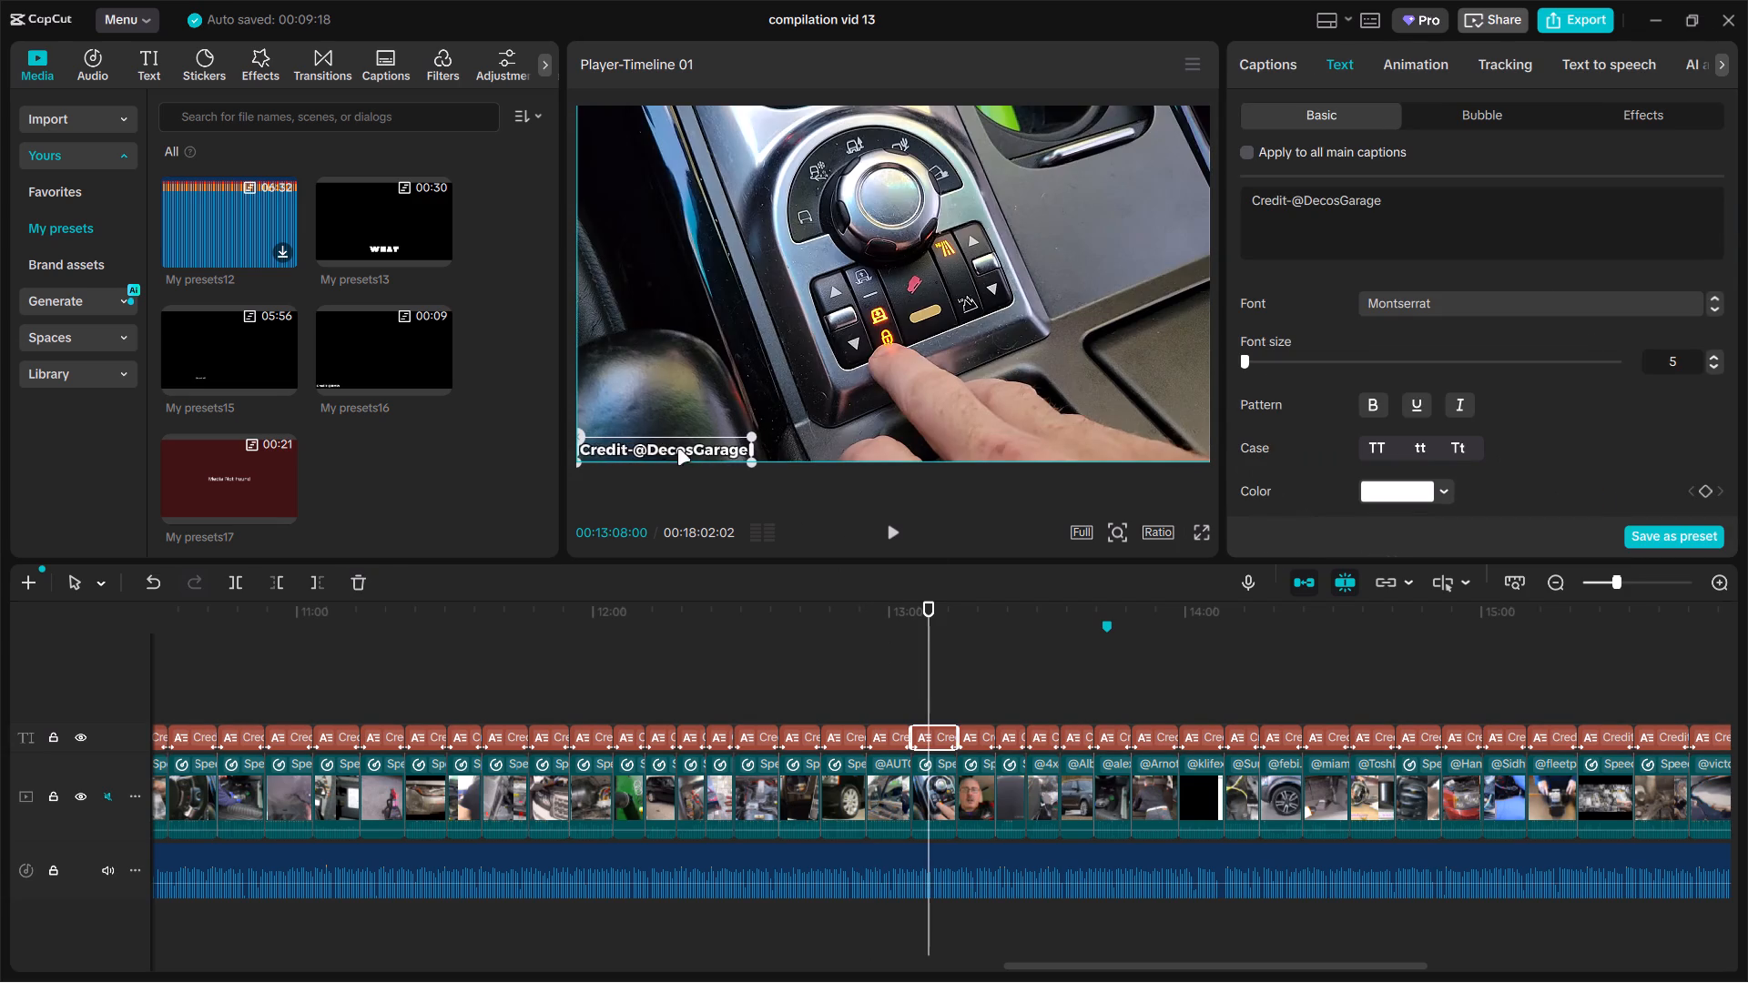
{"action": "left_click", "coordinate": [967, 680]}
{"action": "left_click", "coordinate": [645, 455]}
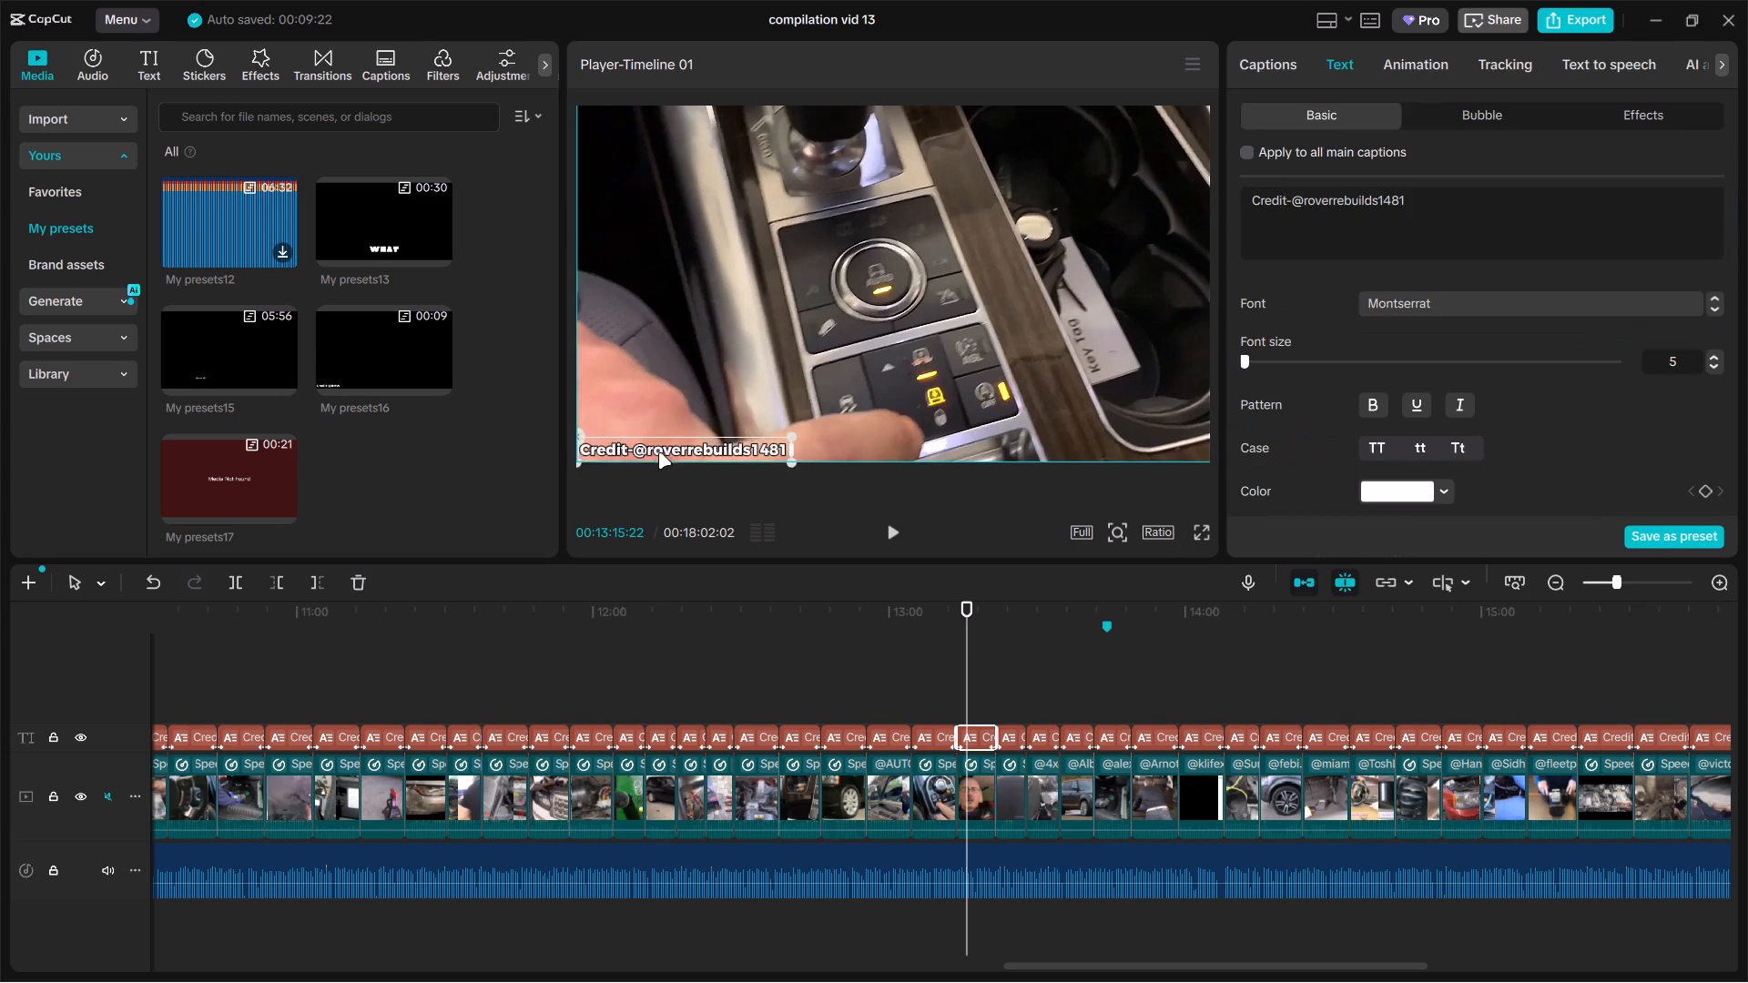
{"action": "left_click", "coordinate": [1009, 674]}
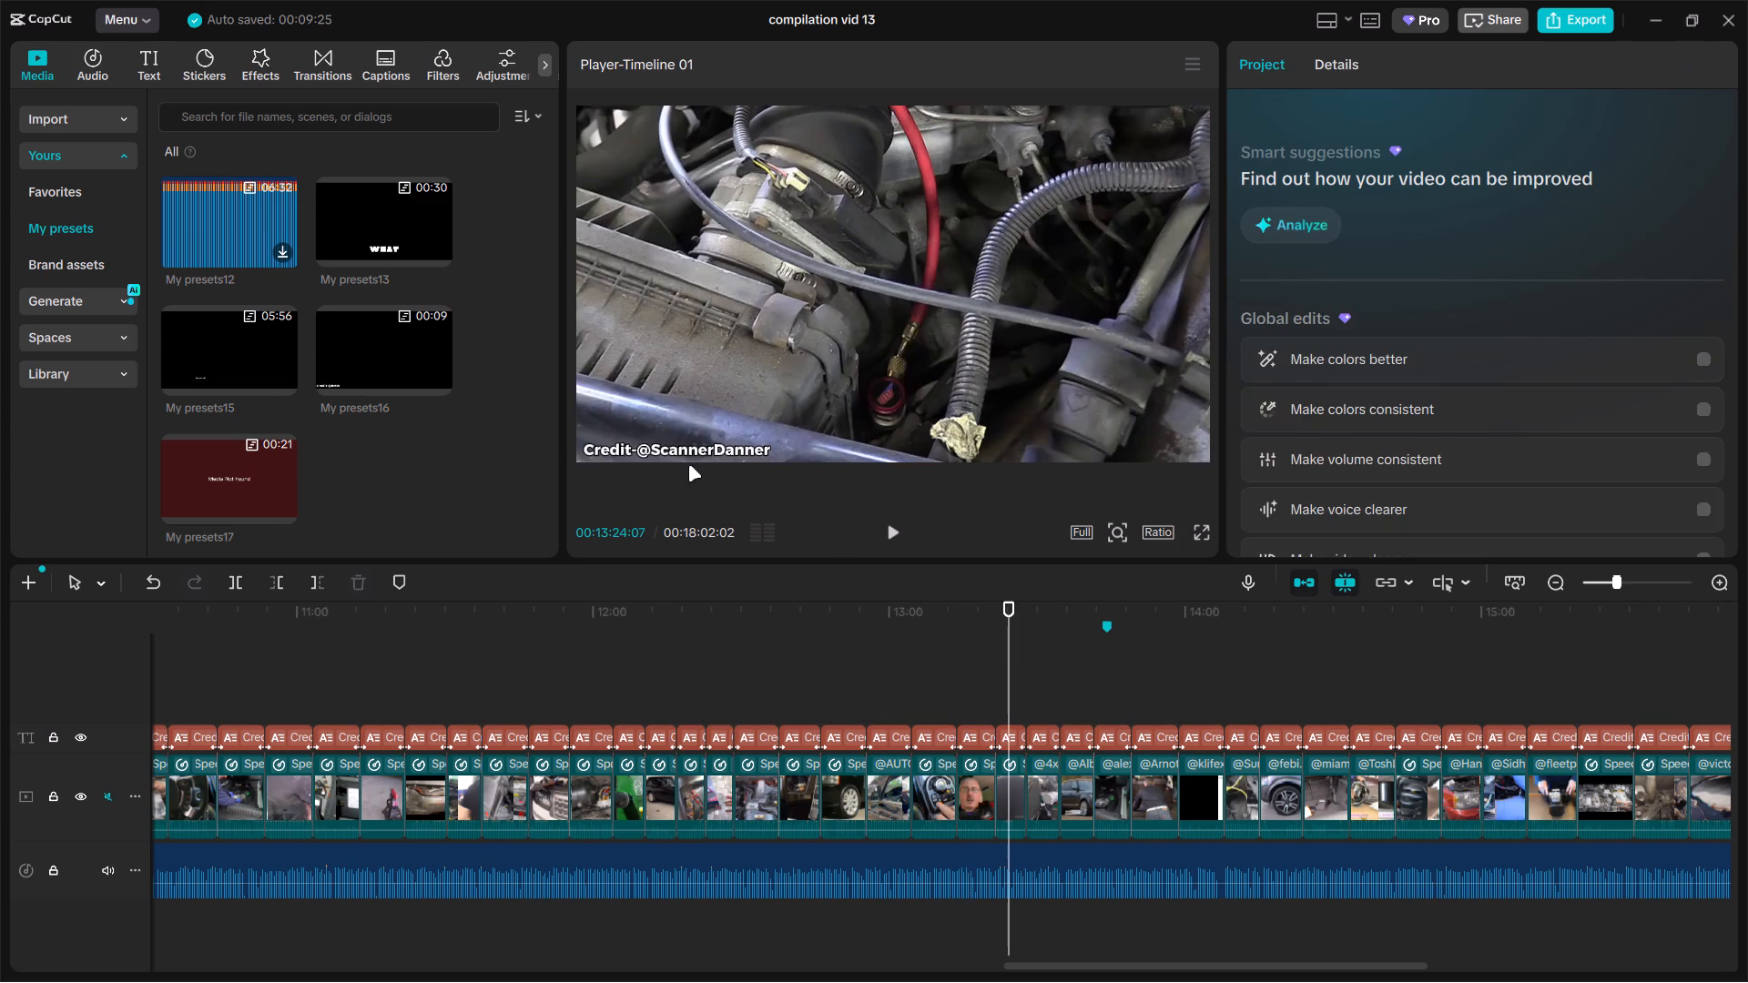
{"action": "left_click", "coordinate": [712, 445]}
{"action": "left_click_drag", "start_coordinate": [922, 786], "coordinate": [719, 748]}
{"action": "left_click_drag", "start_coordinate": [696, 742], "coordinate": [658, 741]}
{"action": "left_click", "coordinate": [636, 732]}
{"action": "left_click", "coordinate": [636, 734]}
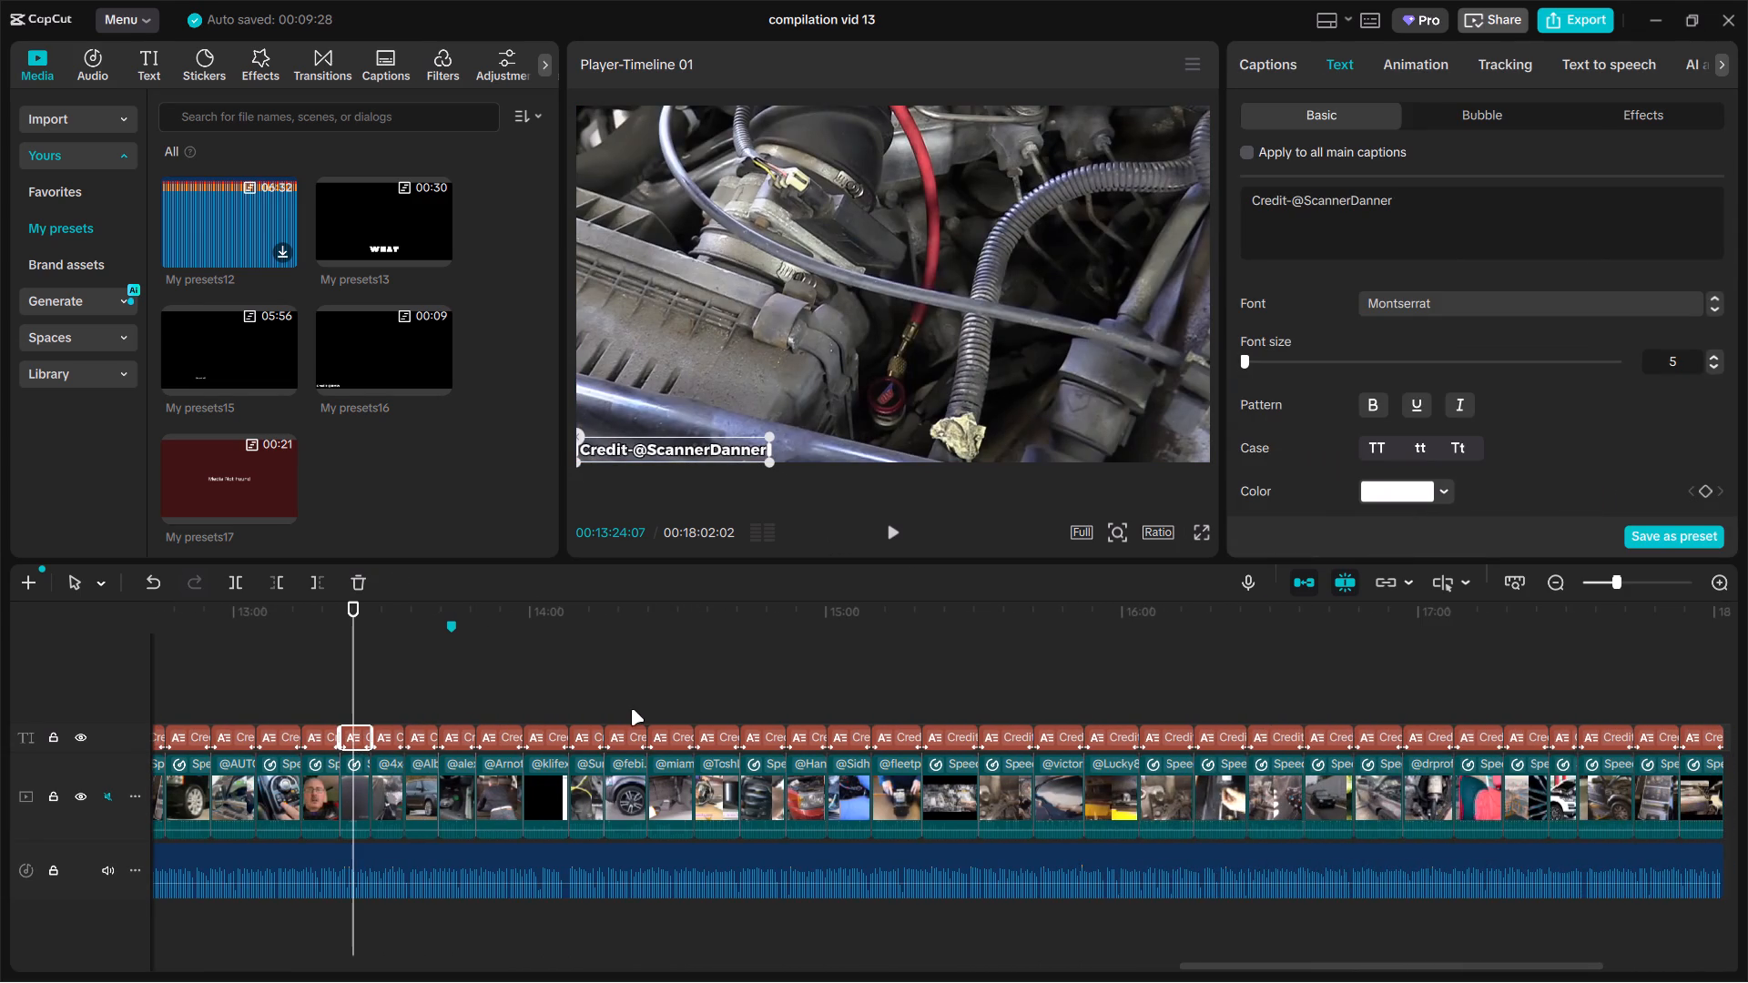
{"action": "left_click", "coordinate": [385, 693]}
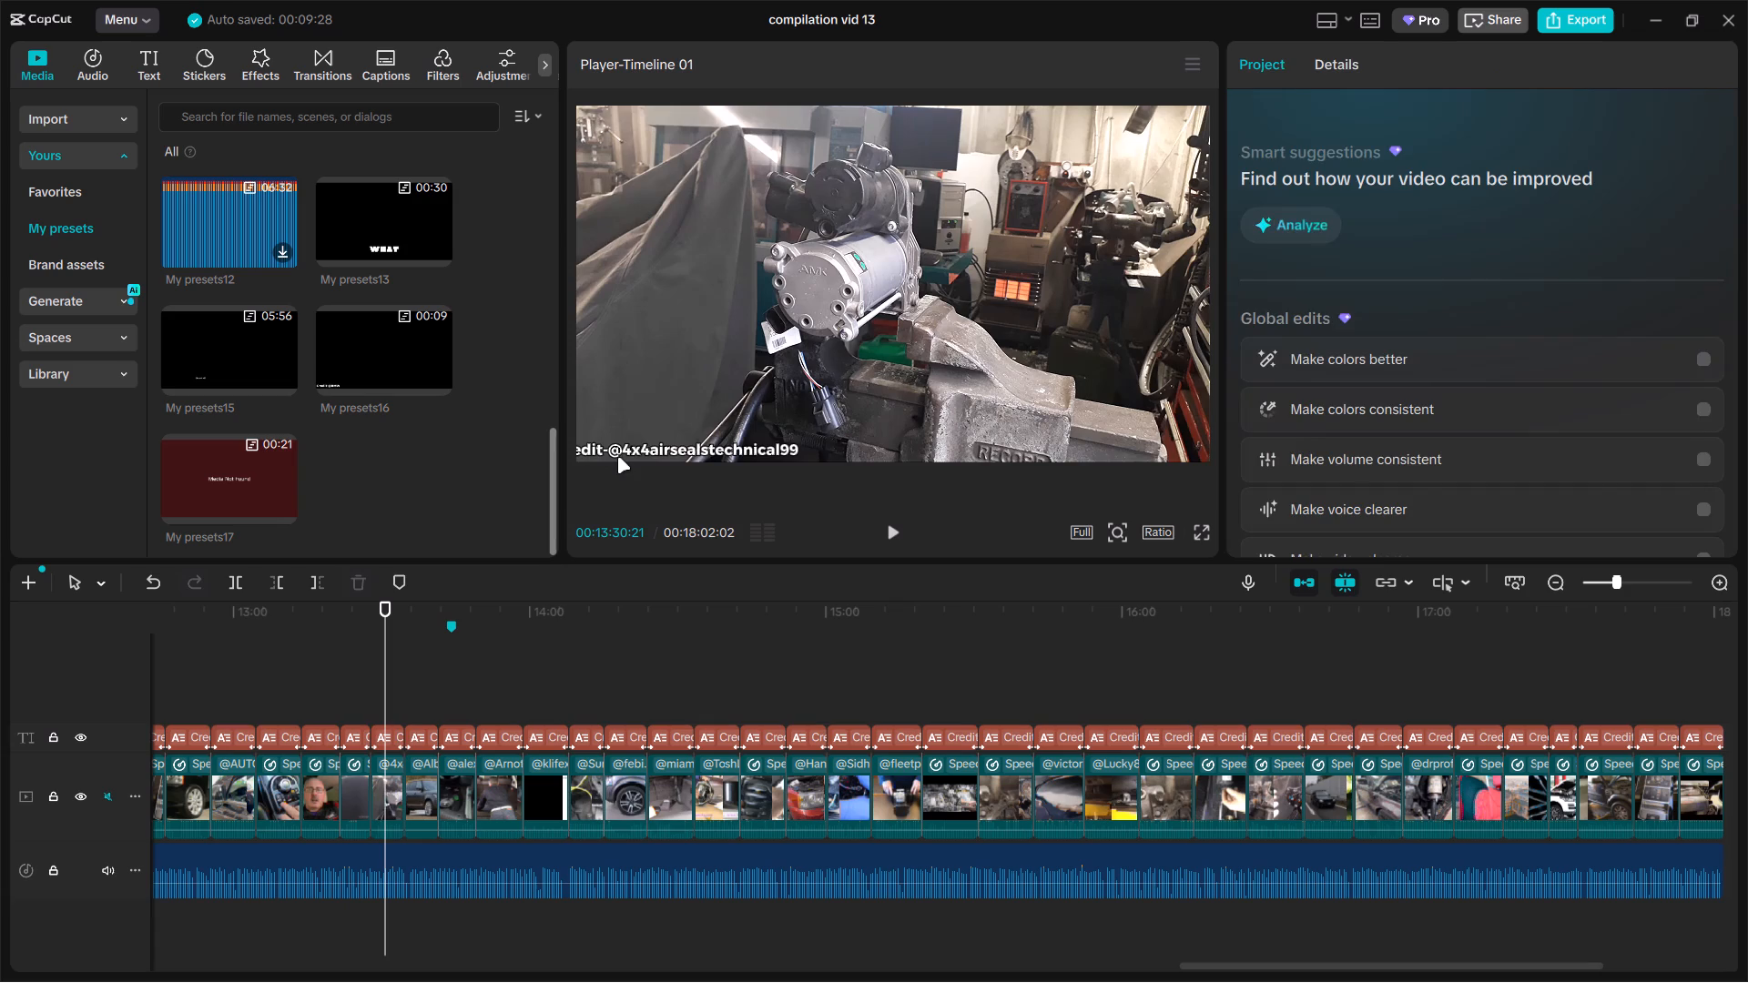
{"action": "left_click_drag", "start_coordinate": [617, 457], "coordinate": [645, 454]}
{"action": "left_click", "coordinate": [428, 688]}
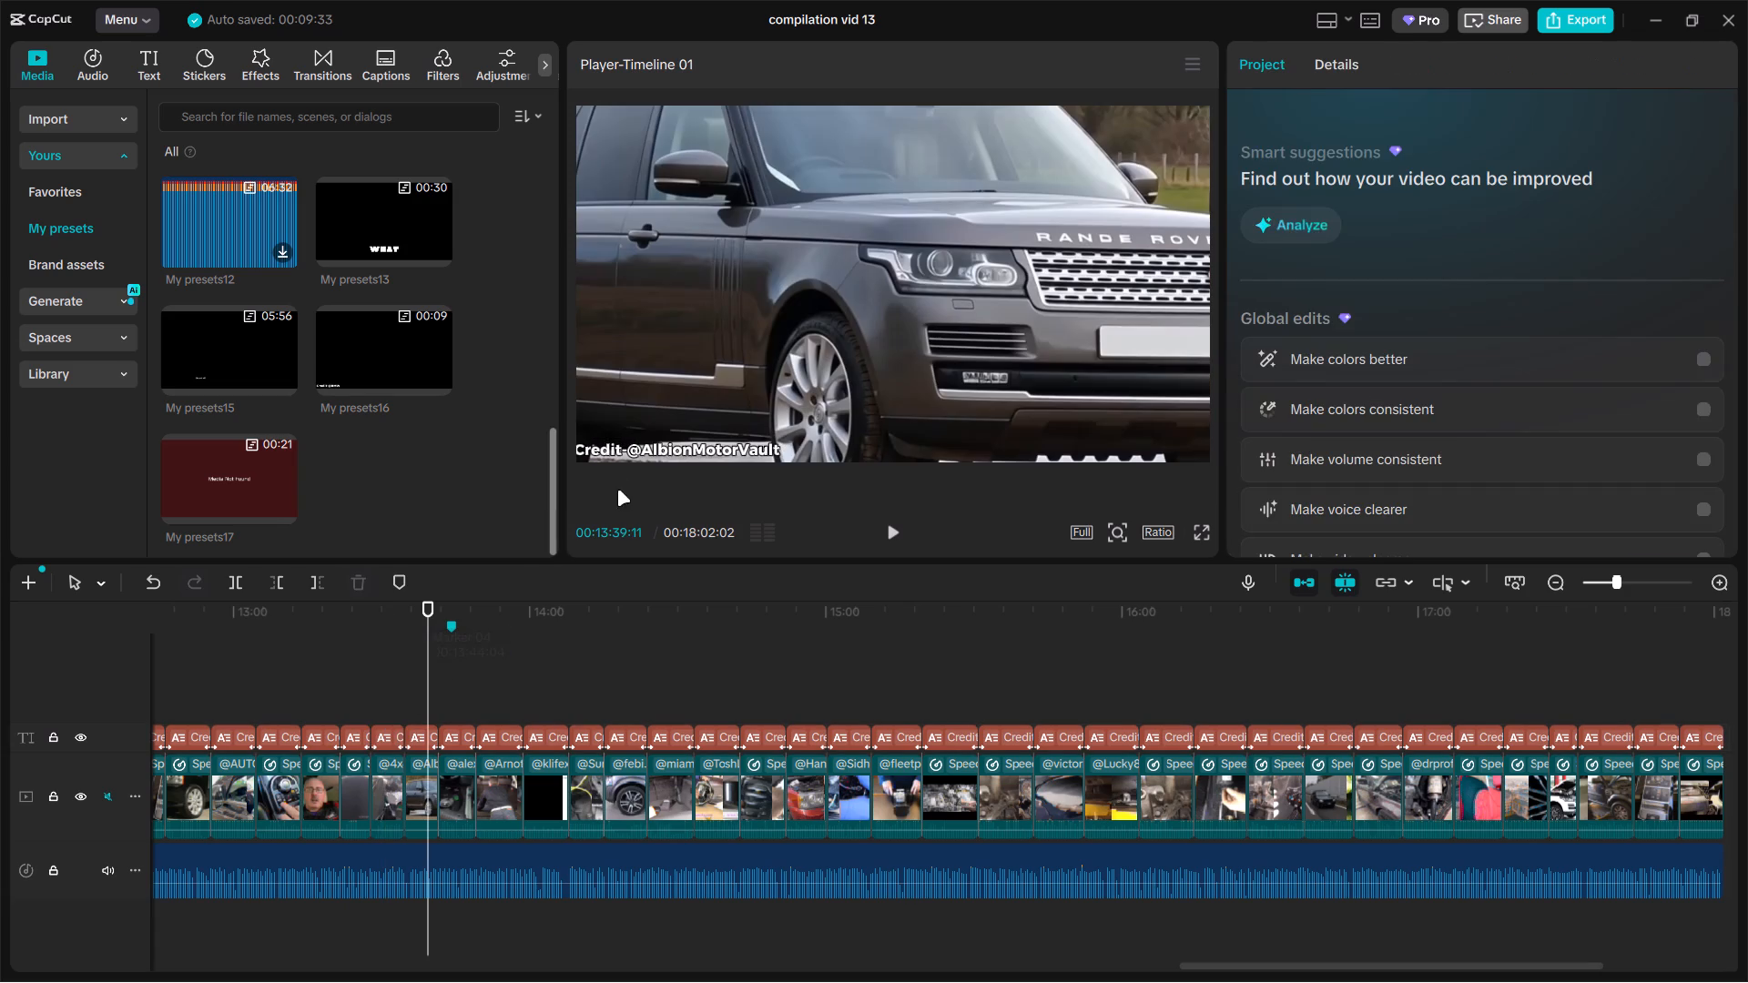
{"action": "left_click", "coordinate": [645, 460]}
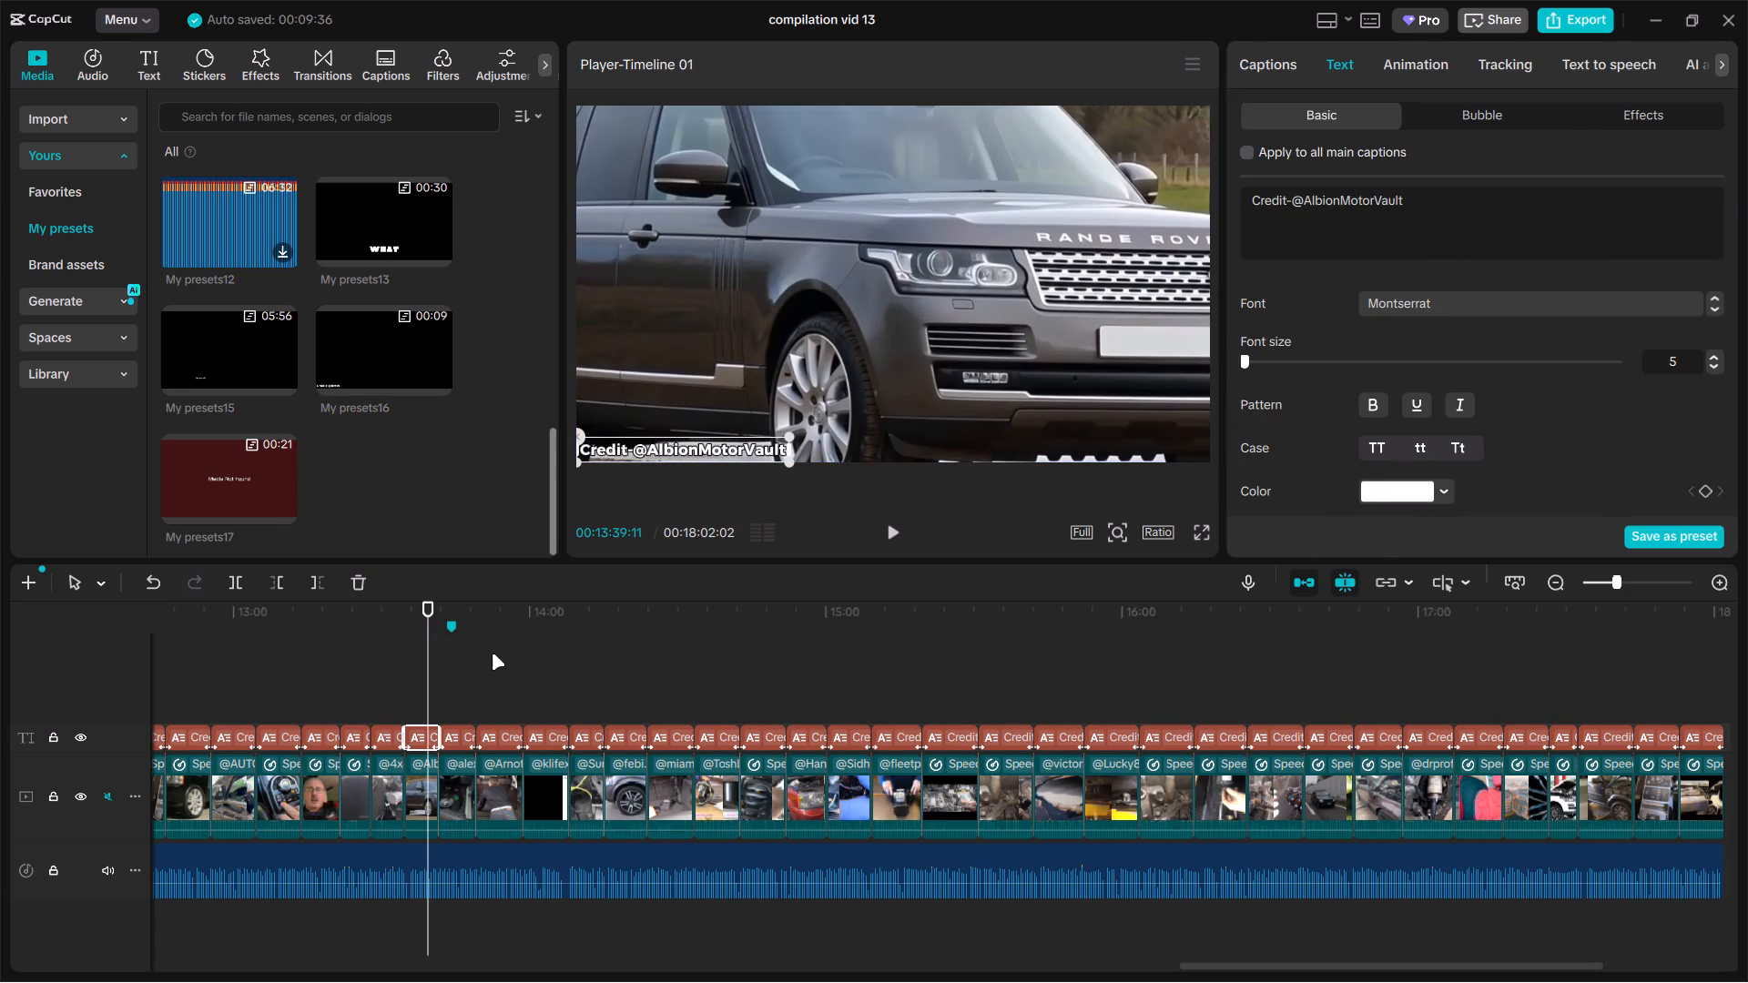
{"action": "left_click", "coordinate": [466, 694]}
{"action": "left_click_drag", "start_coordinate": [645, 450], "coordinate": [632, 449]}
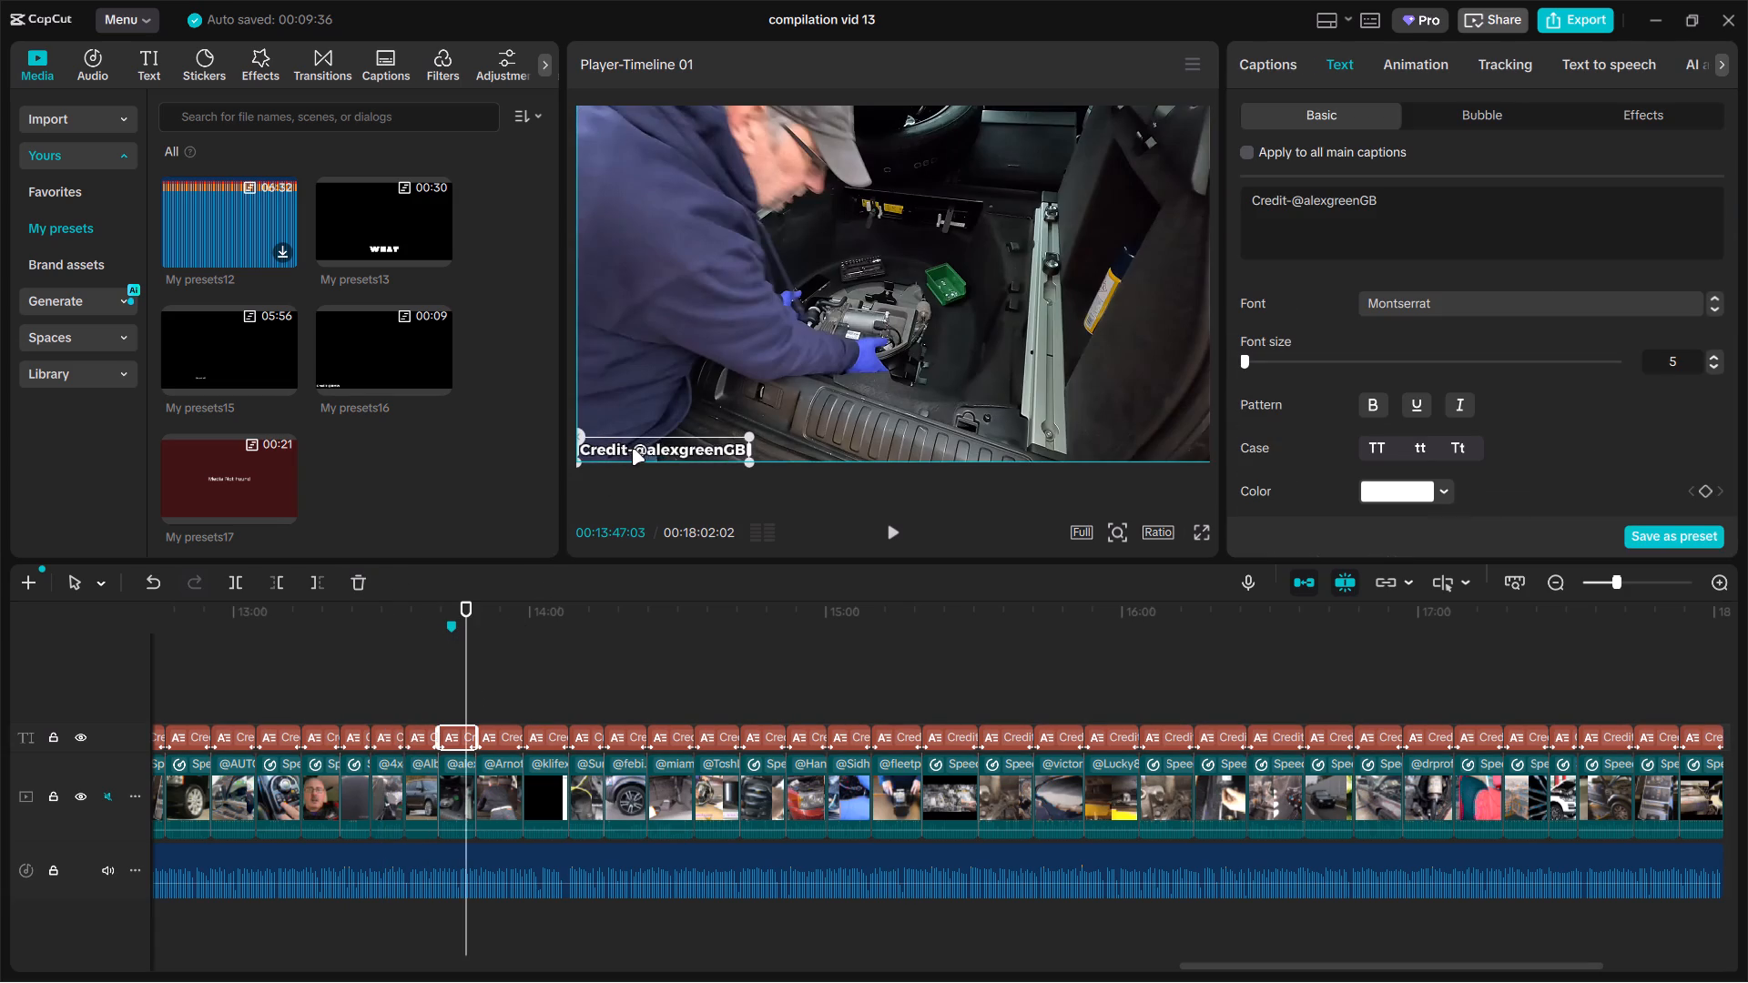
{"action": "left_click_drag", "start_coordinate": [632, 449], "coordinate": [634, 449]}
{"action": "left_click", "coordinate": [500, 684]}
{"action": "left_click_drag", "start_coordinate": [617, 449], "coordinate": [627, 449]}
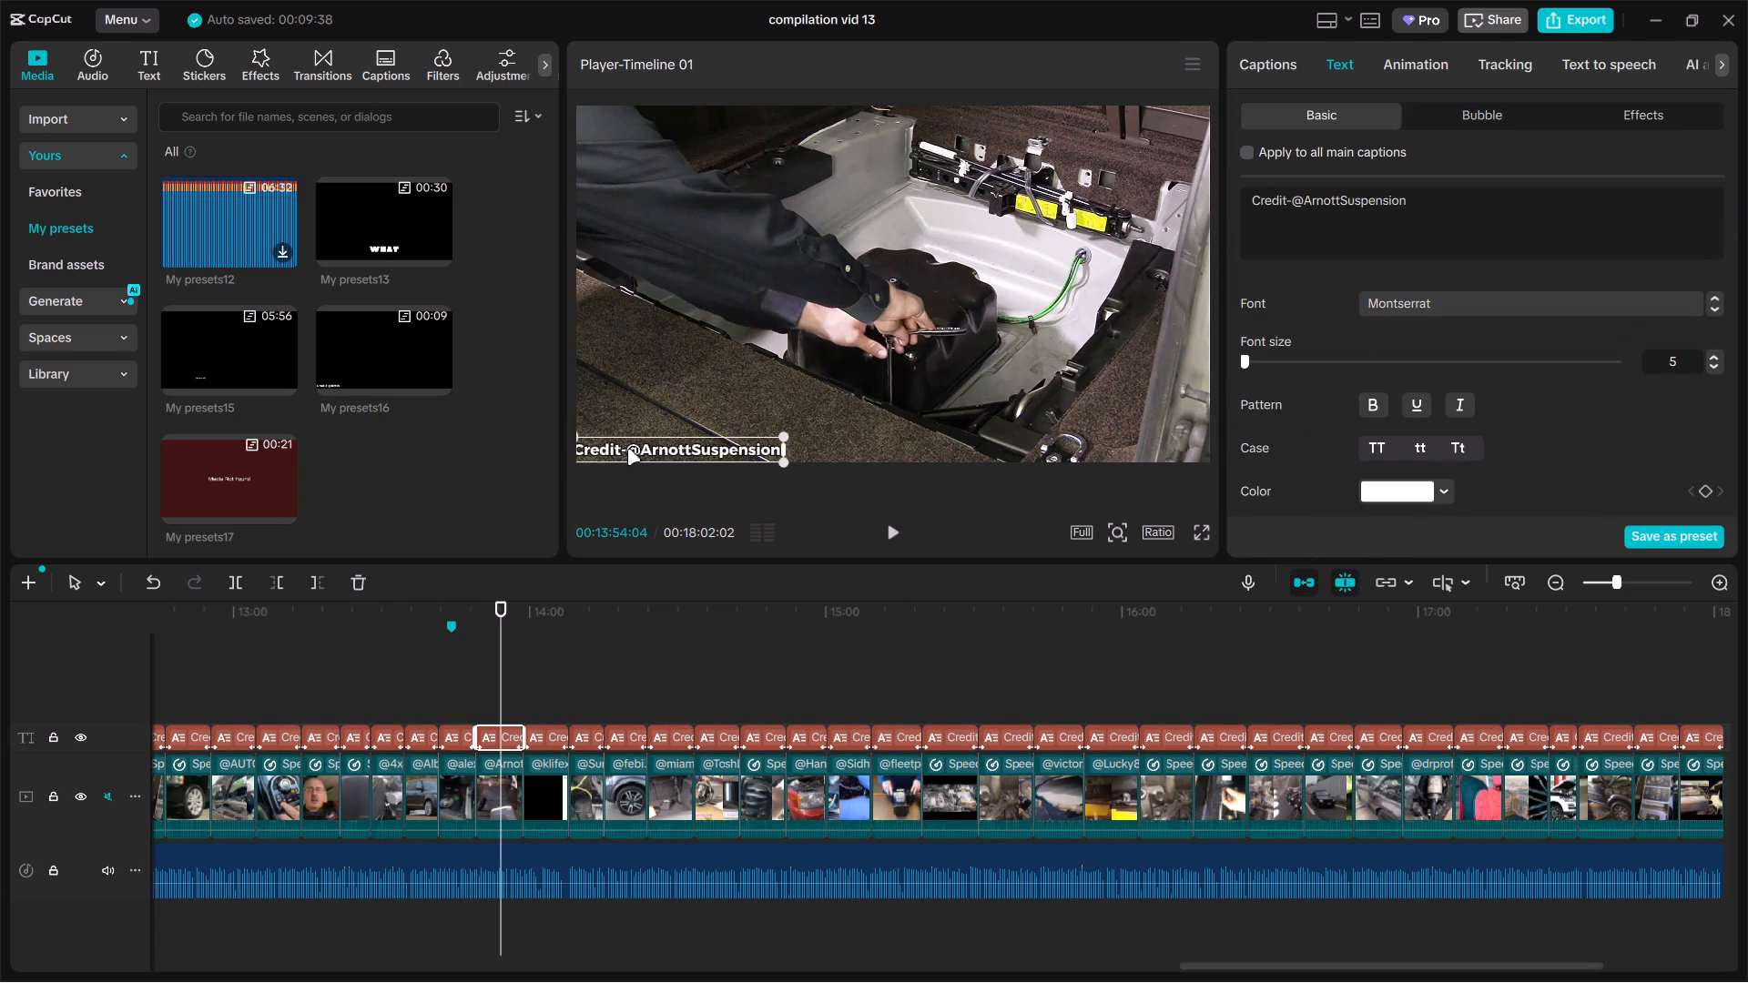
{"action": "left_click_drag", "start_coordinate": [627, 449], "coordinate": [627, 448]}
{"action": "left_click", "coordinate": [541, 656]}
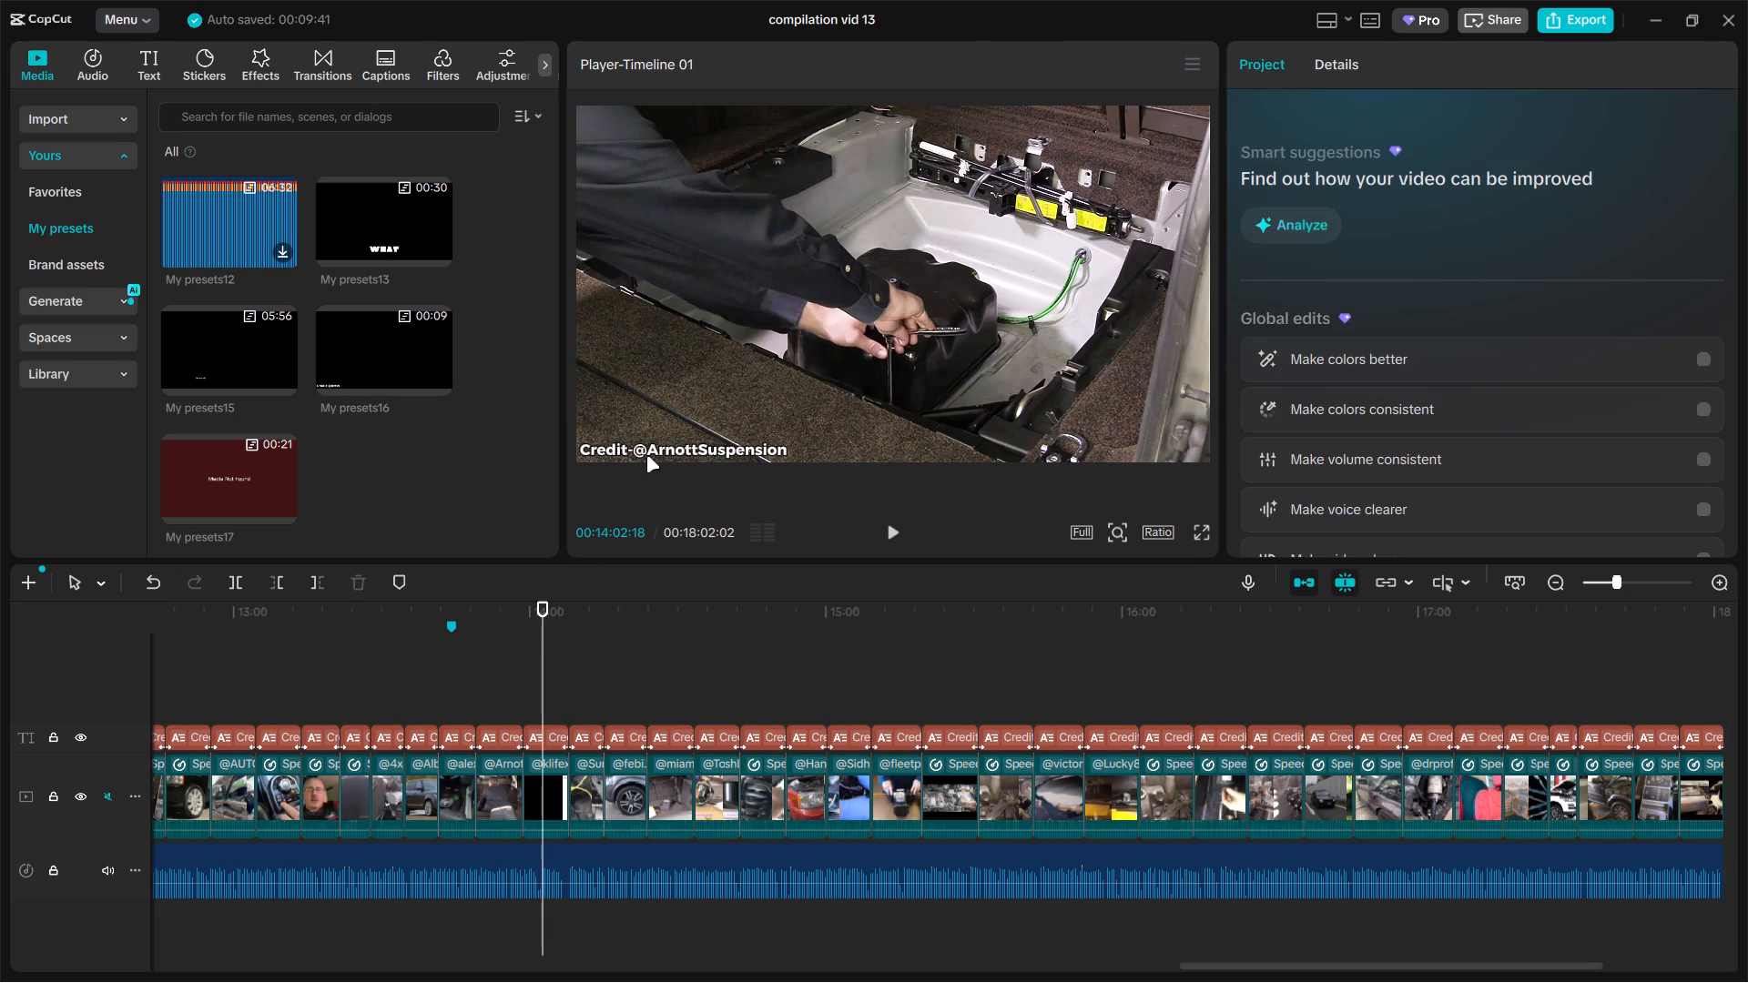
{"action": "left_click_drag", "start_coordinate": [646, 455], "coordinate": [617, 449]}
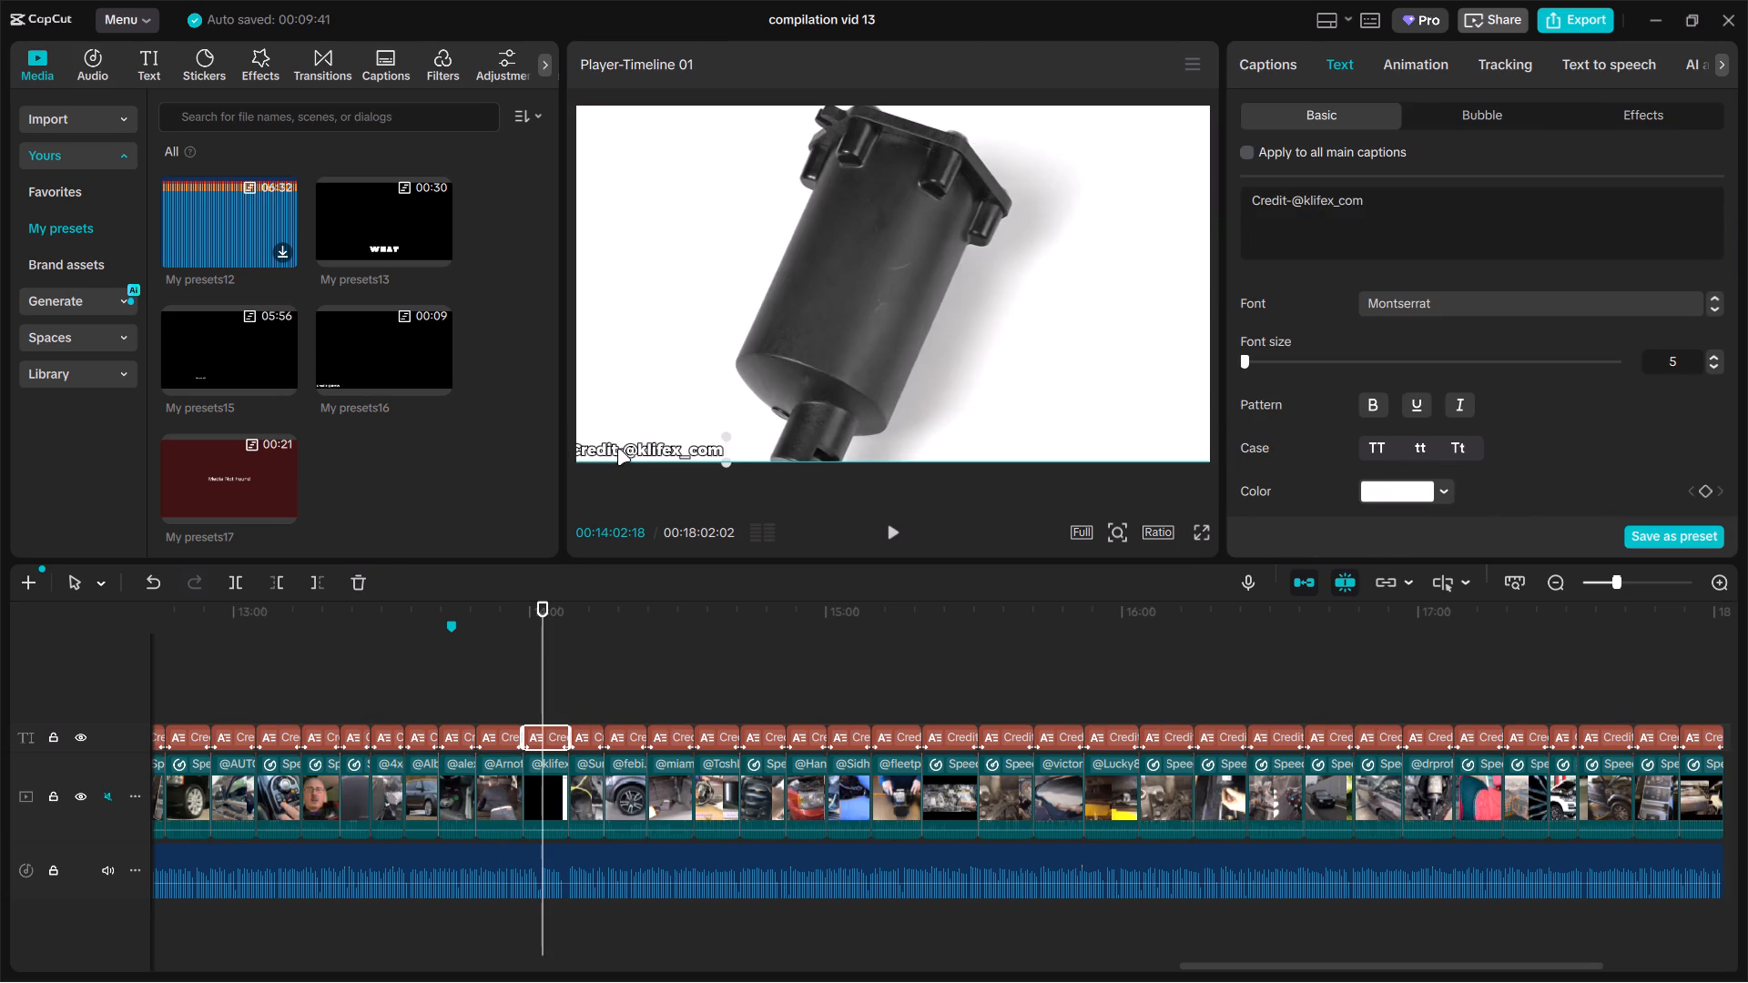
{"action": "left_click_drag", "start_coordinate": [617, 449], "coordinate": [623, 449]}
{"action": "left_click", "coordinate": [584, 682]}
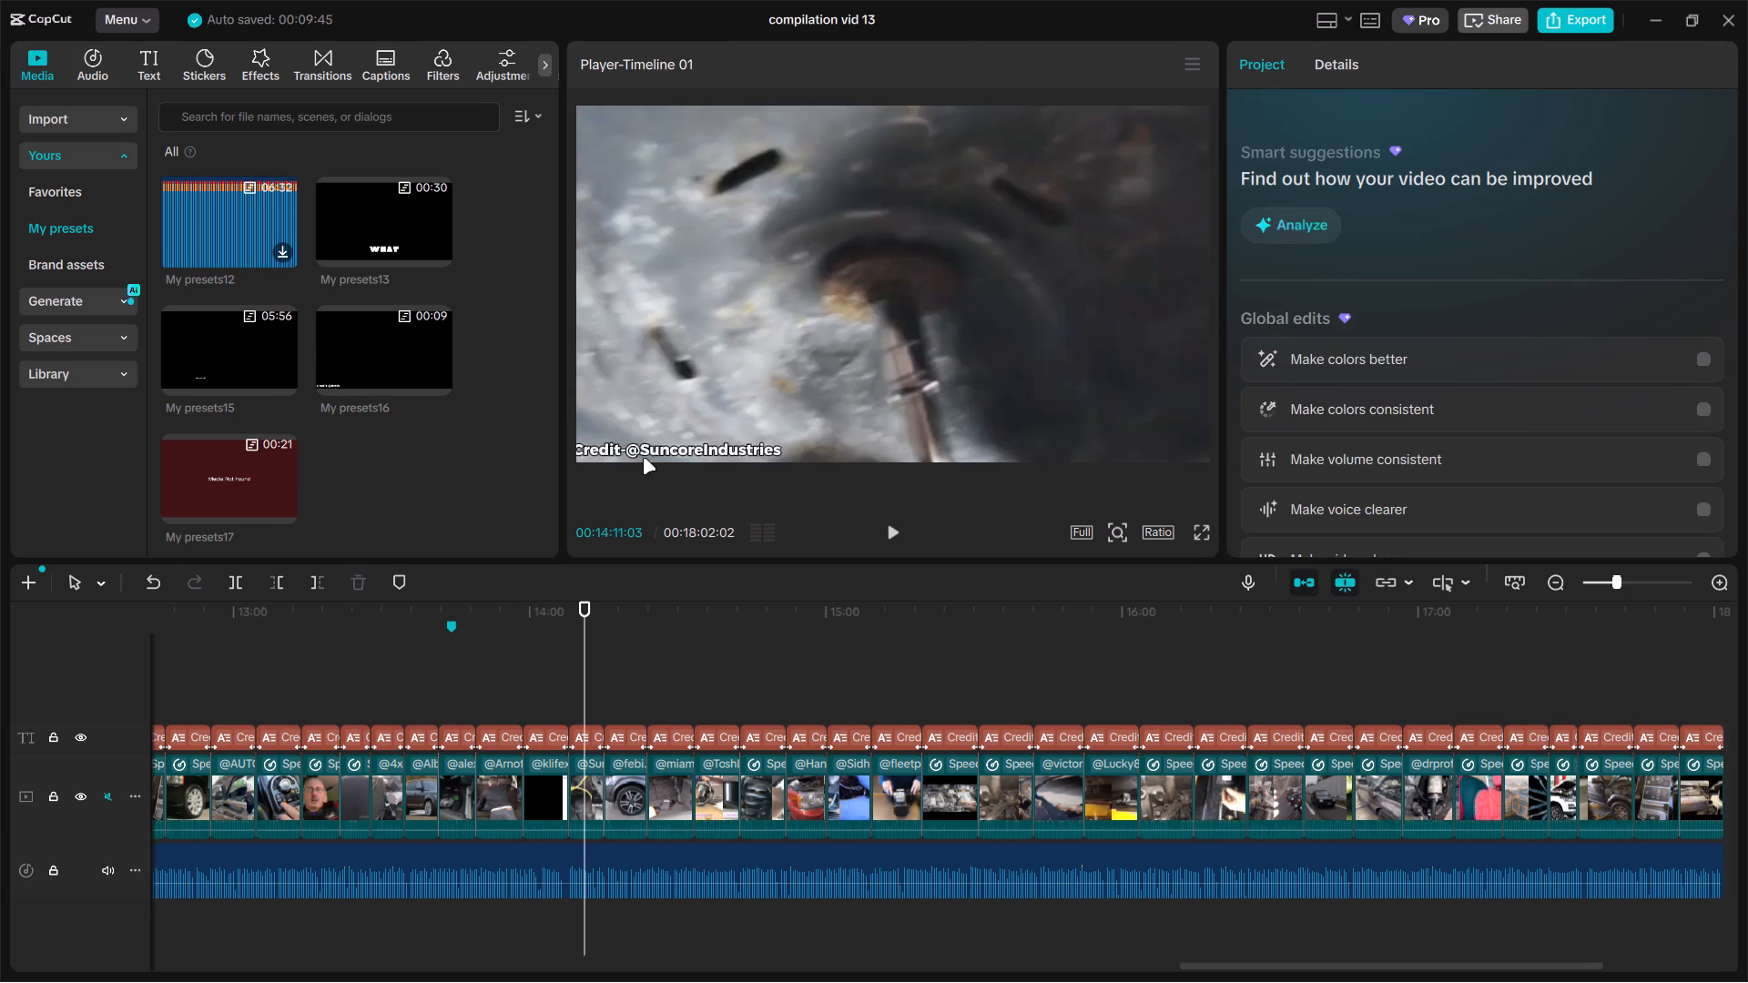
{"action": "left_click_drag", "start_coordinate": [644, 455], "coordinate": [655, 451]}
{"action": "left_click", "coordinate": [627, 665]}
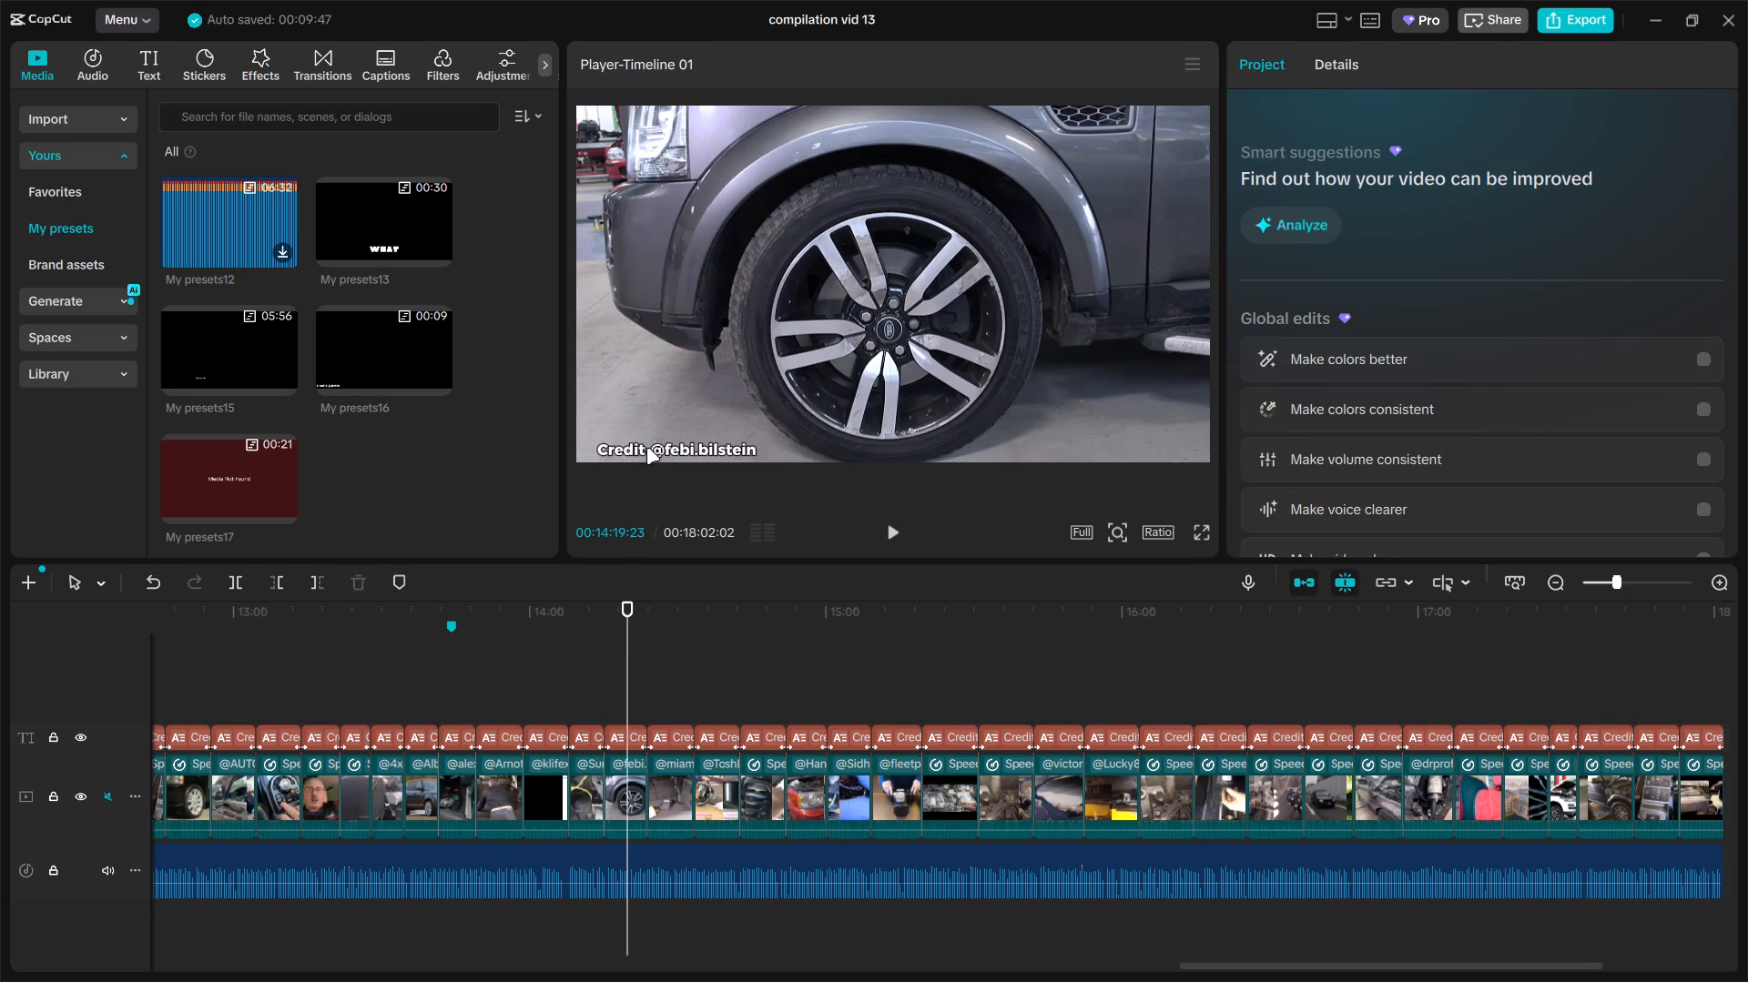
{"action": "left_click_drag", "start_coordinate": [646, 448], "coordinate": [625, 447]}
{"action": "left_click", "coordinate": [666, 677]}
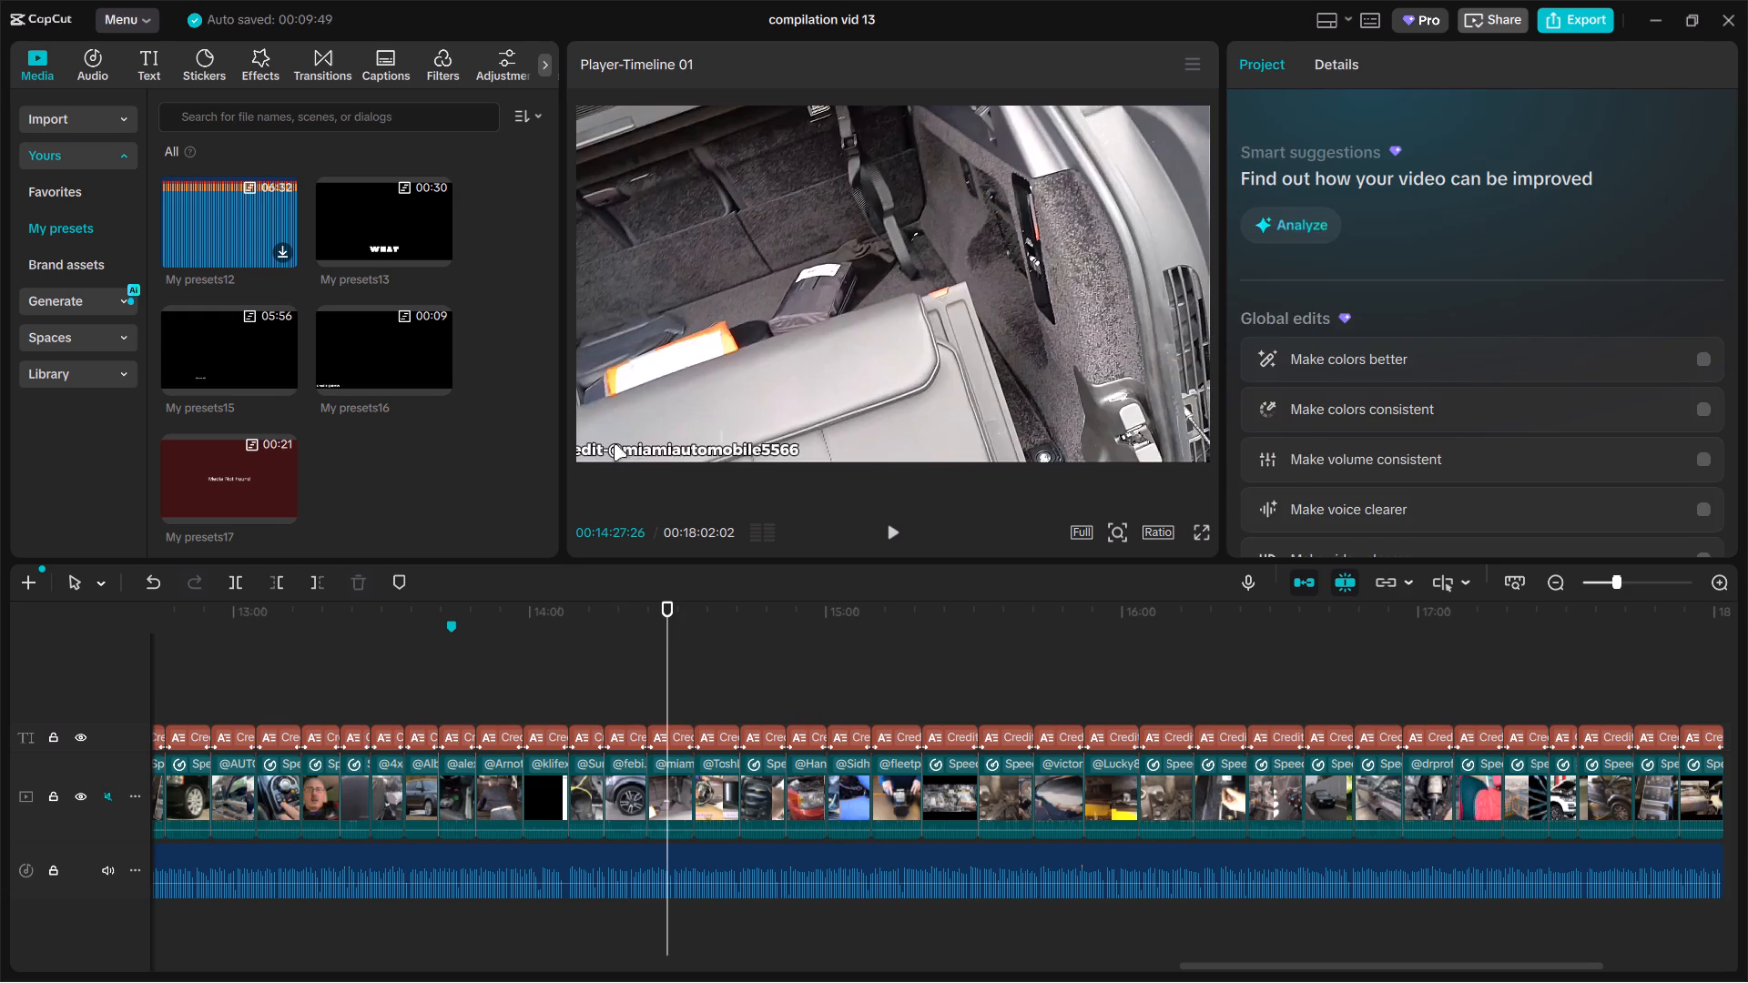
{"action": "left_click_drag", "start_coordinate": [635, 446], "coordinate": [660, 442]}
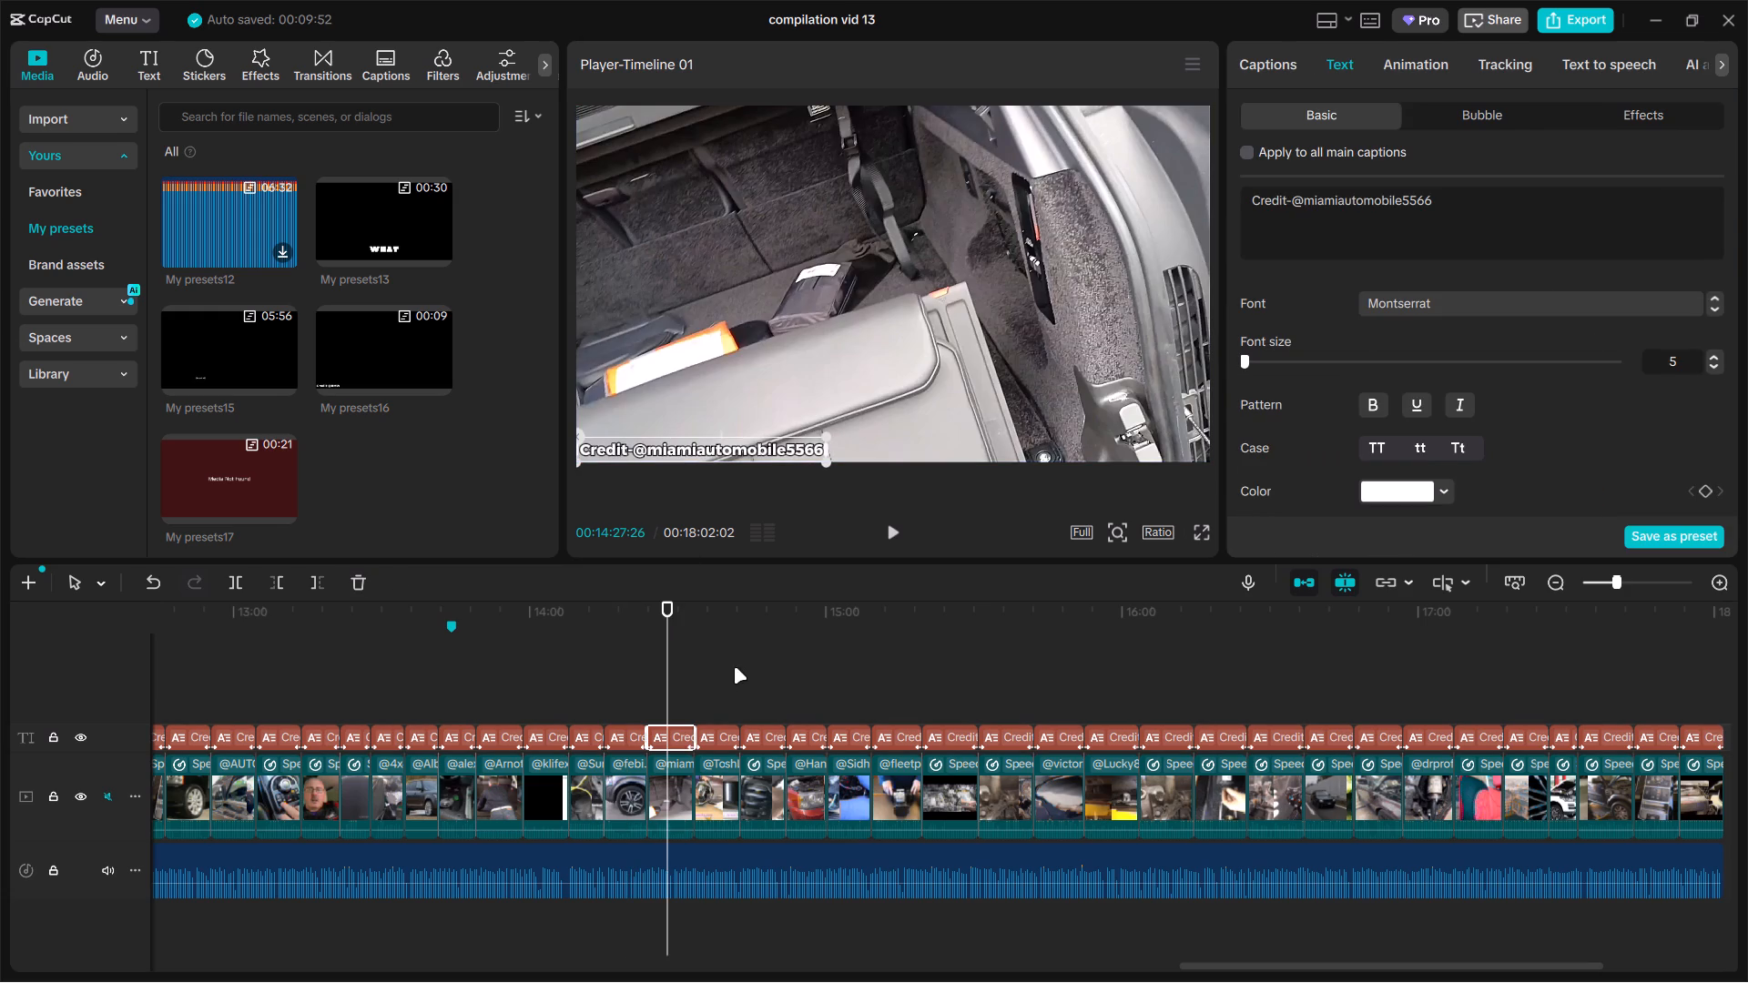
{"action": "left_click", "coordinate": [723, 679]}
{"action": "left_click_drag", "start_coordinate": [639, 447], "coordinate": [611, 444]}
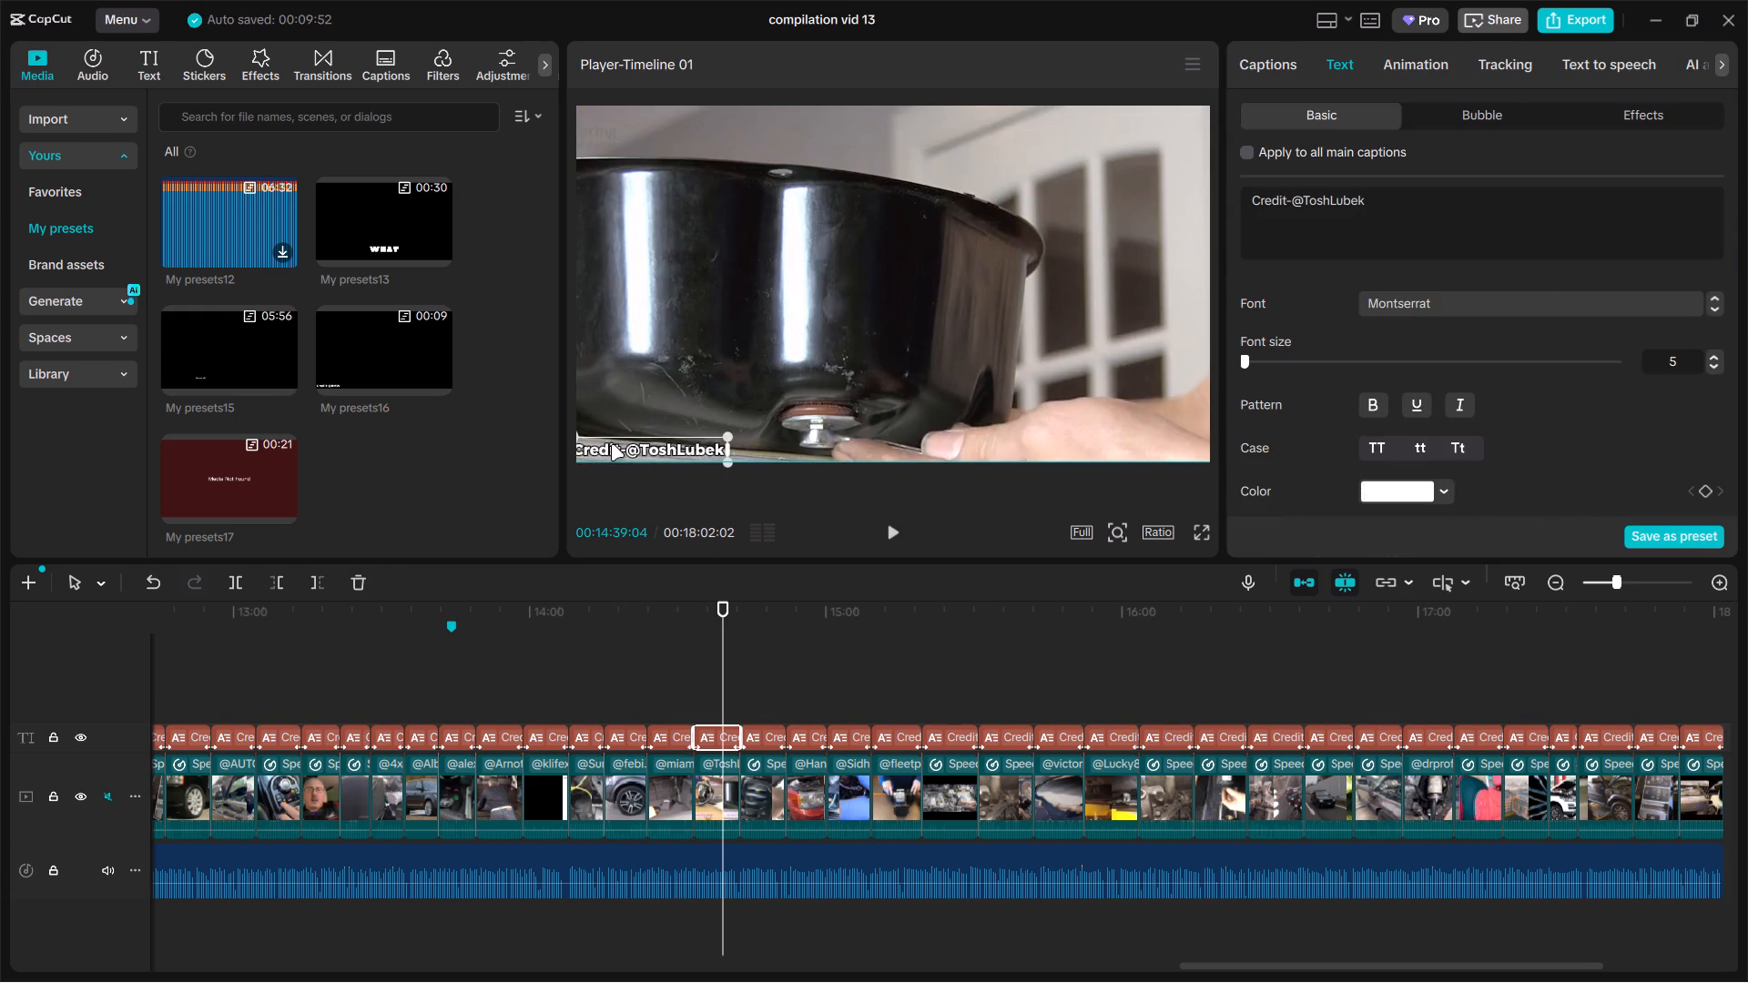
{"action": "left_click_drag", "start_coordinate": [611, 444], "coordinate": [617, 444]}
{"action": "left_click", "coordinate": [761, 658]}
{"action": "left_click_drag", "start_coordinate": [663, 451], "coordinate": [629, 448]}
{"action": "left_click", "coordinate": [806, 653]}
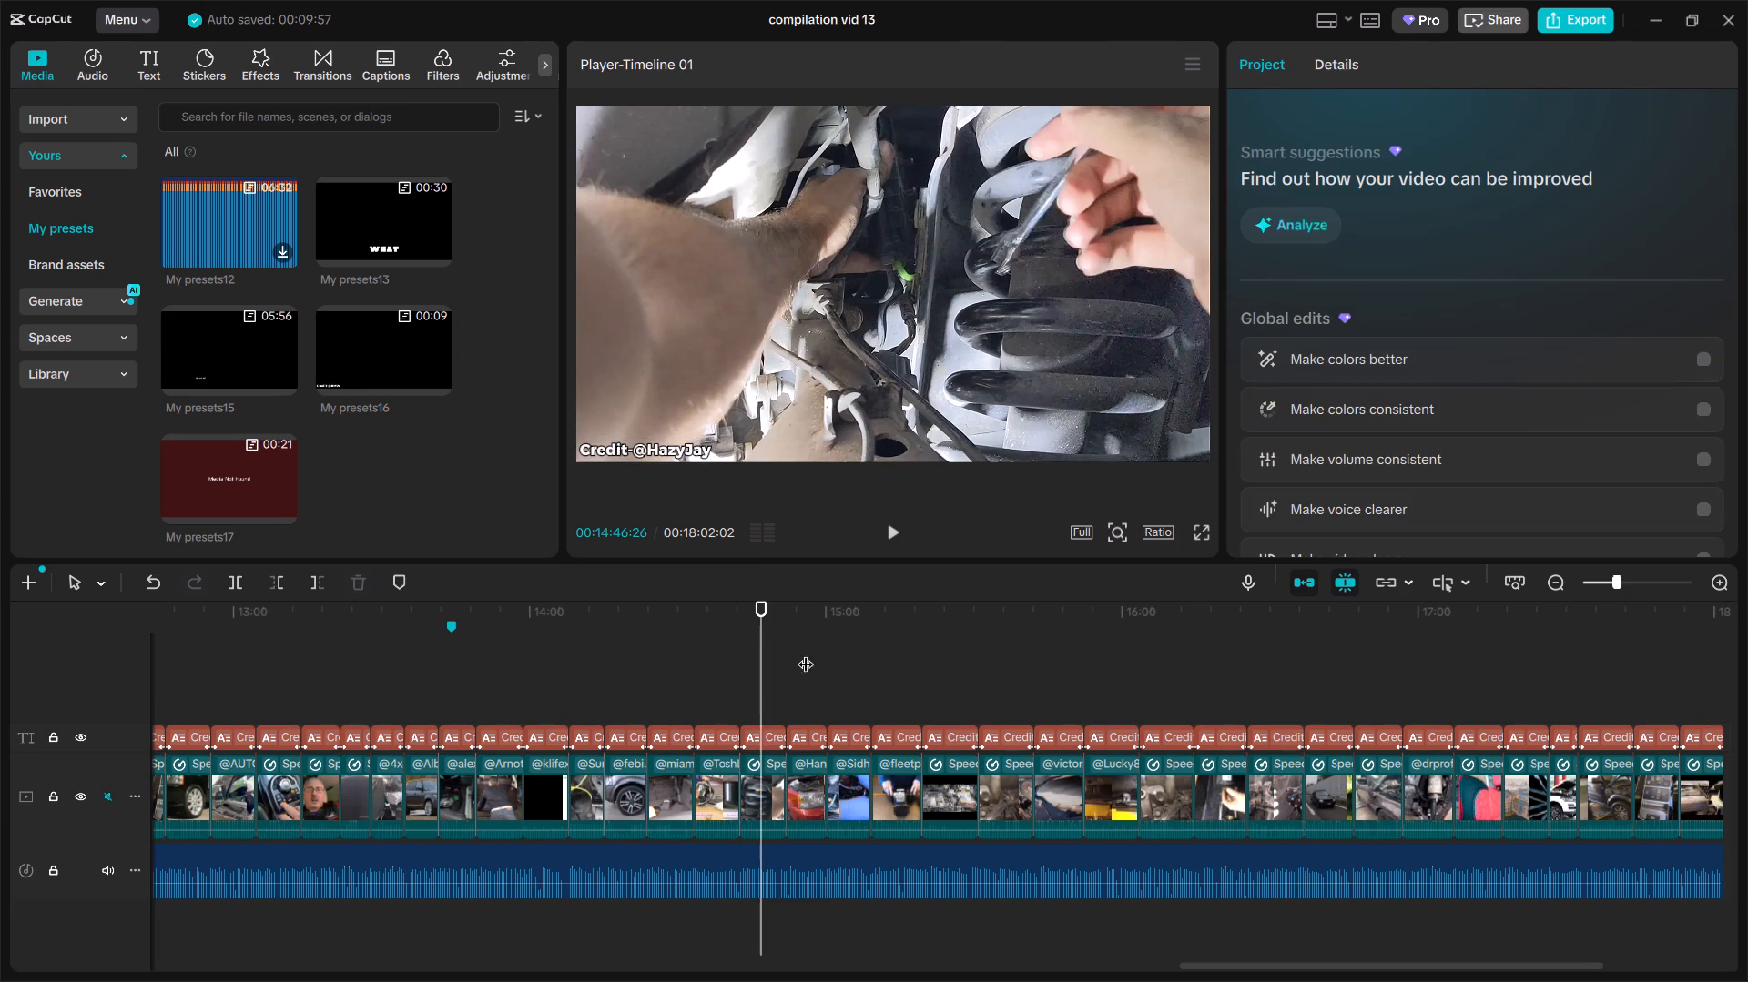
{"action": "left_click_drag", "start_coordinate": [661, 449], "coordinate": [648, 446]}
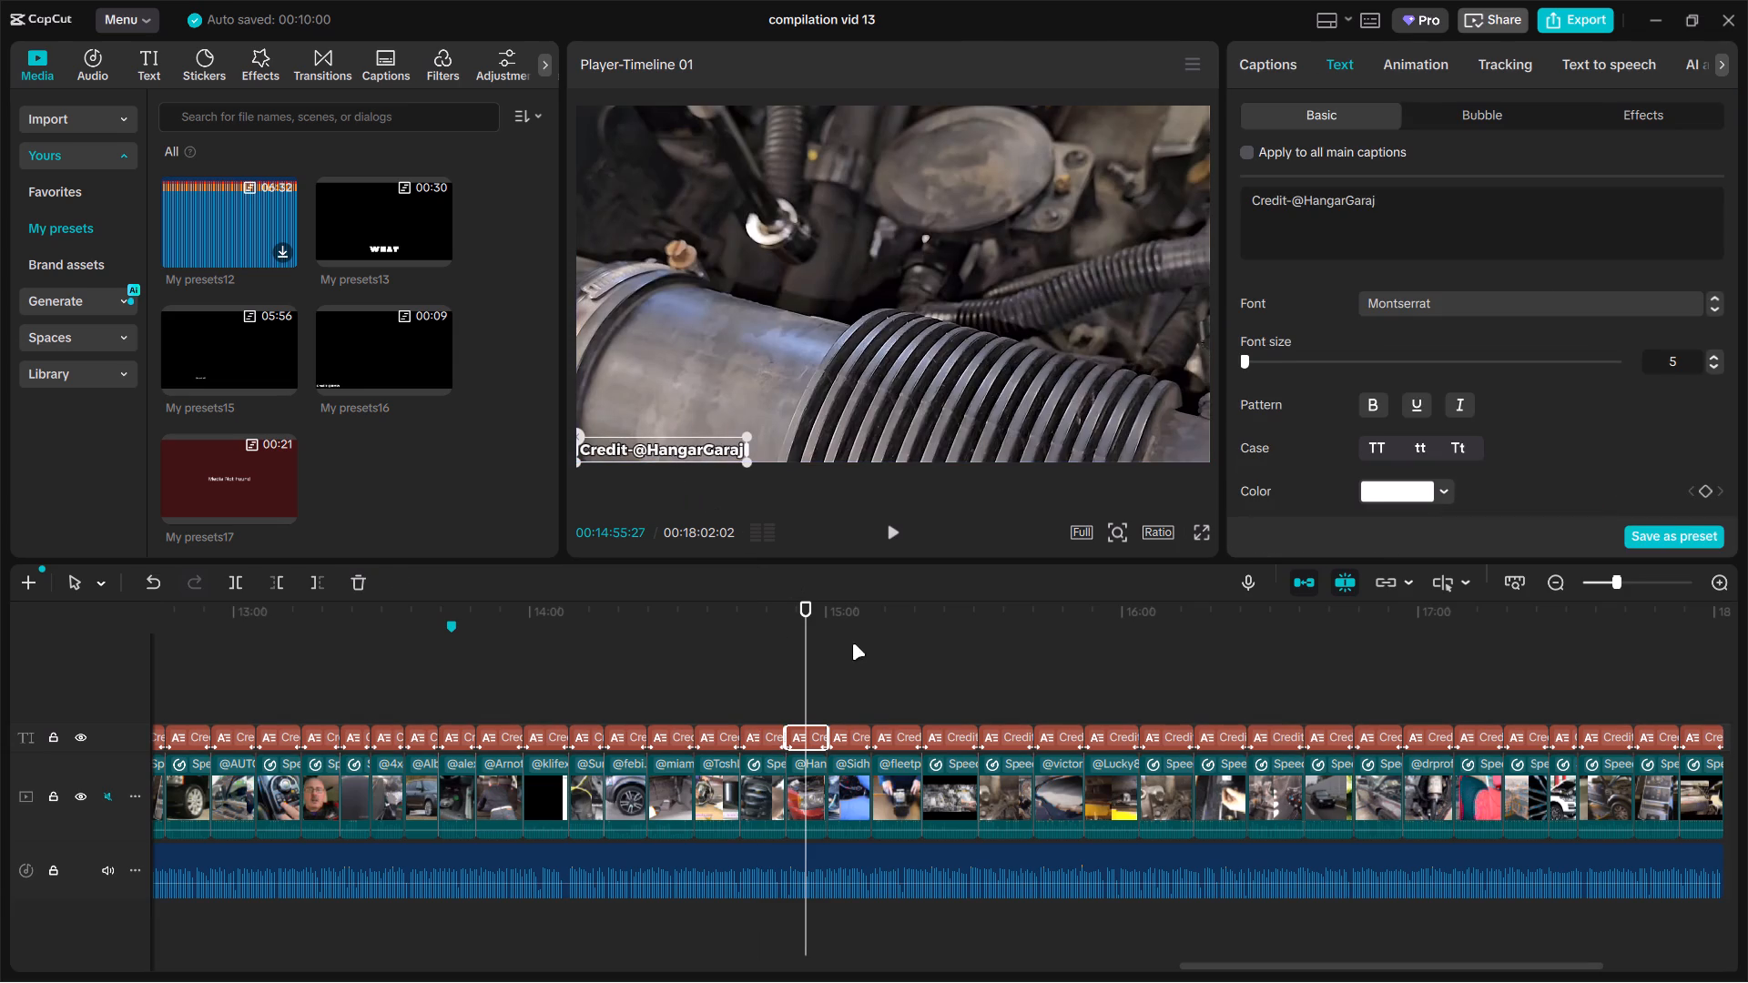
{"action": "left_click", "coordinate": [852, 644]}
{"action": "left_click_drag", "start_coordinate": [666, 452], "coordinate": [641, 449]}
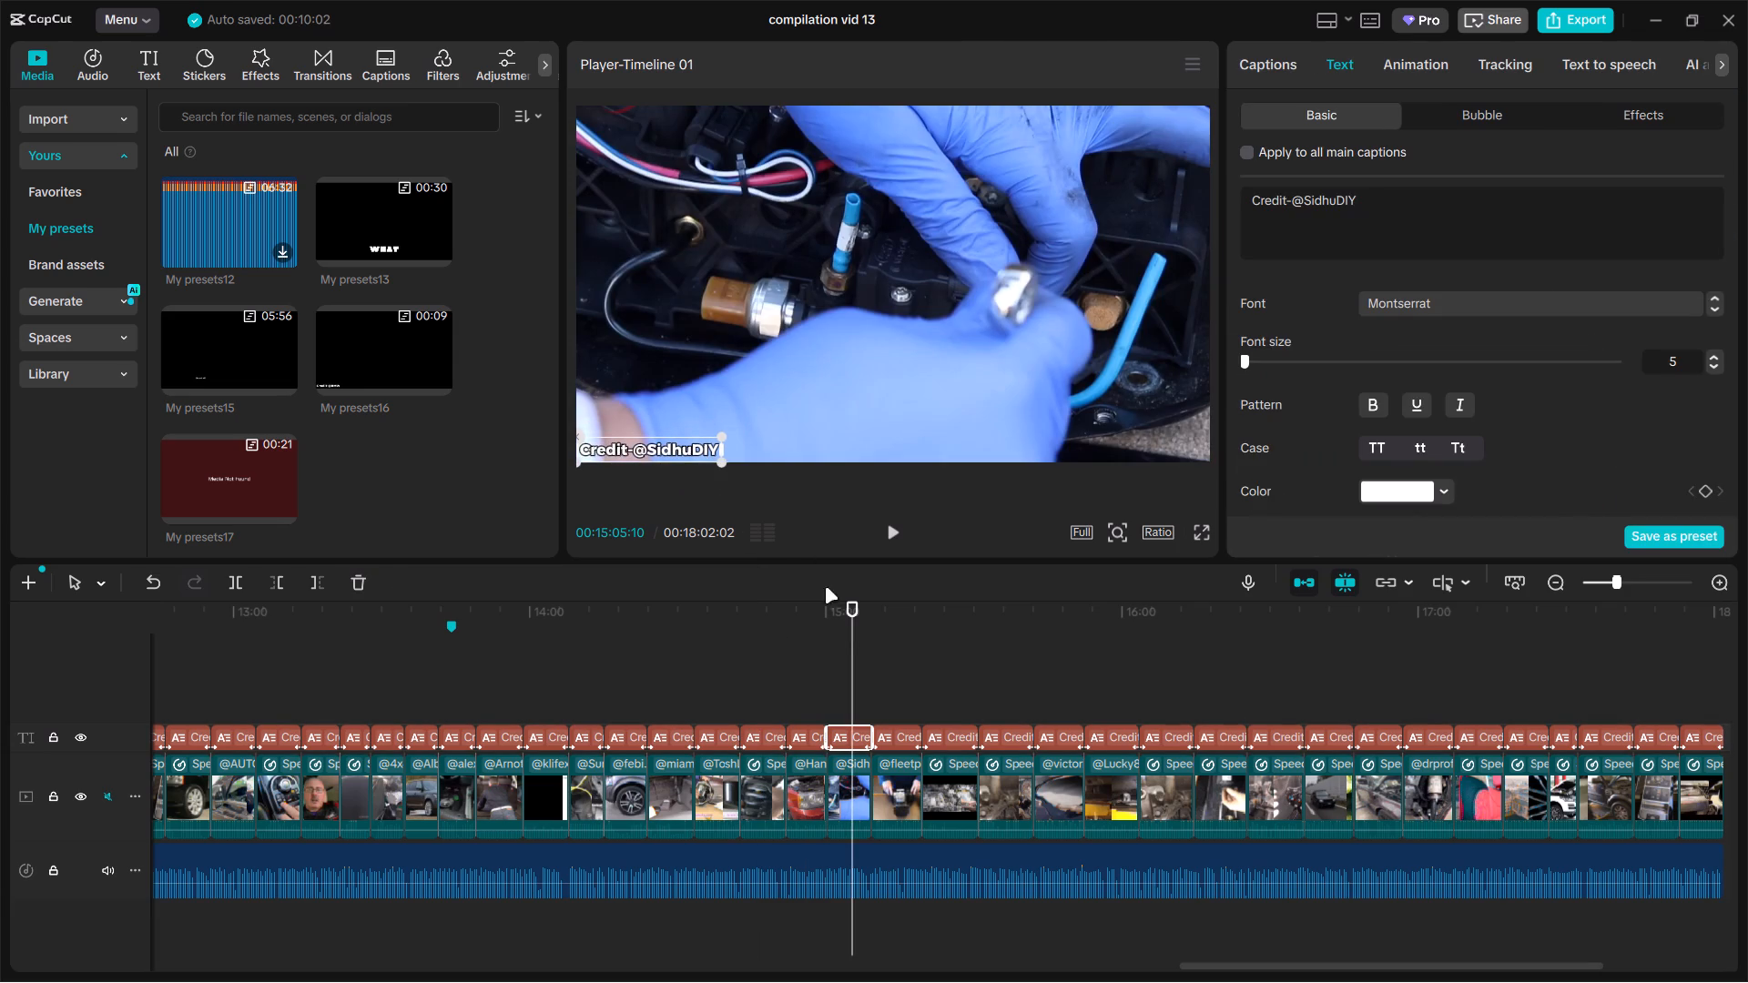
{"action": "left_click", "coordinate": [895, 672]}
{"action": "left_click_drag", "start_coordinate": [656, 444], "coordinate": [640, 444]}
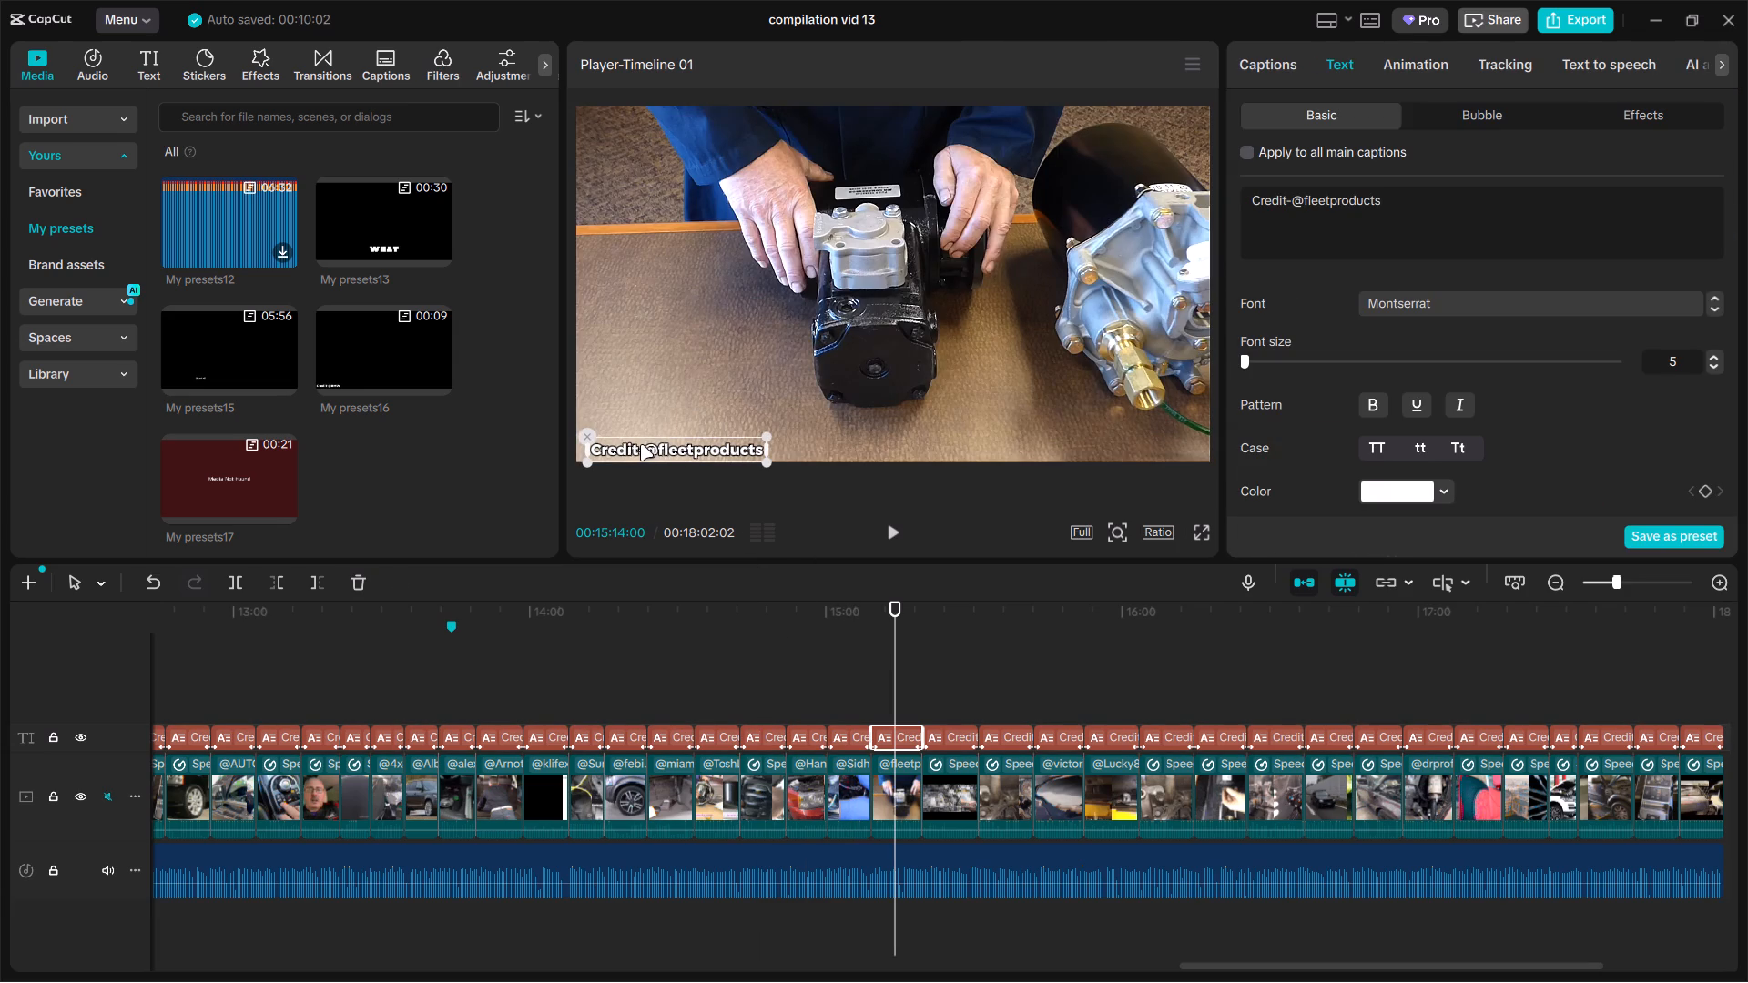
{"action": "left_click_drag", "start_coordinate": [640, 444], "coordinate": [639, 439]}
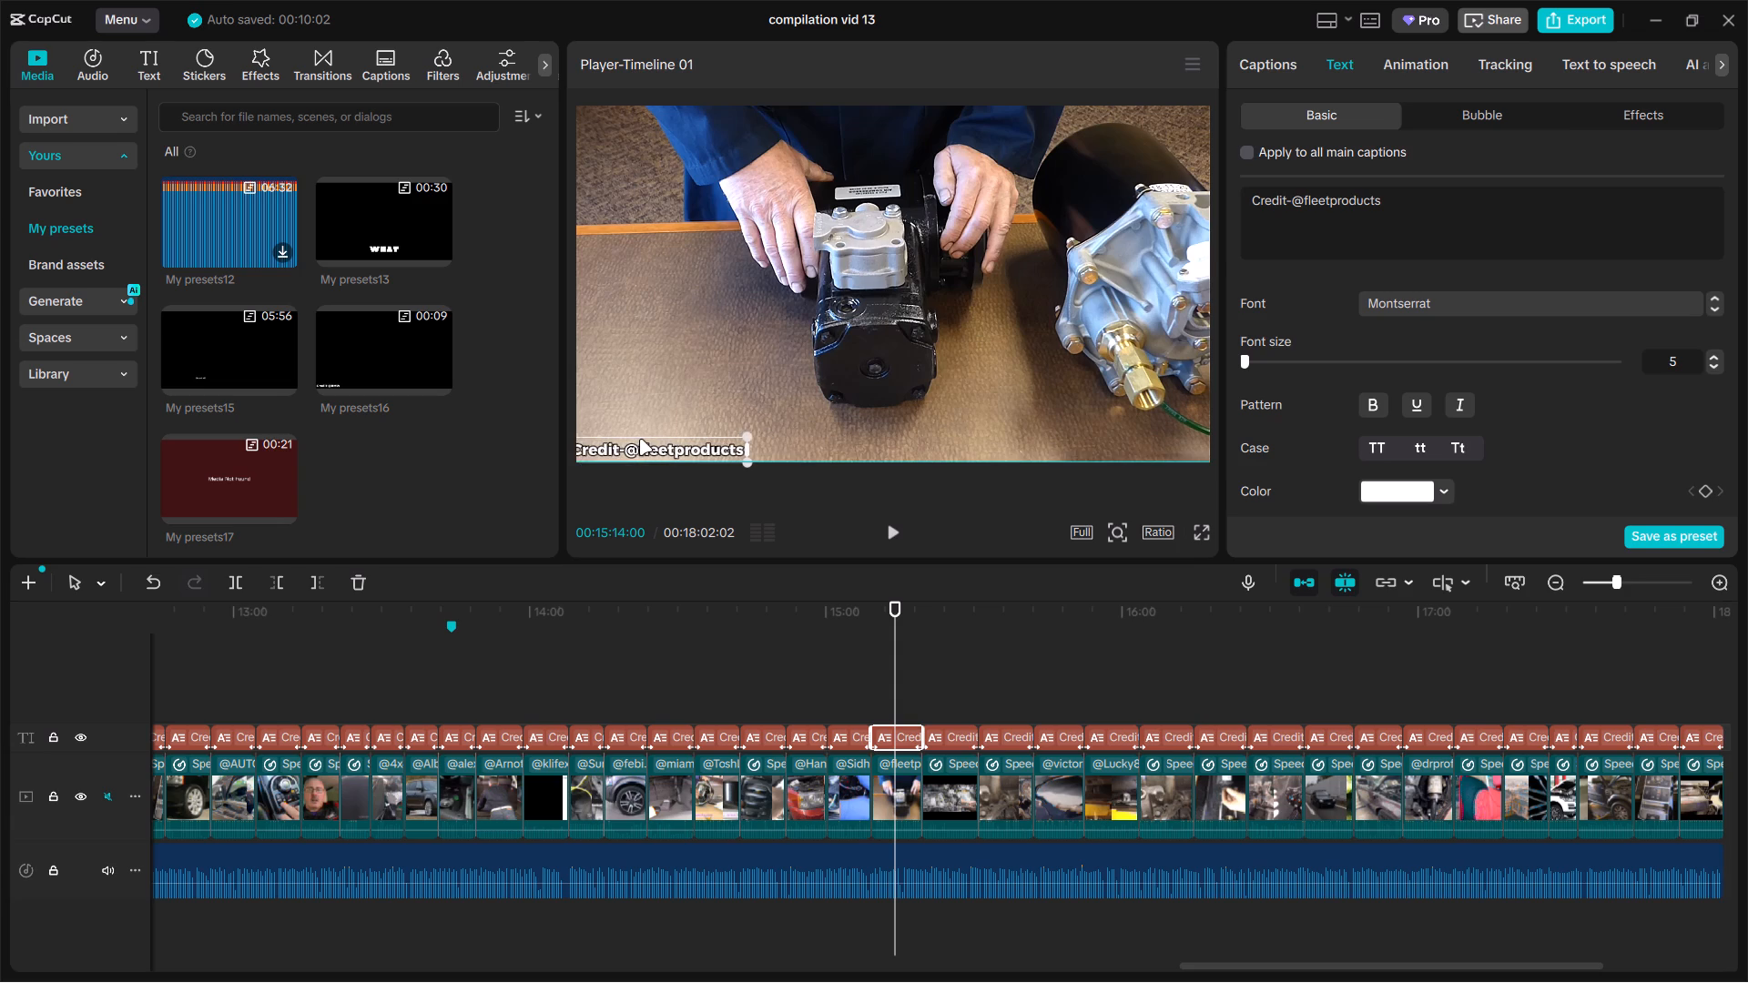
{"action": "left_click_drag", "start_coordinate": [639, 439], "coordinate": [647, 439]}
{"action": "left_click", "coordinate": [945, 686]}
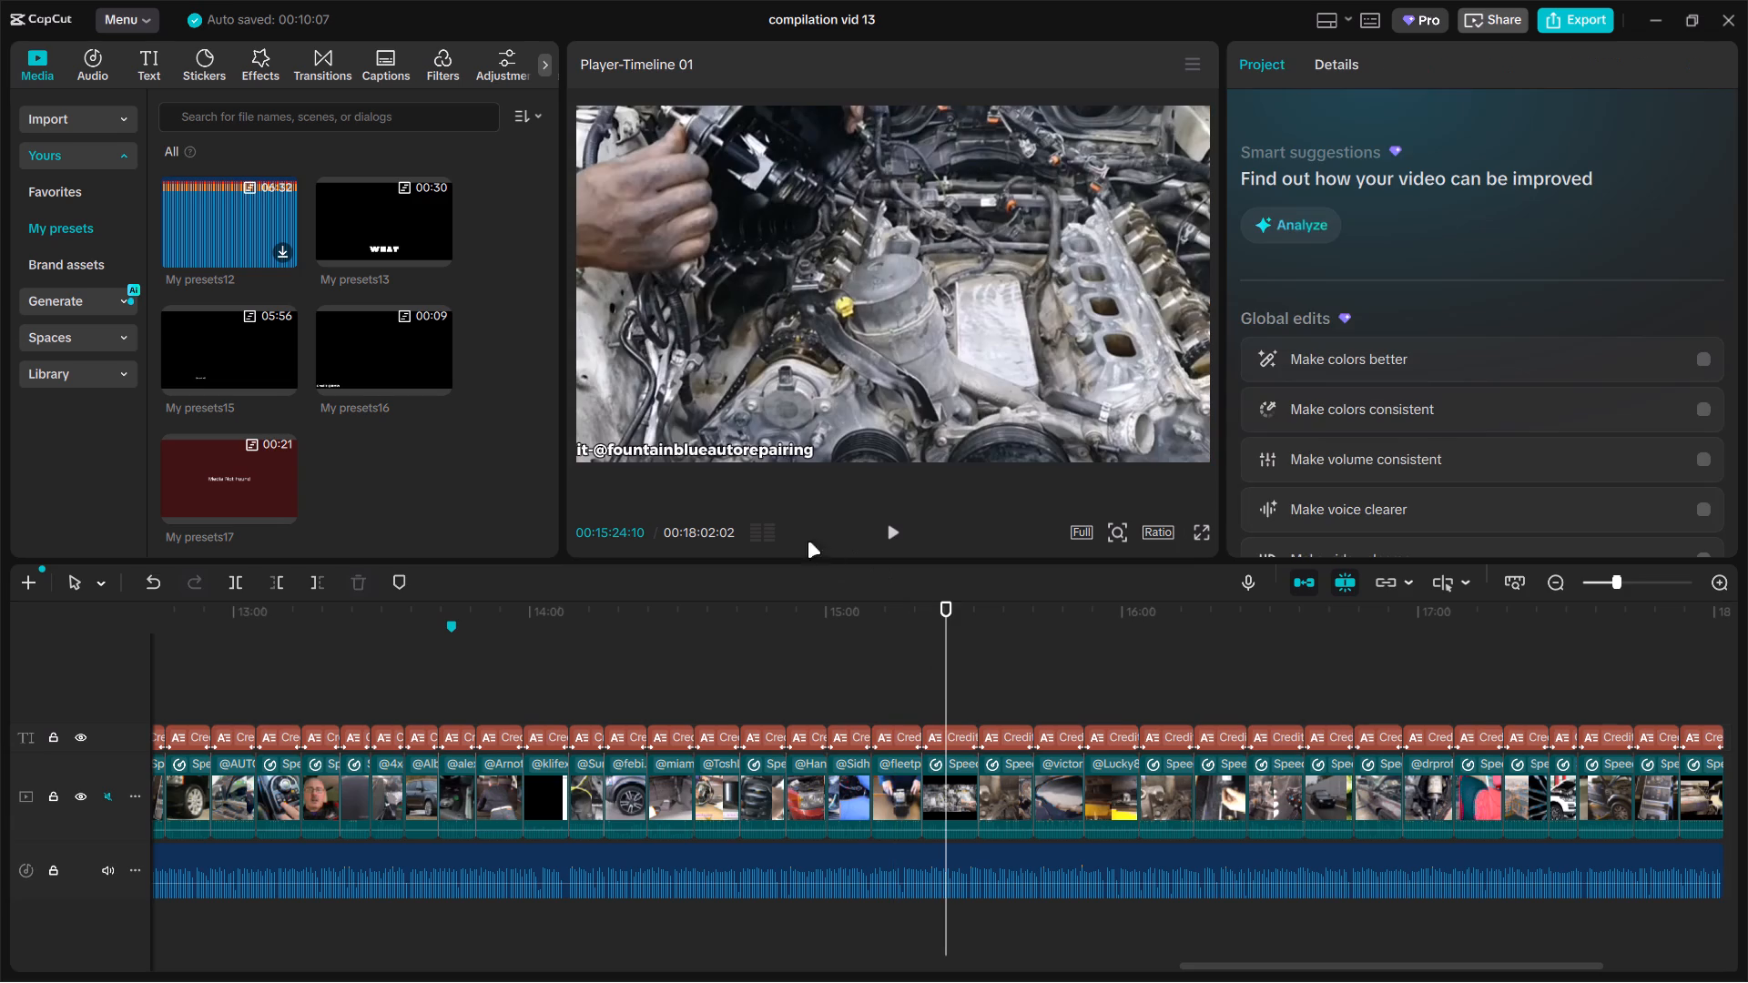
{"action": "left_click_drag", "start_coordinate": [649, 441], "coordinate": [690, 439]}
{"action": "left_click", "coordinate": [1003, 683]}
{"action": "left_click_drag", "start_coordinate": [661, 448], "coordinate": [655, 447]}
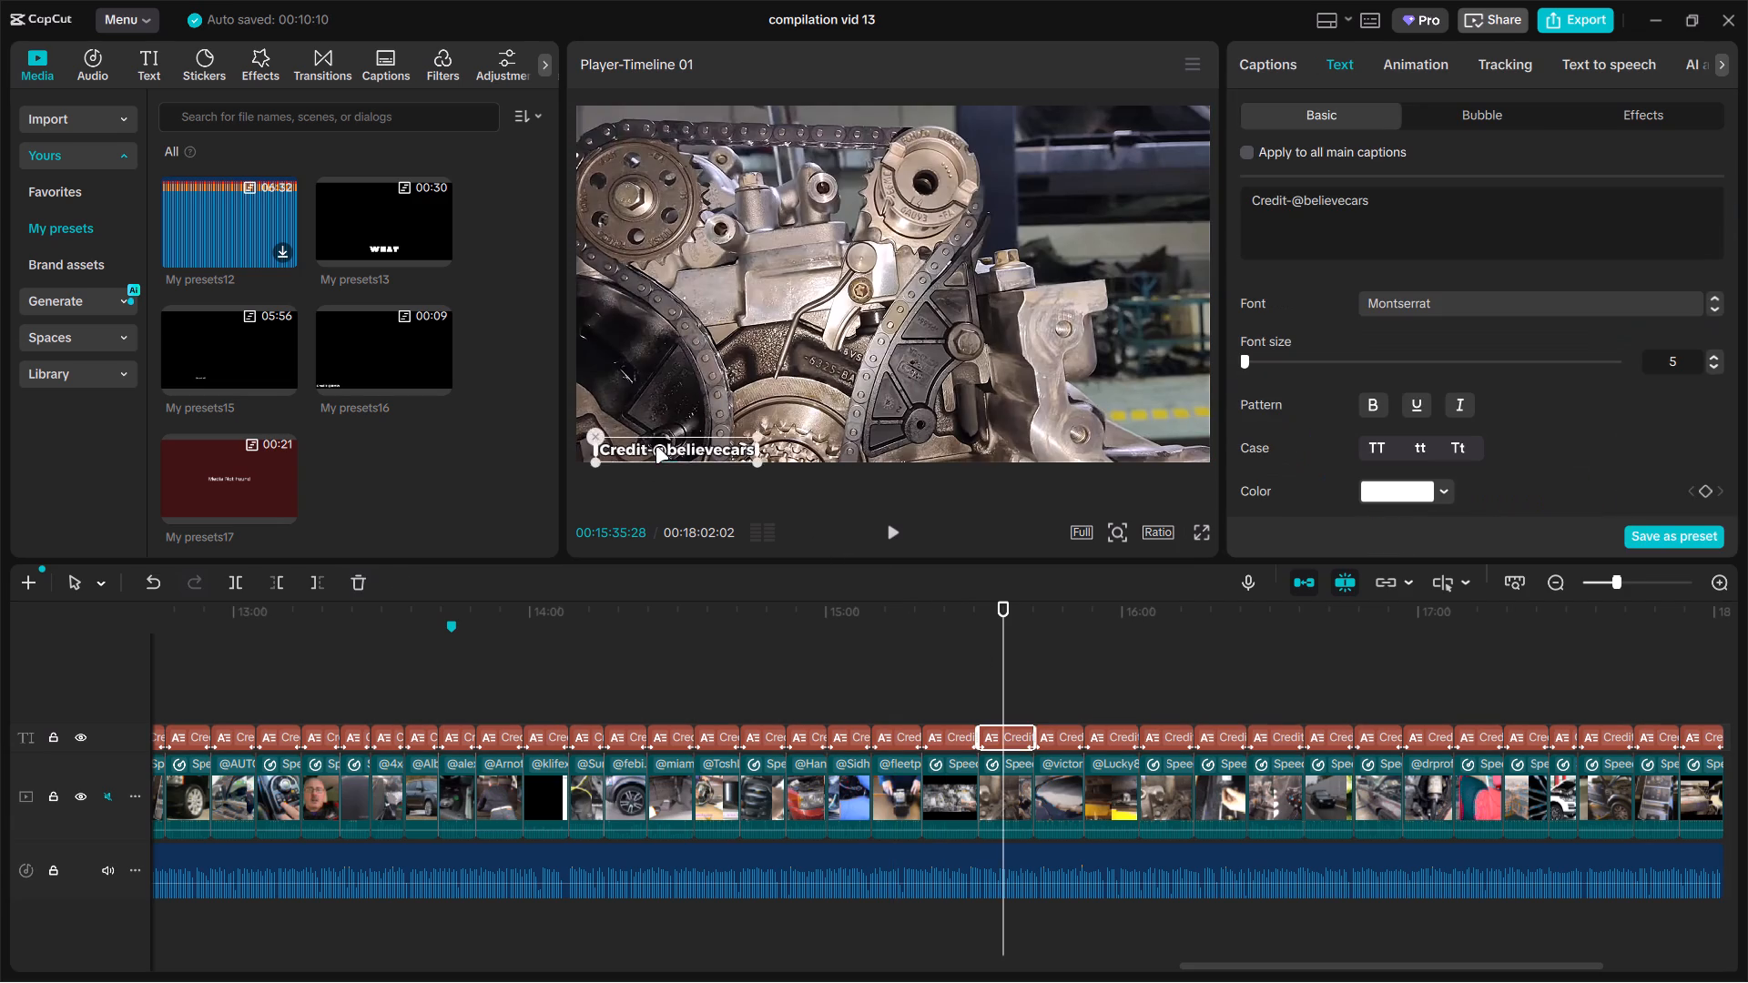
{"action": "left_click_drag", "start_coordinate": [655, 447], "coordinate": [644, 443]}
{"action": "left_click_drag", "start_coordinate": [765, 695], "coordinate": [638, 708]}
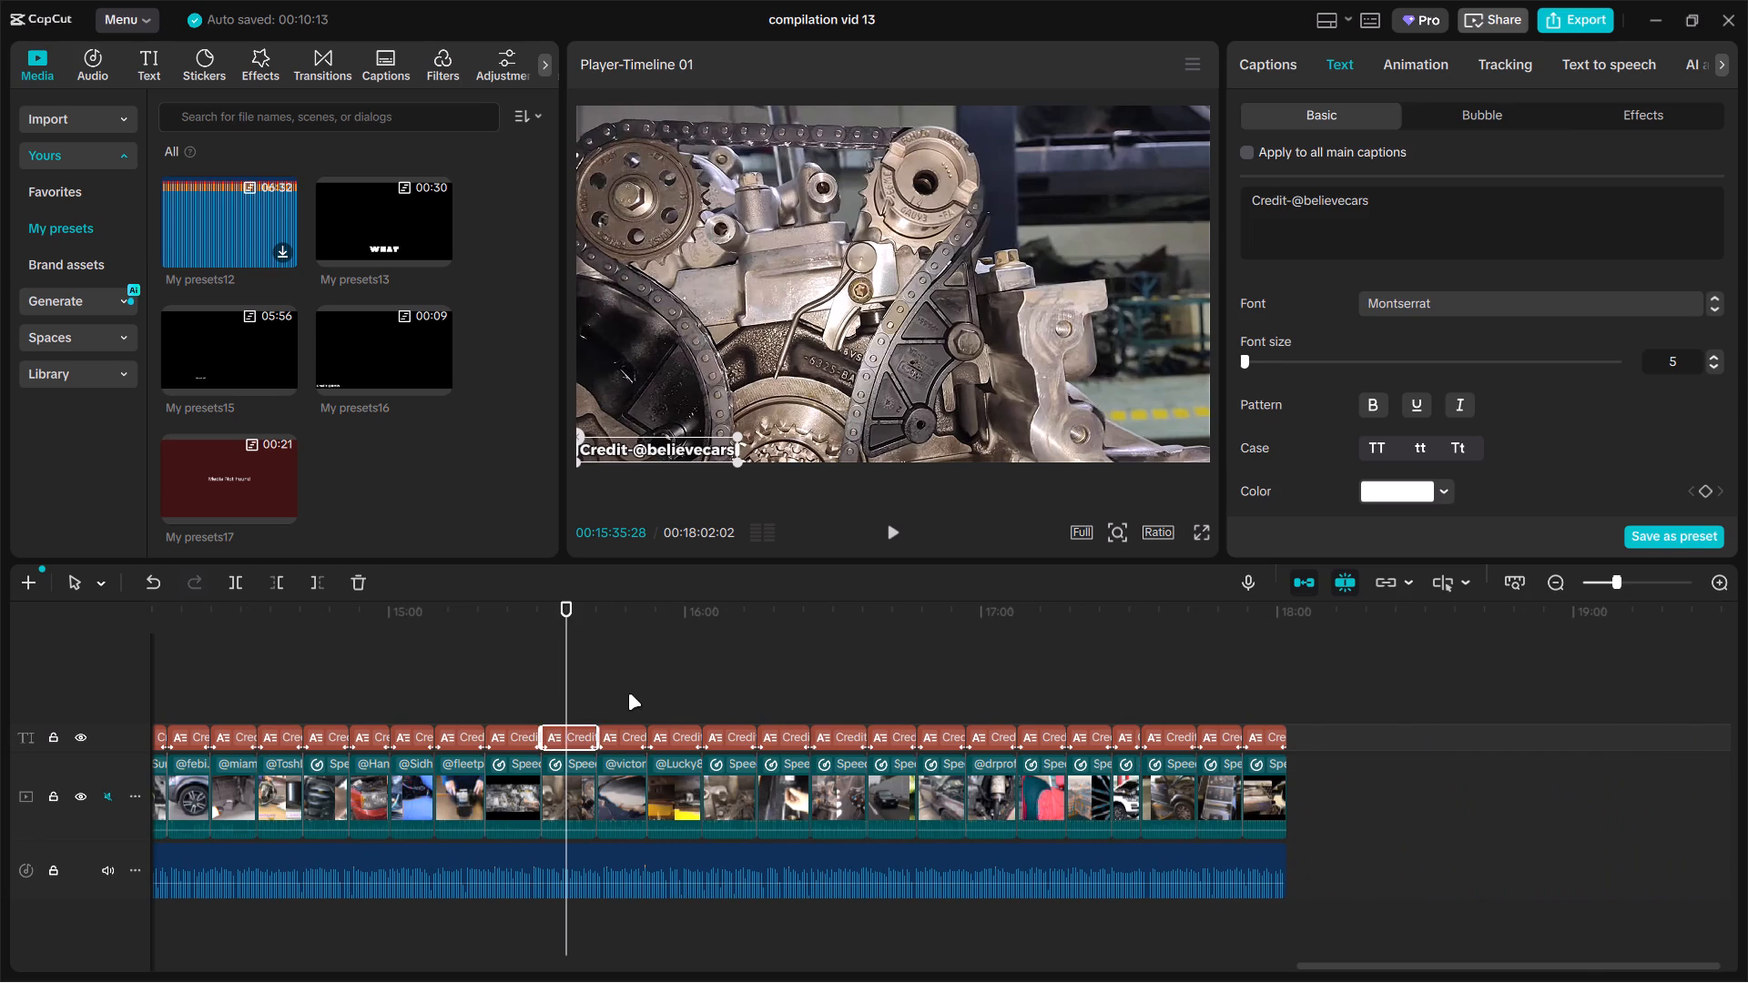
{"action": "left_click", "coordinate": [627, 694]}
{"action": "left_click_drag", "start_coordinate": [643, 451], "coordinate": [670, 447]}
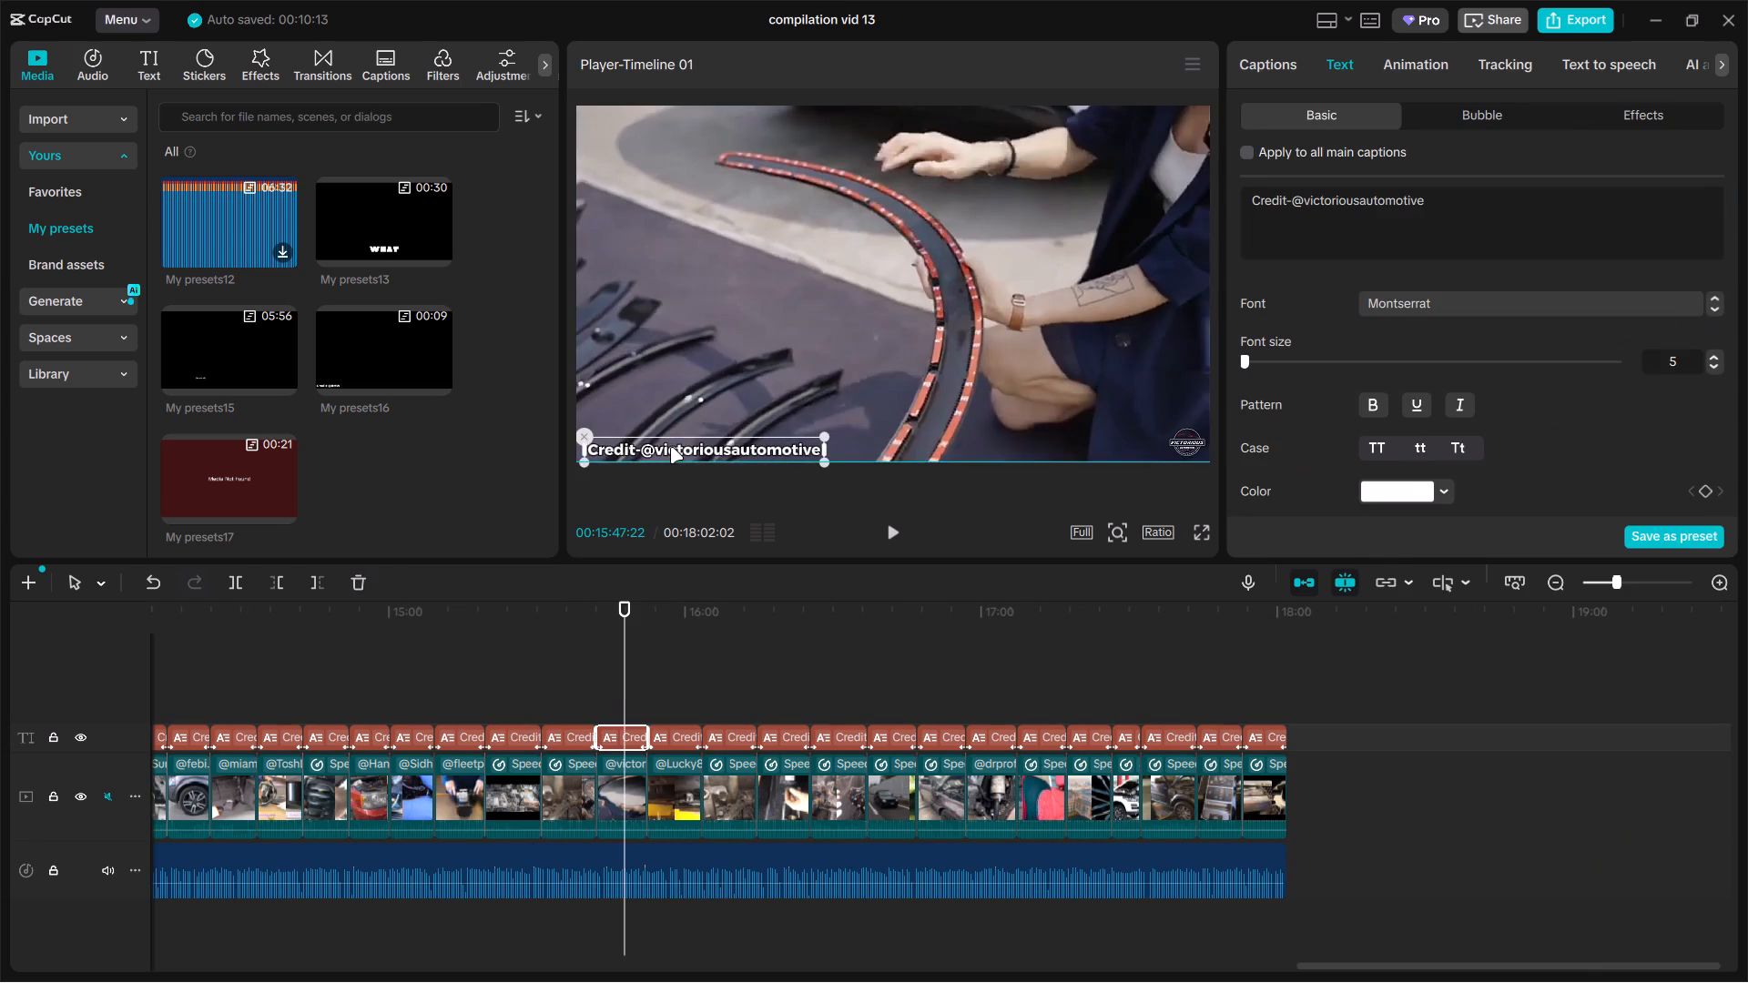
{"action": "left_click_drag", "start_coordinate": [667, 447], "coordinate": [655, 443]}
{"action": "left_click", "coordinate": [676, 651]}
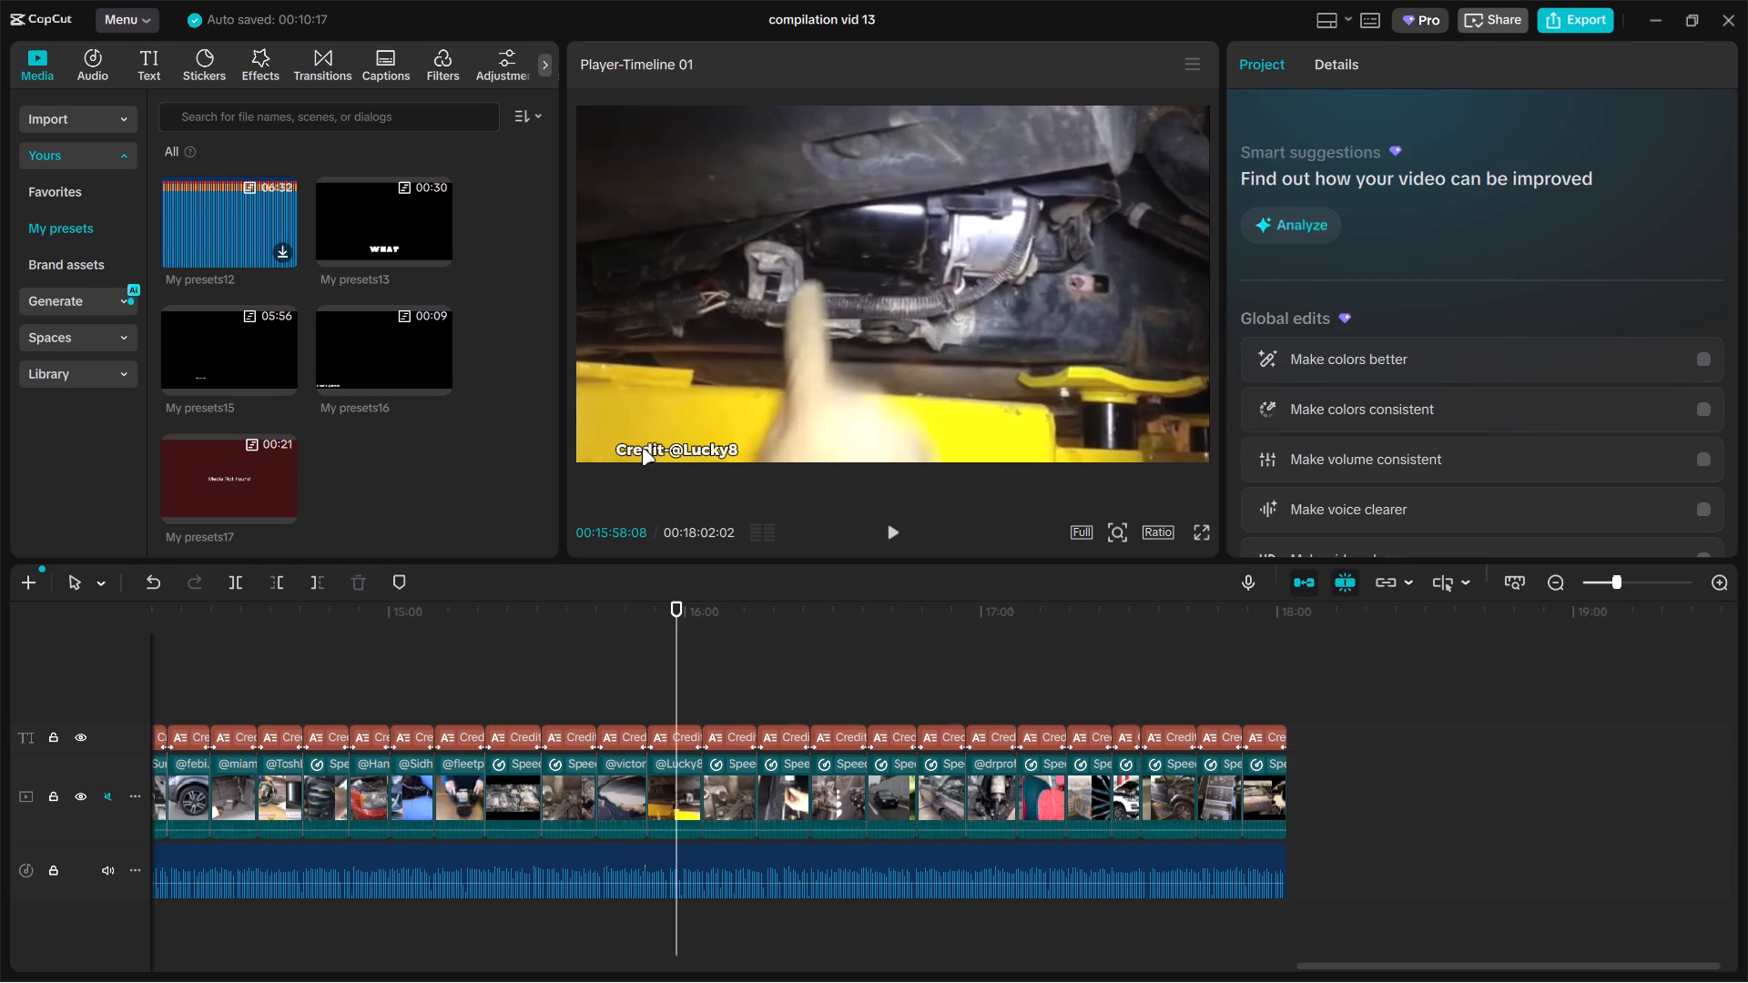
{"action": "left_click_drag", "start_coordinate": [642, 445], "coordinate": [603, 445]}
{"action": "left_click", "coordinate": [727, 651]}
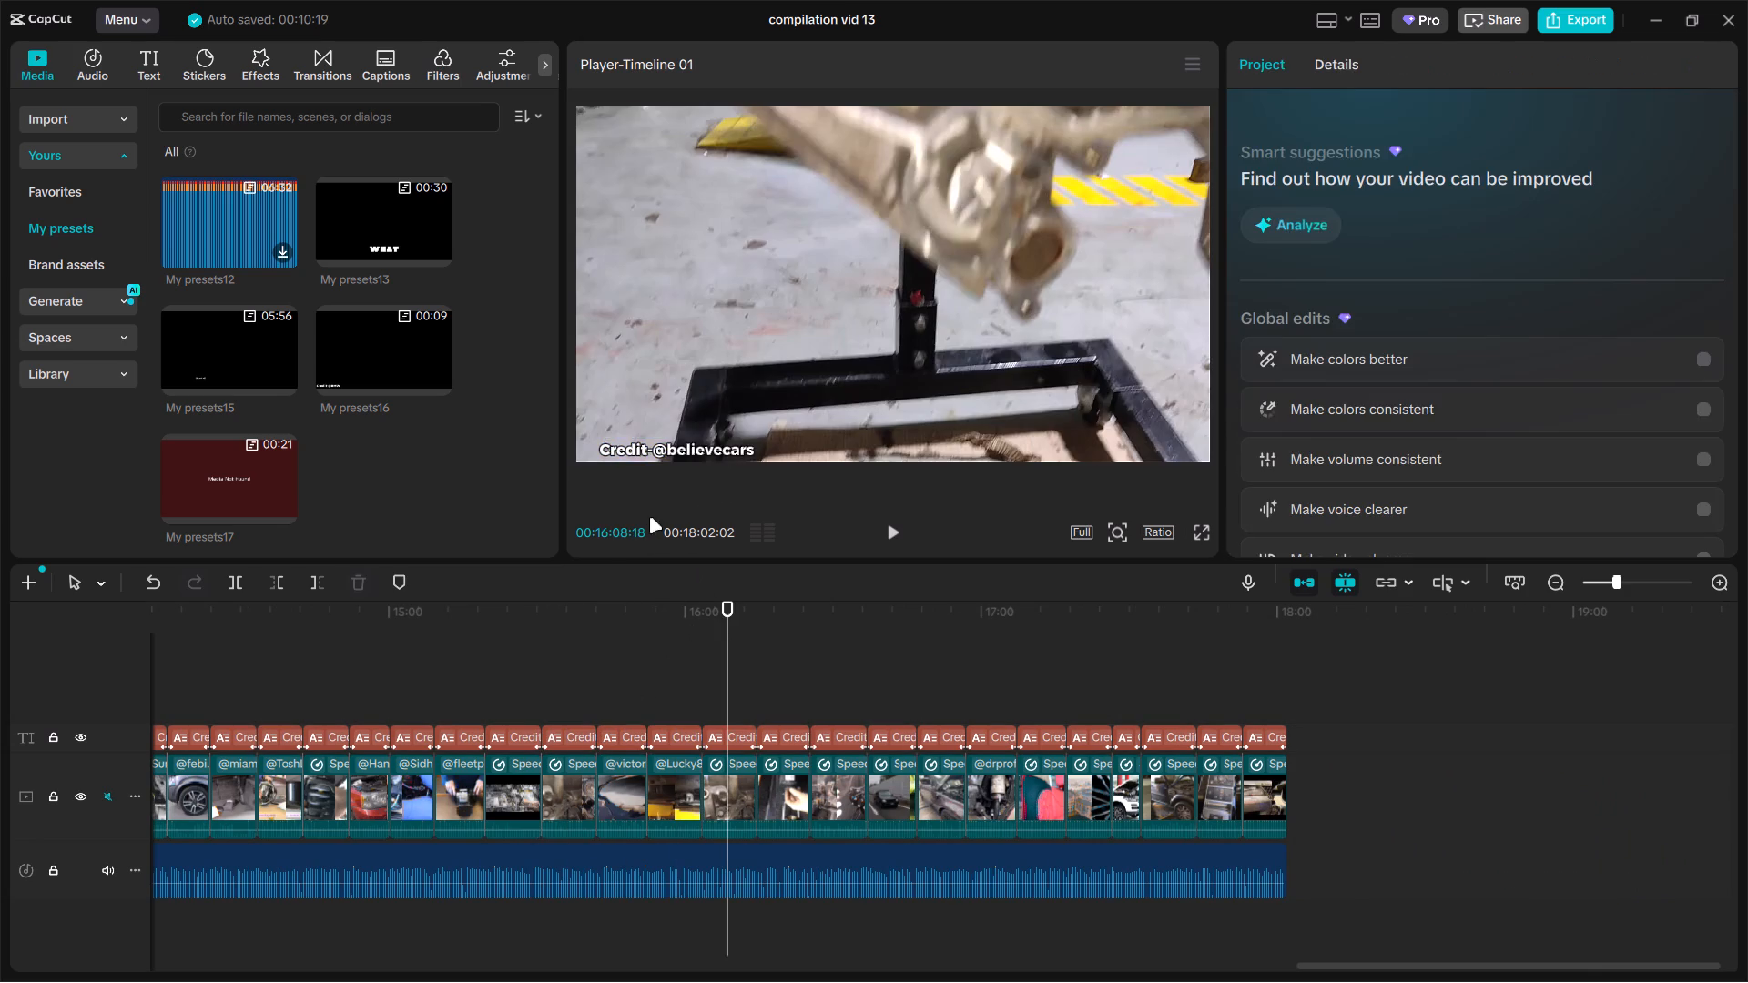
{"action": "left_click_drag", "start_coordinate": [638, 454], "coordinate": [620, 451]}
{"action": "left_click", "coordinate": [795, 672]}
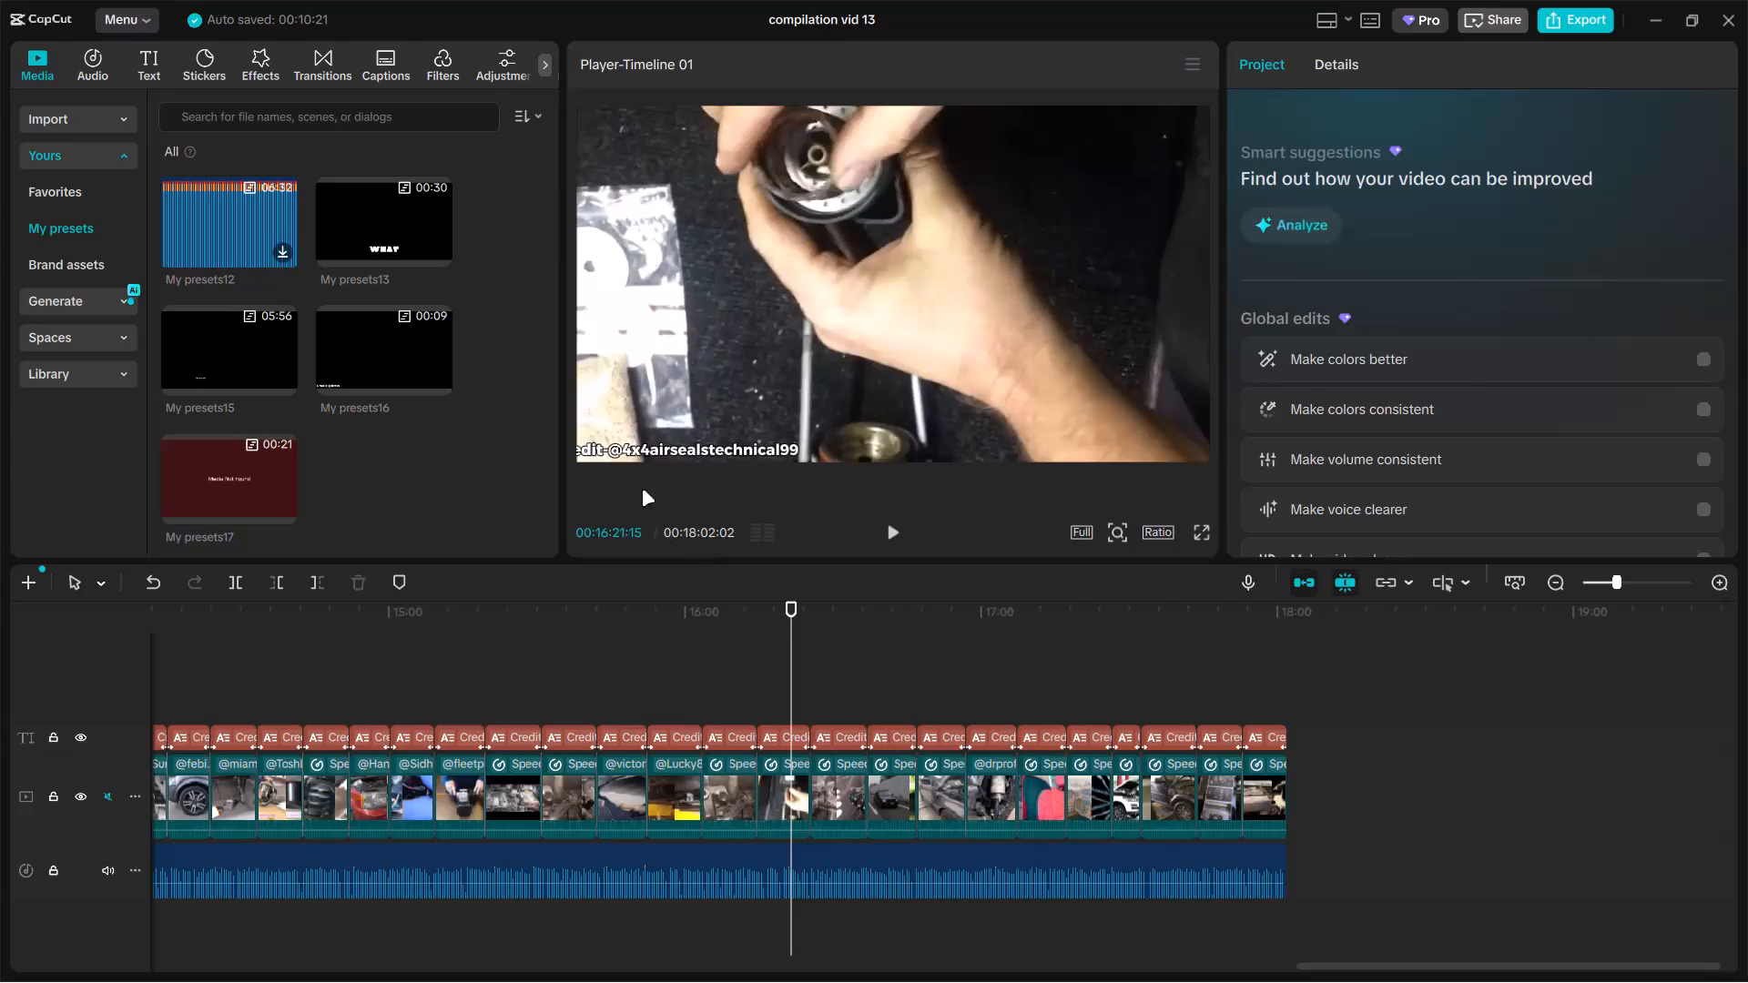
{"action": "left_click_drag", "start_coordinate": [651, 447], "coordinate": [675, 445]}
{"action": "left_click", "coordinate": [832, 667]}
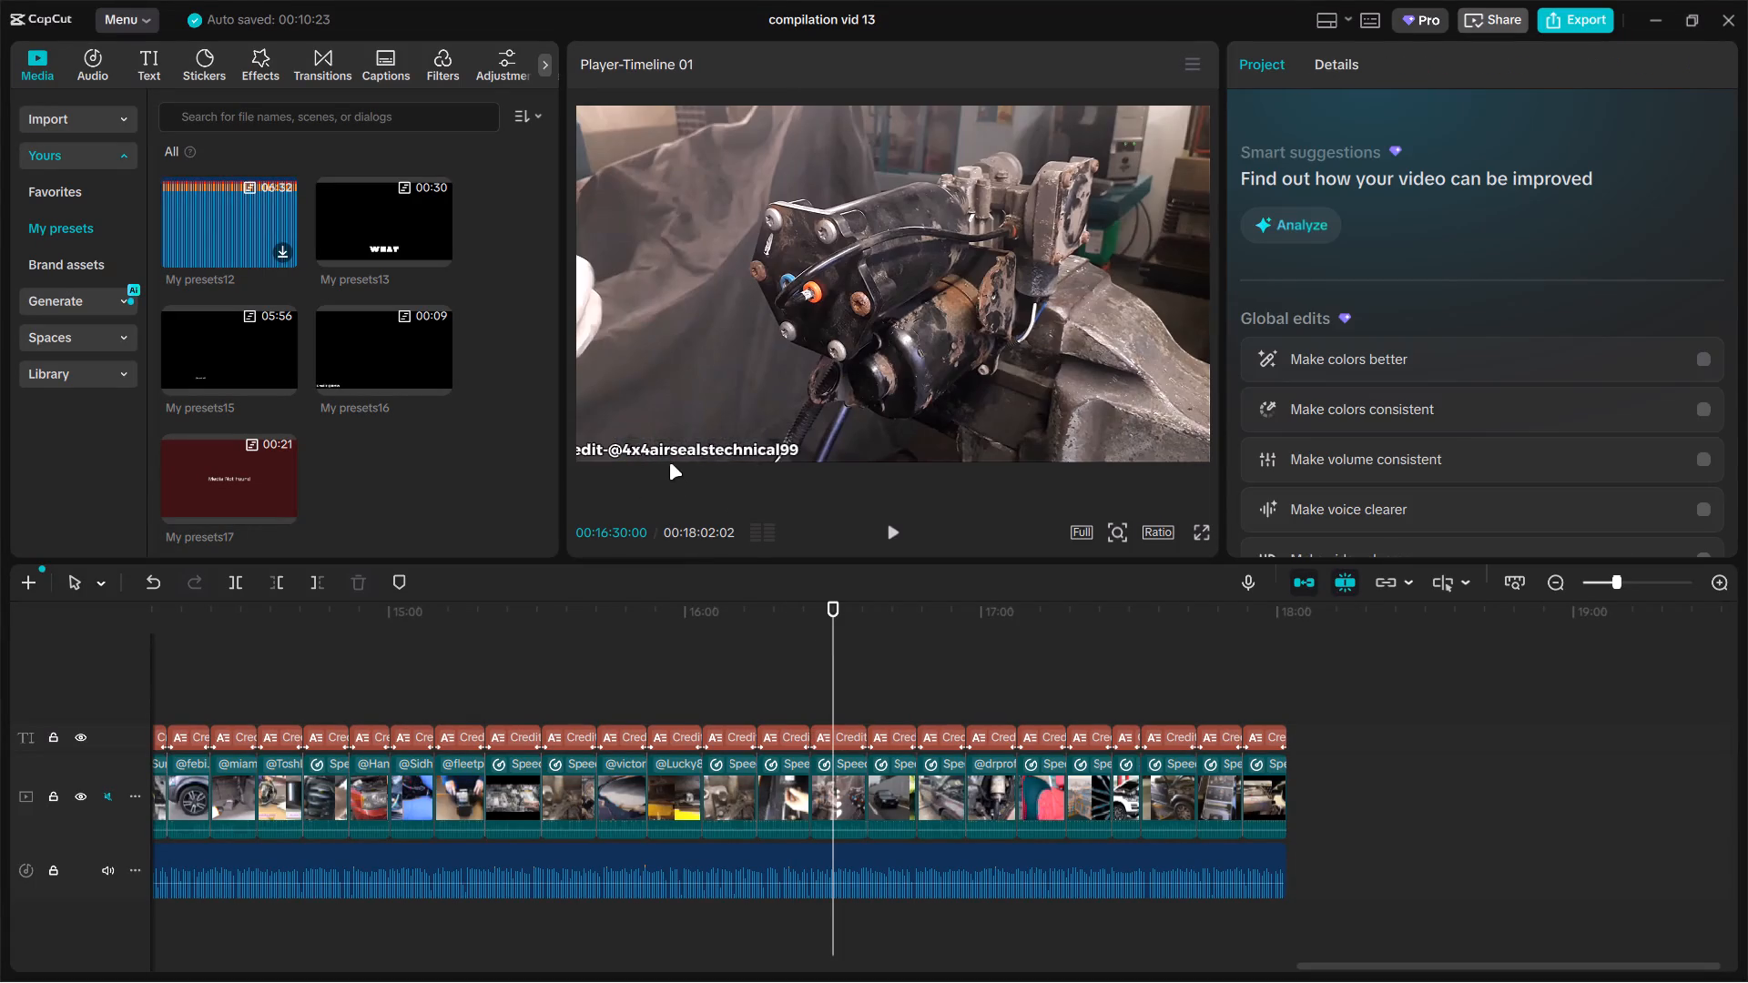
{"action": "left_click_drag", "start_coordinate": [666, 455], "coordinate": [697, 452]}
{"action": "left_click", "coordinate": [889, 658]}
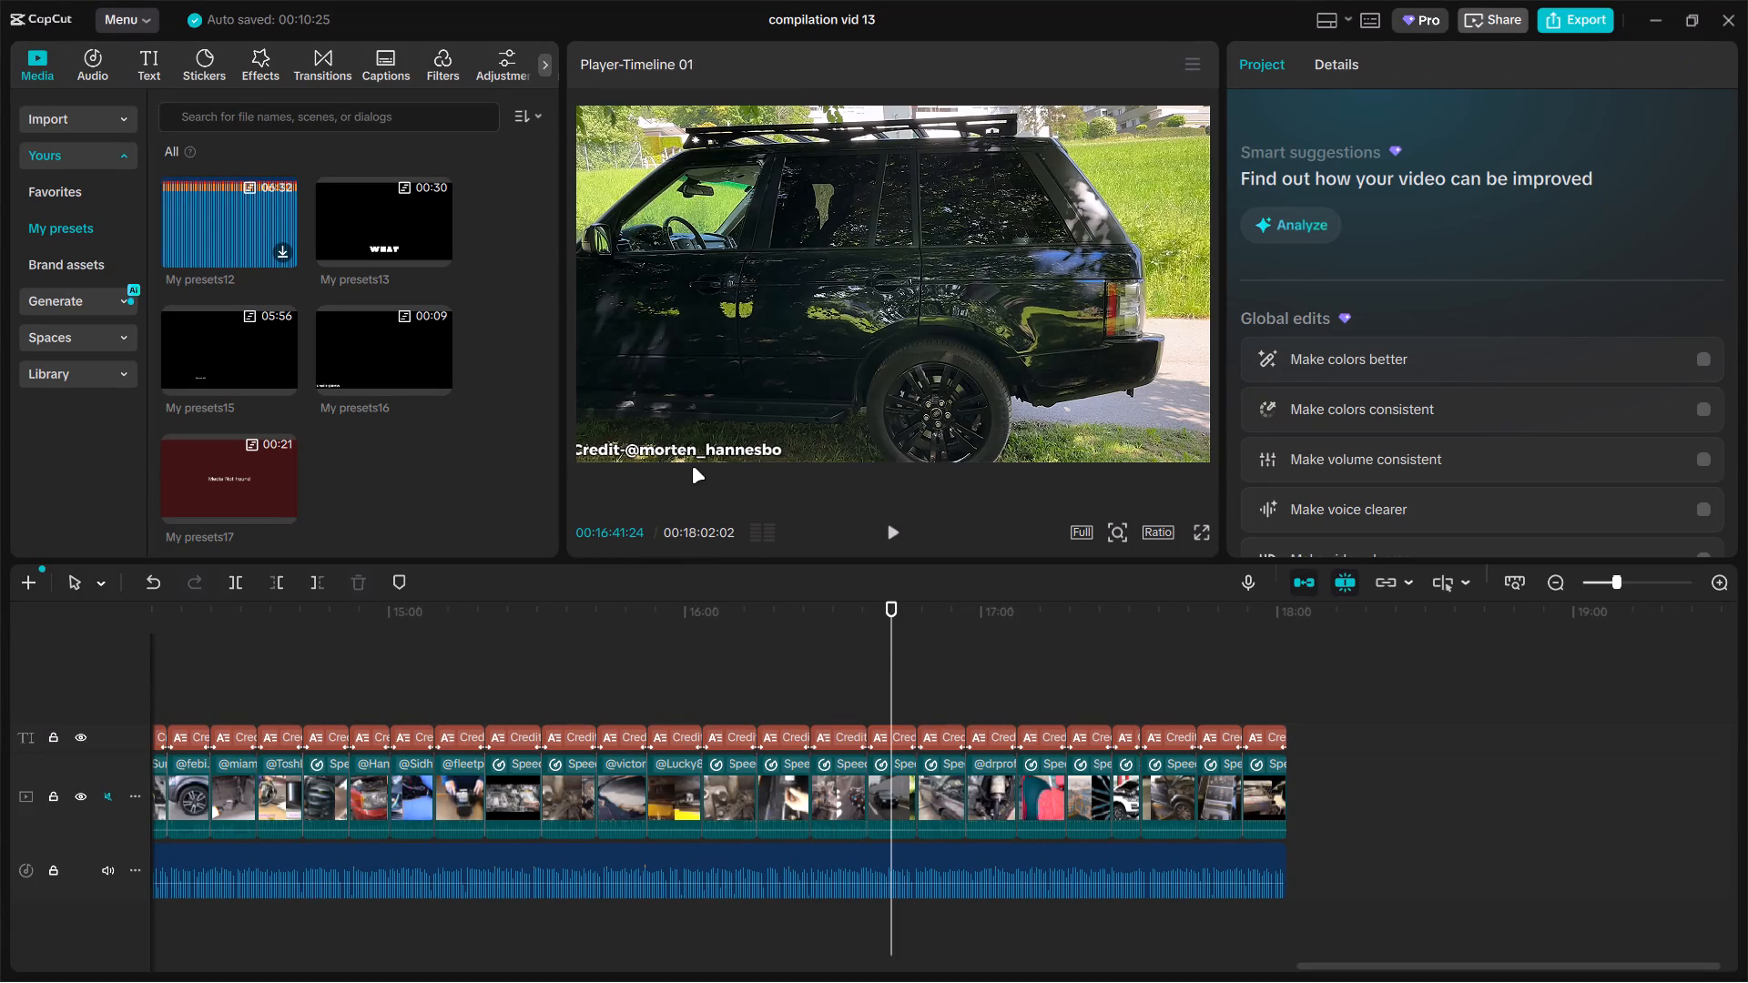
{"action": "left_click_drag", "start_coordinate": [692, 464], "coordinate": [705, 460]}
{"action": "left_click", "coordinate": [662, 444]}
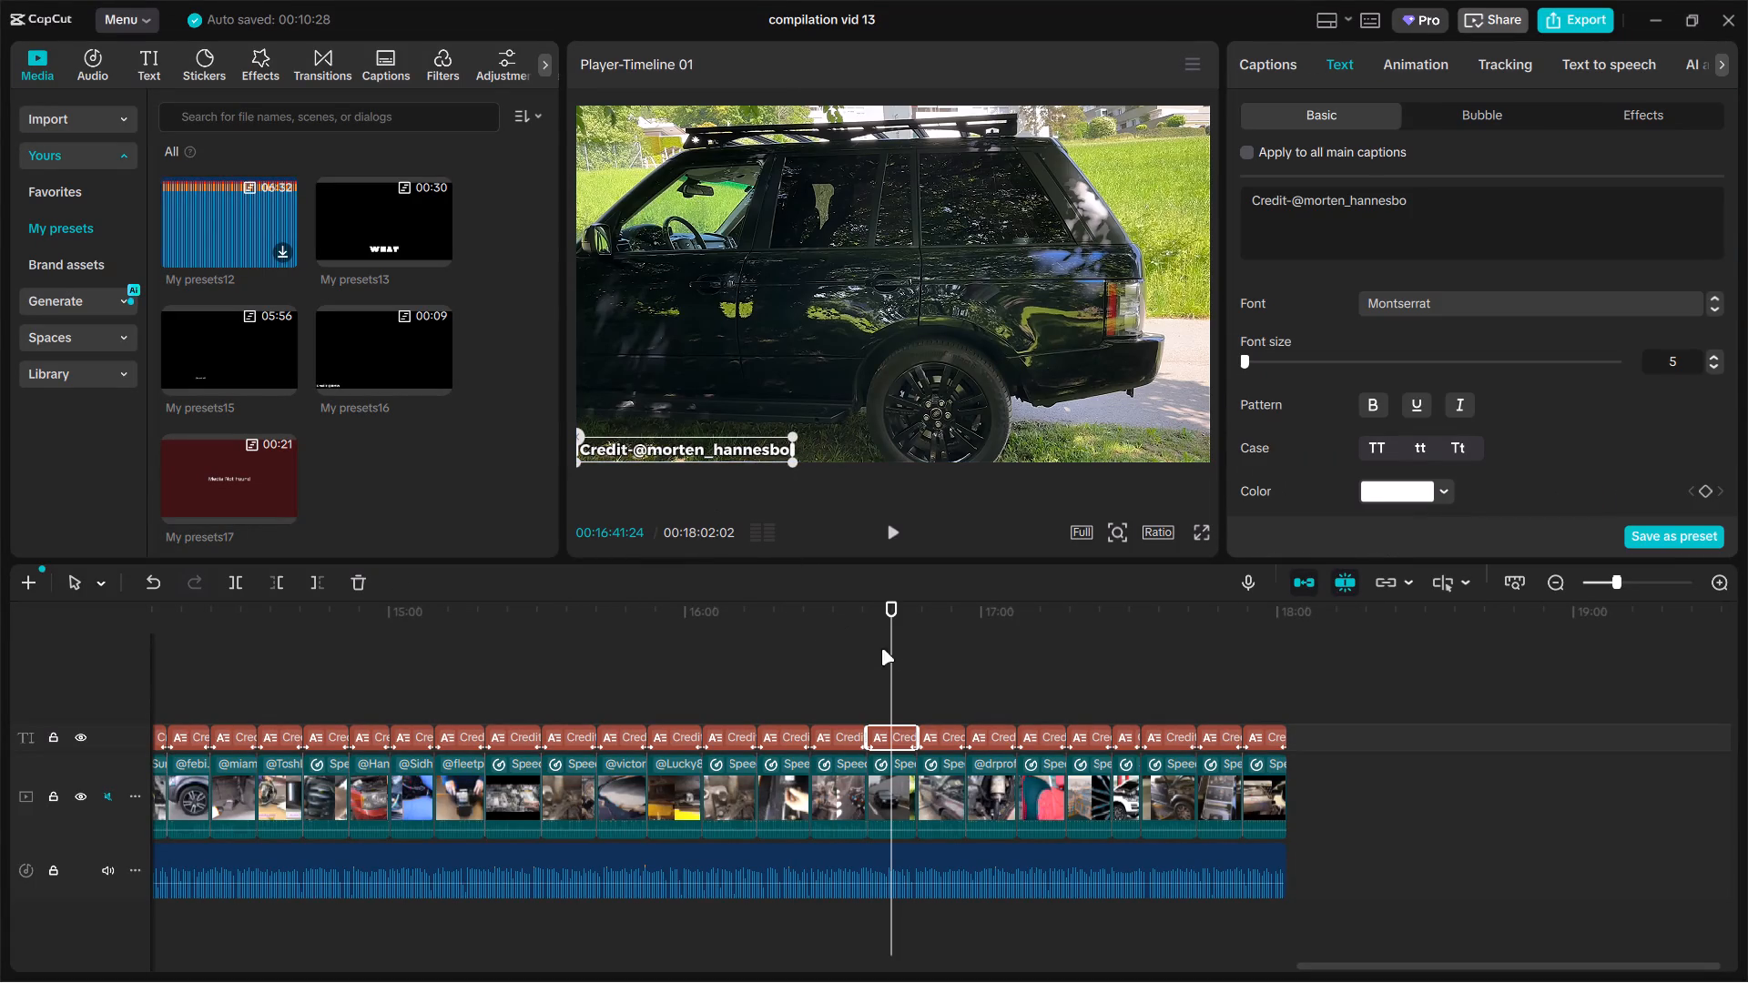
{"action": "left_click", "coordinate": [946, 664]}
{"action": "left_click_drag", "start_coordinate": [657, 452], "coordinate": [729, 445]}
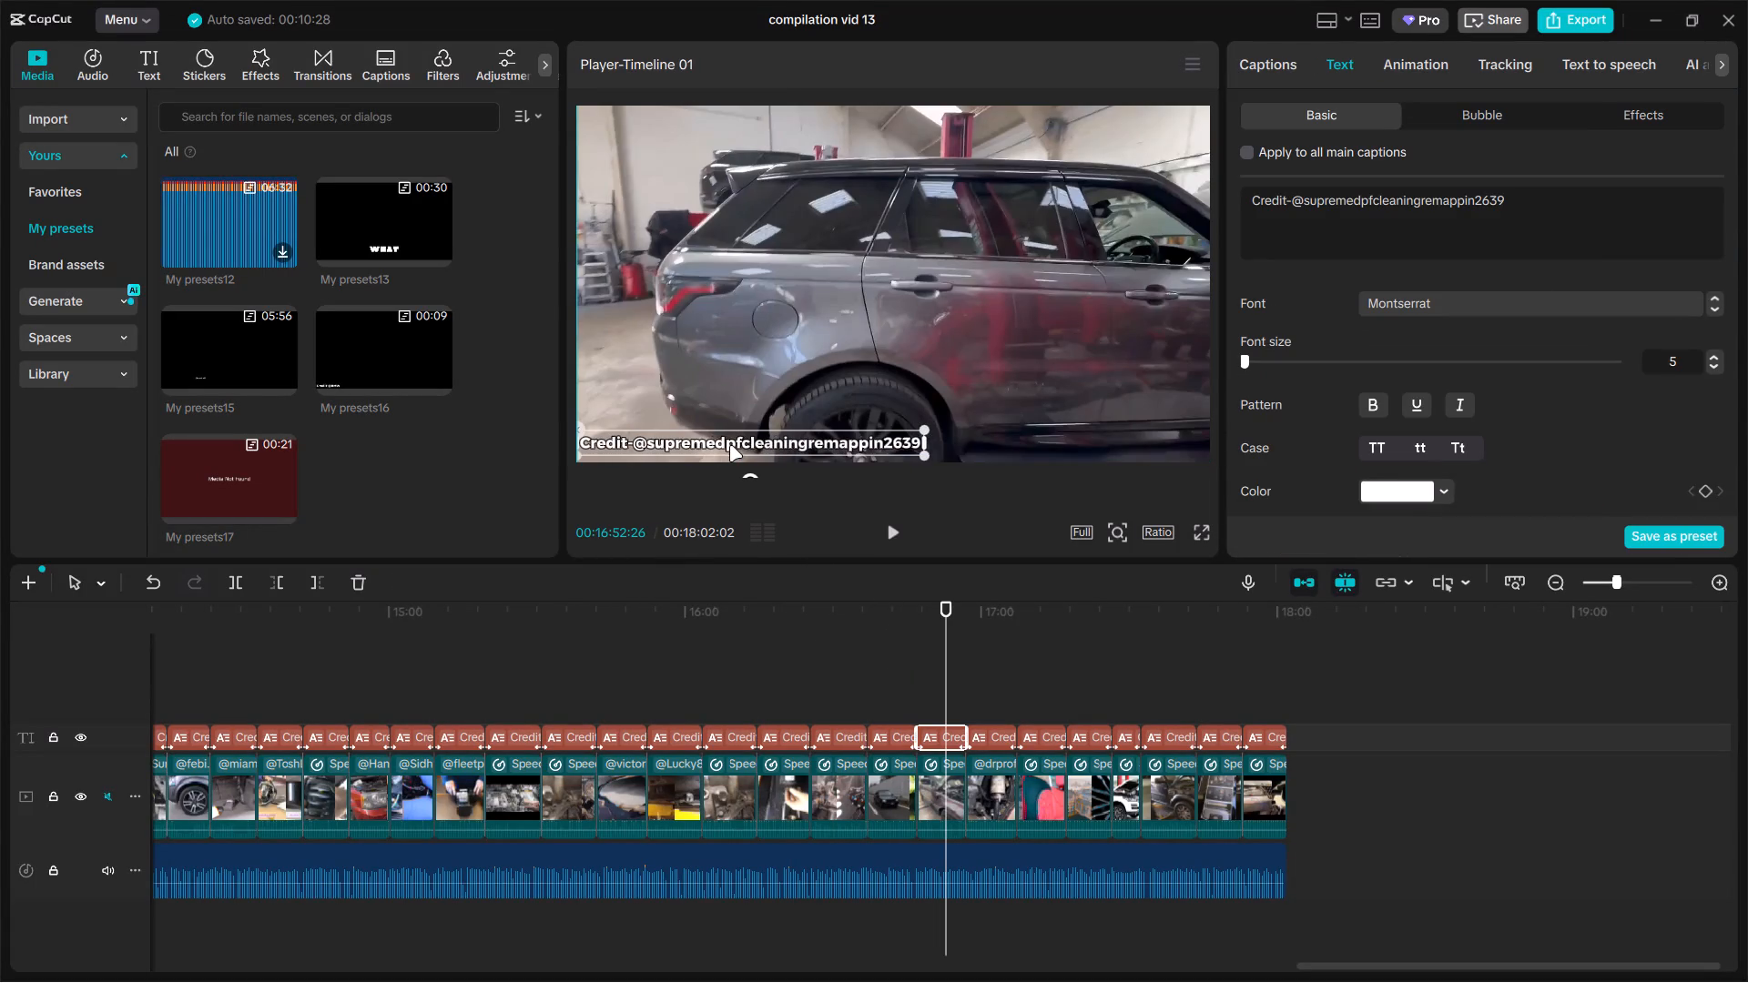
{"action": "left_click_drag", "start_coordinate": [729, 445], "coordinate": [729, 452]}
{"action": "left_click", "coordinate": [991, 674]}
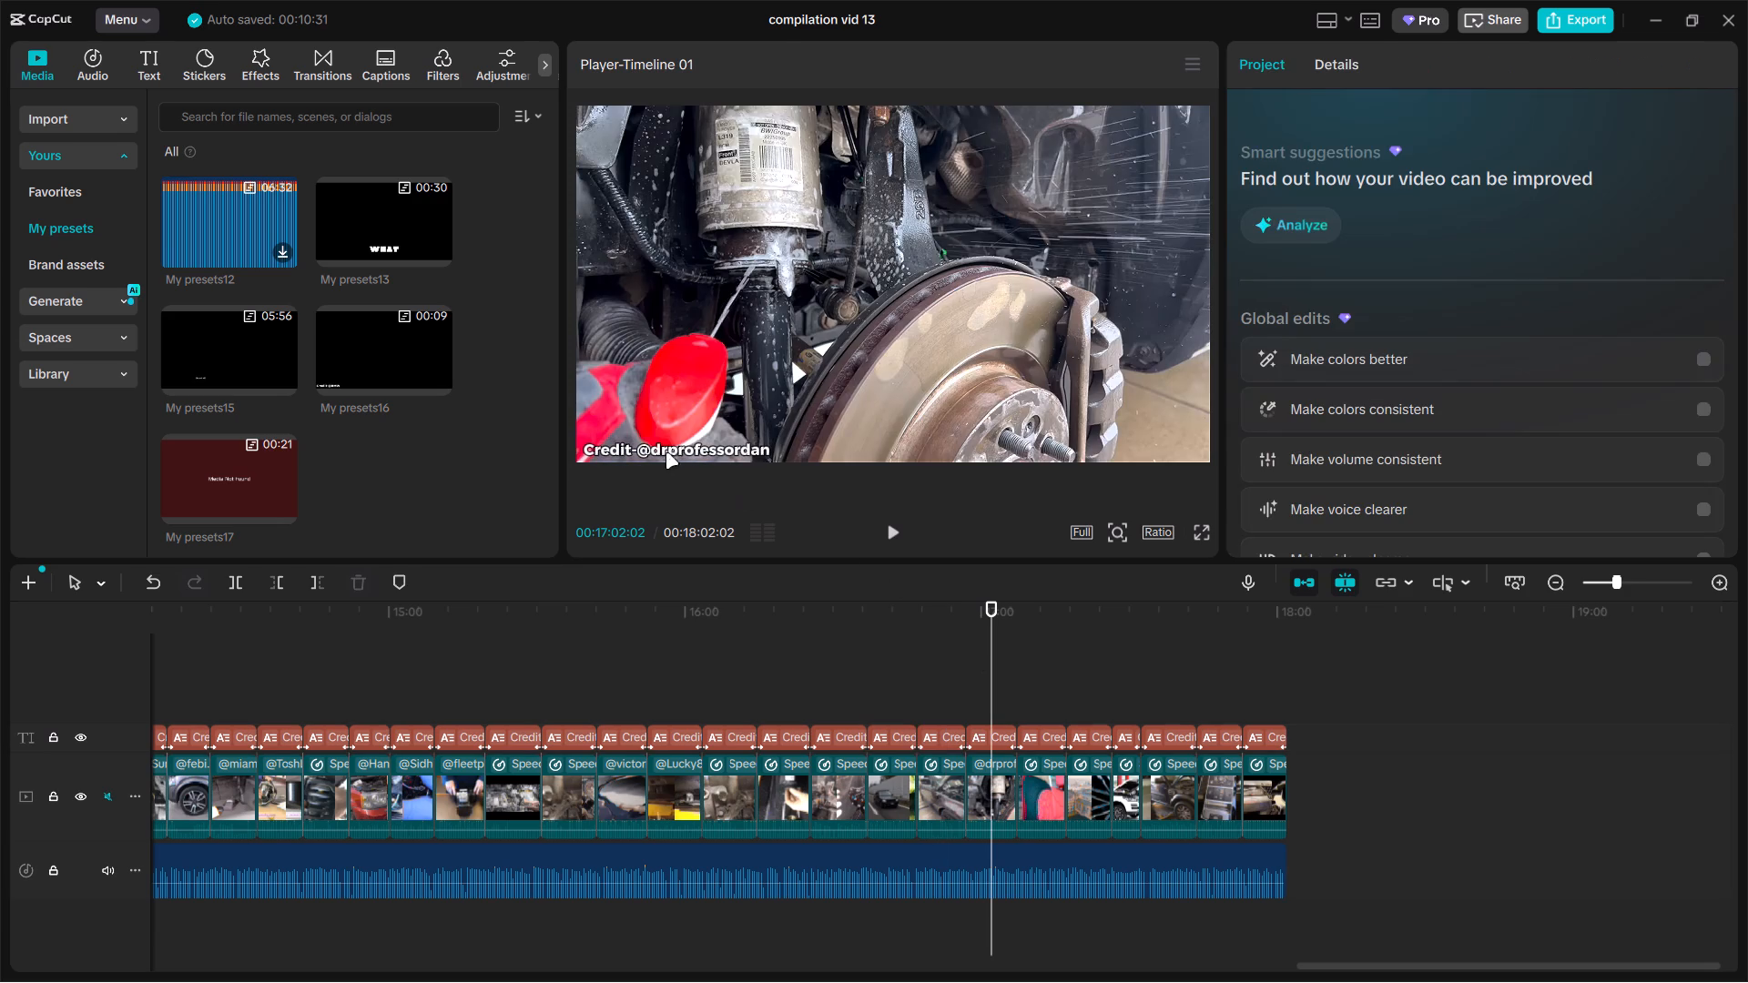
{"action": "left_click", "coordinate": [664, 450]}
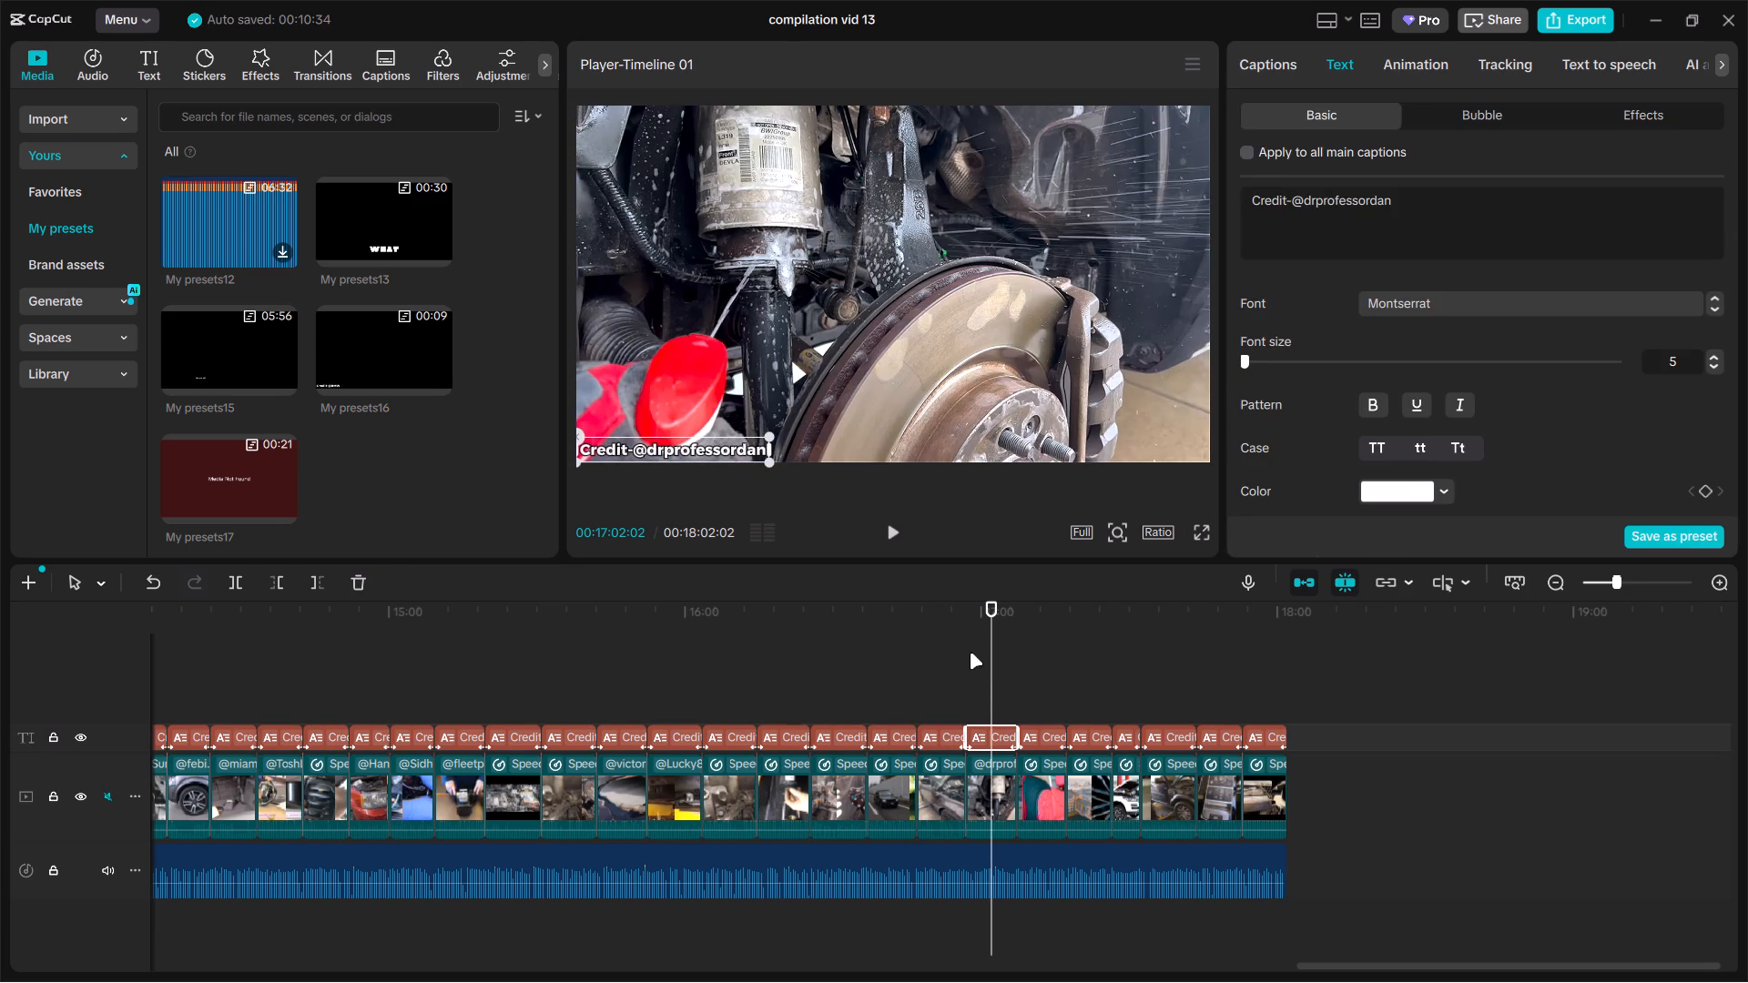
{"action": "left_click", "coordinate": [1028, 676]}
{"action": "left_click", "coordinate": [658, 442]}
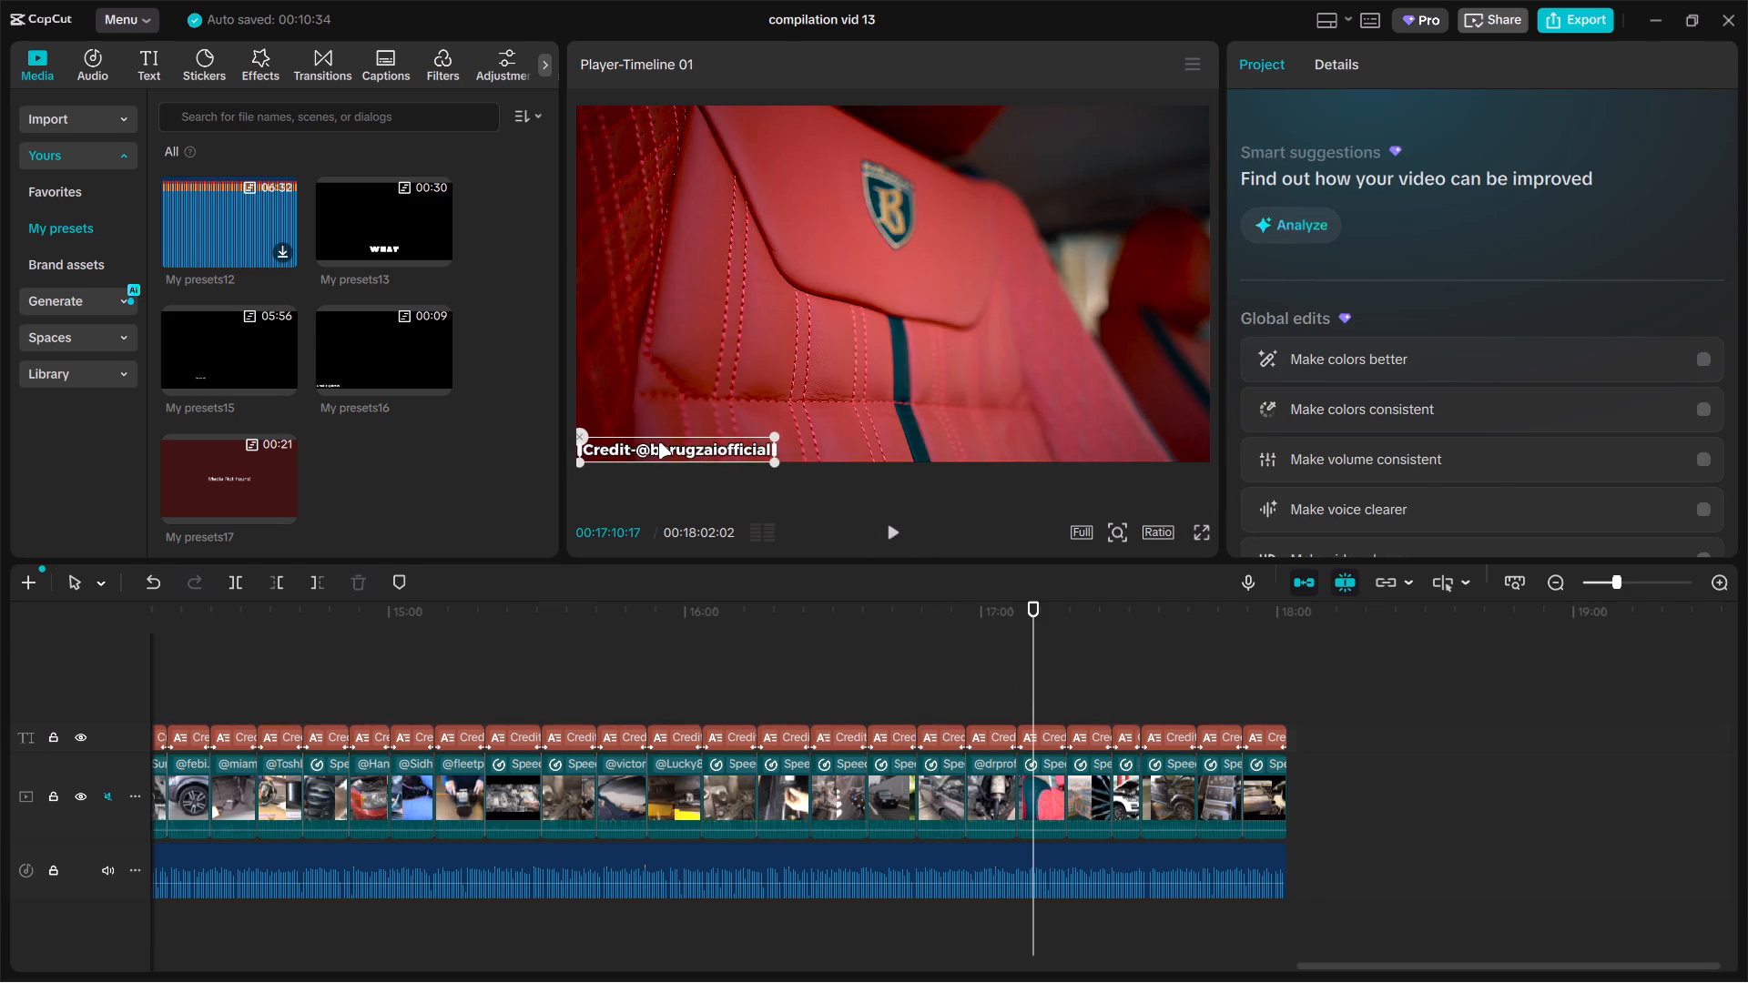
{"action": "left_click", "coordinate": [1097, 685]}
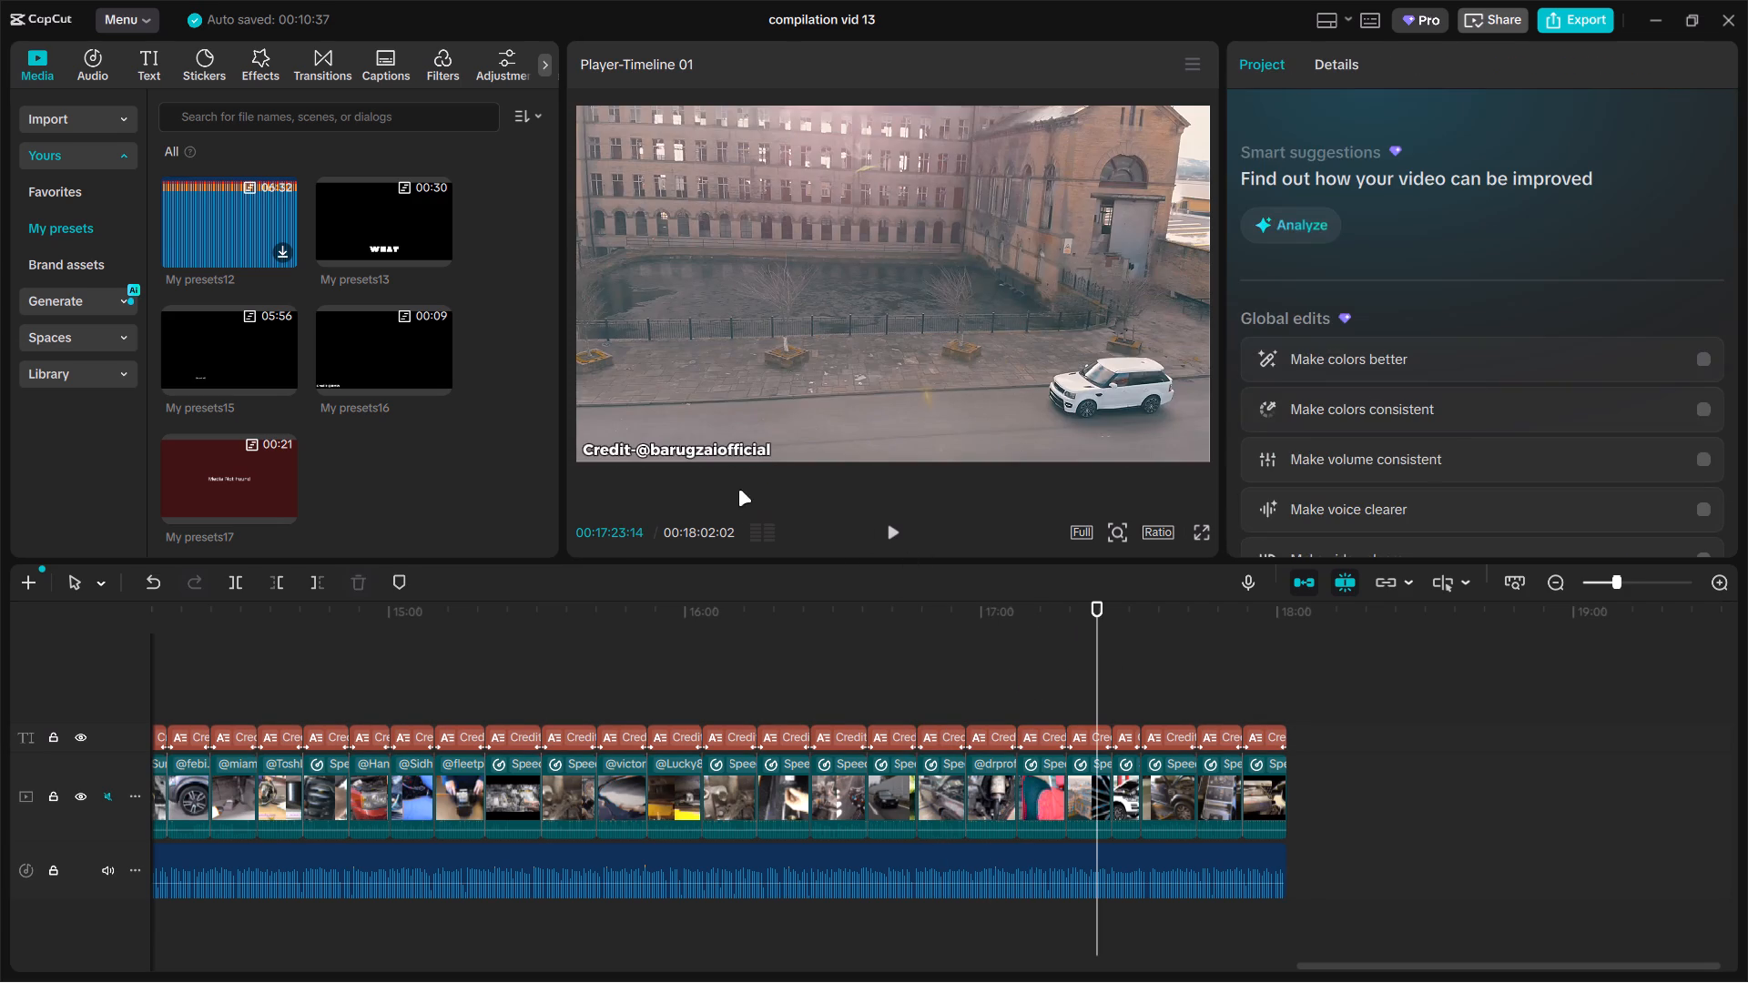
{"action": "left_click", "coordinate": [655, 444]}
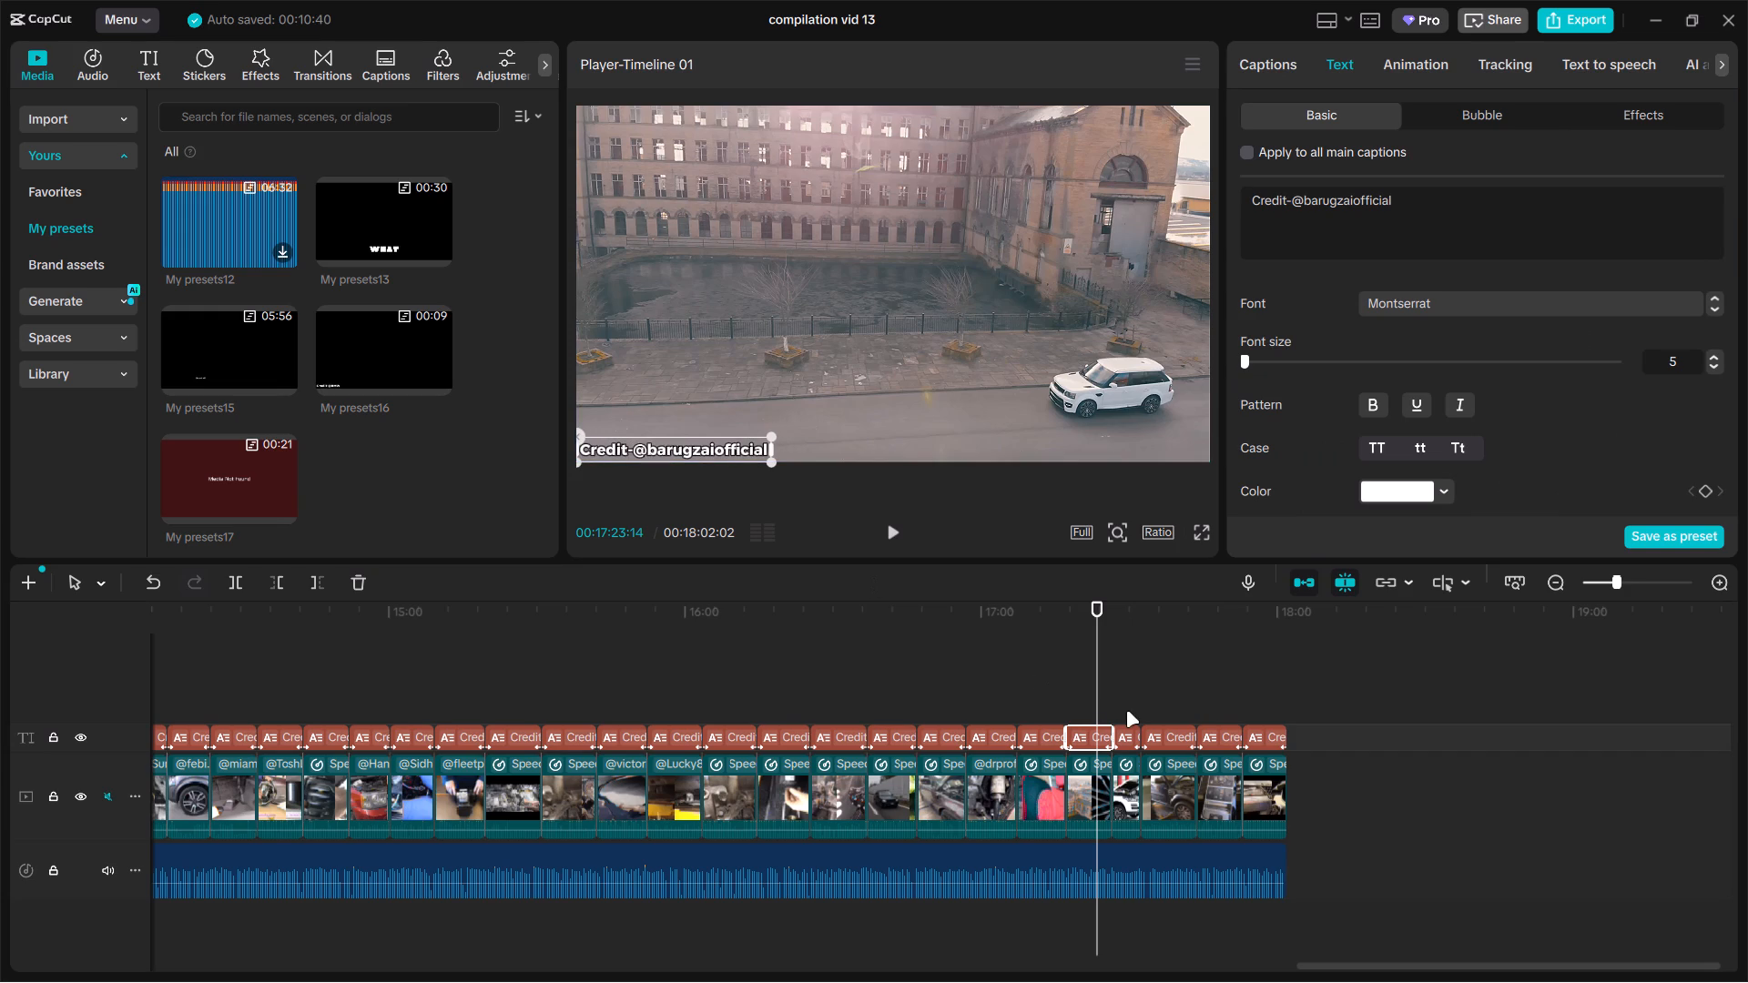
{"action": "left_click", "coordinate": [1130, 704]}
{"action": "left_click_drag", "start_coordinate": [698, 451], "coordinate": [727, 449]}
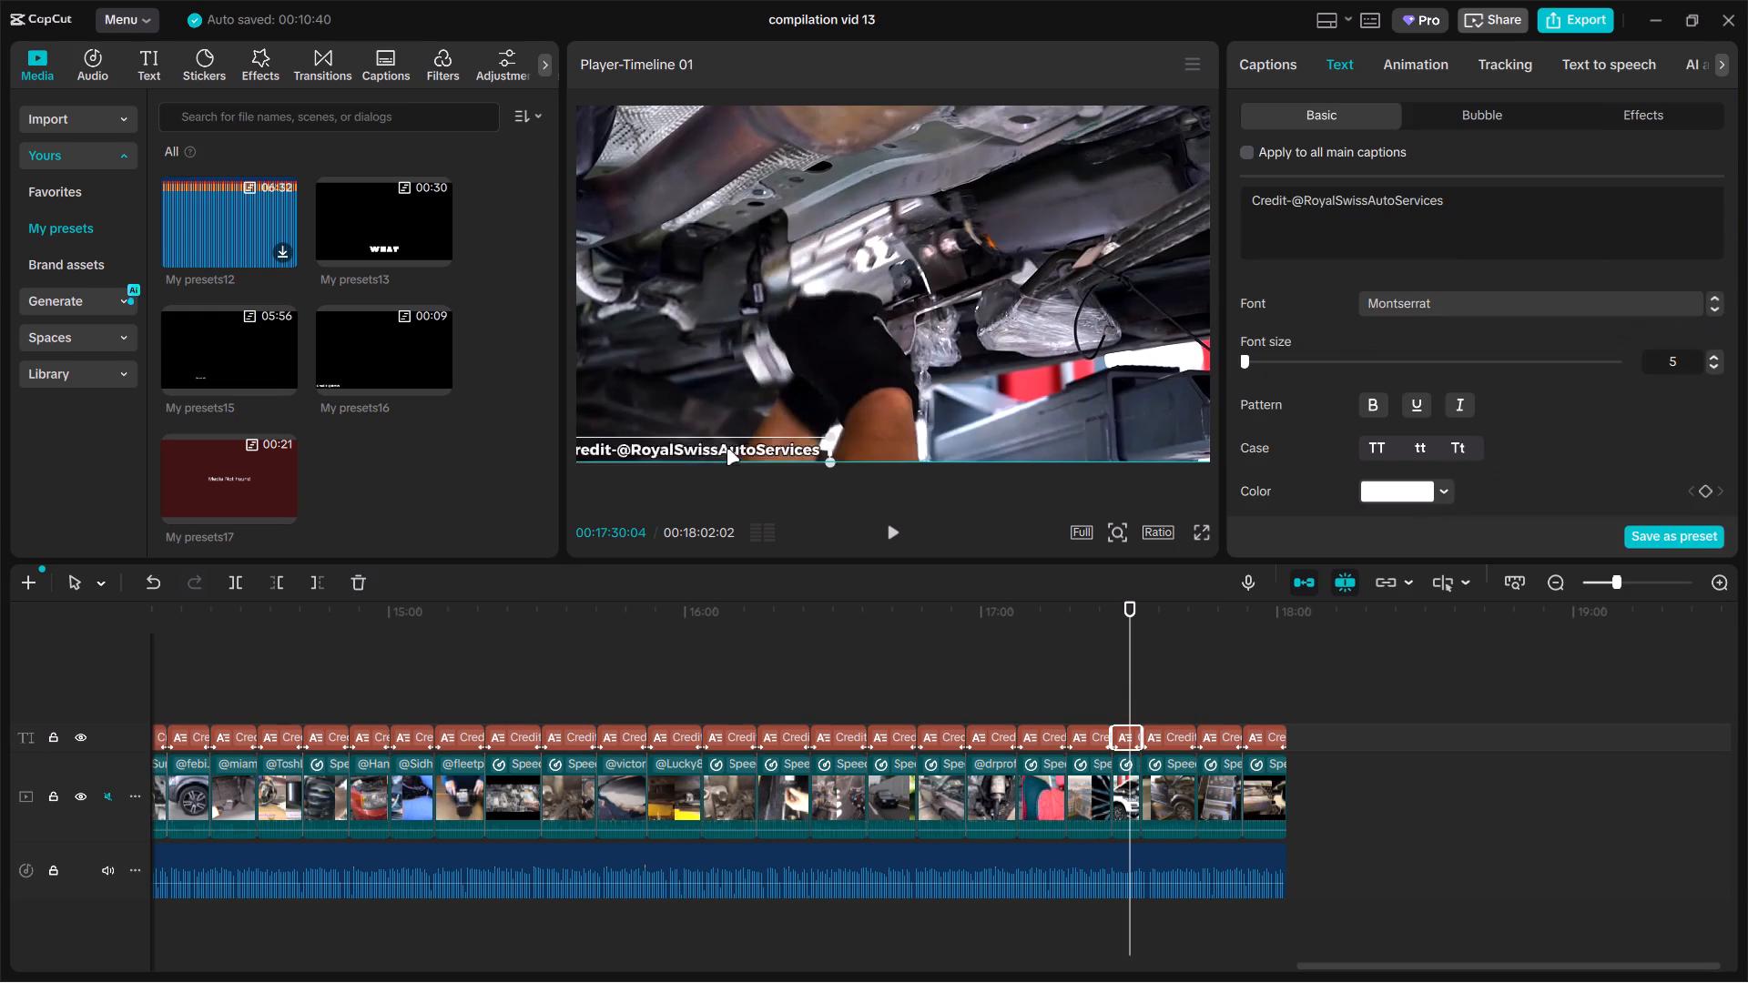
{"action": "left_click_drag", "start_coordinate": [727, 449], "coordinate": [732, 448]}
{"action": "left_click", "coordinate": [1166, 685]}
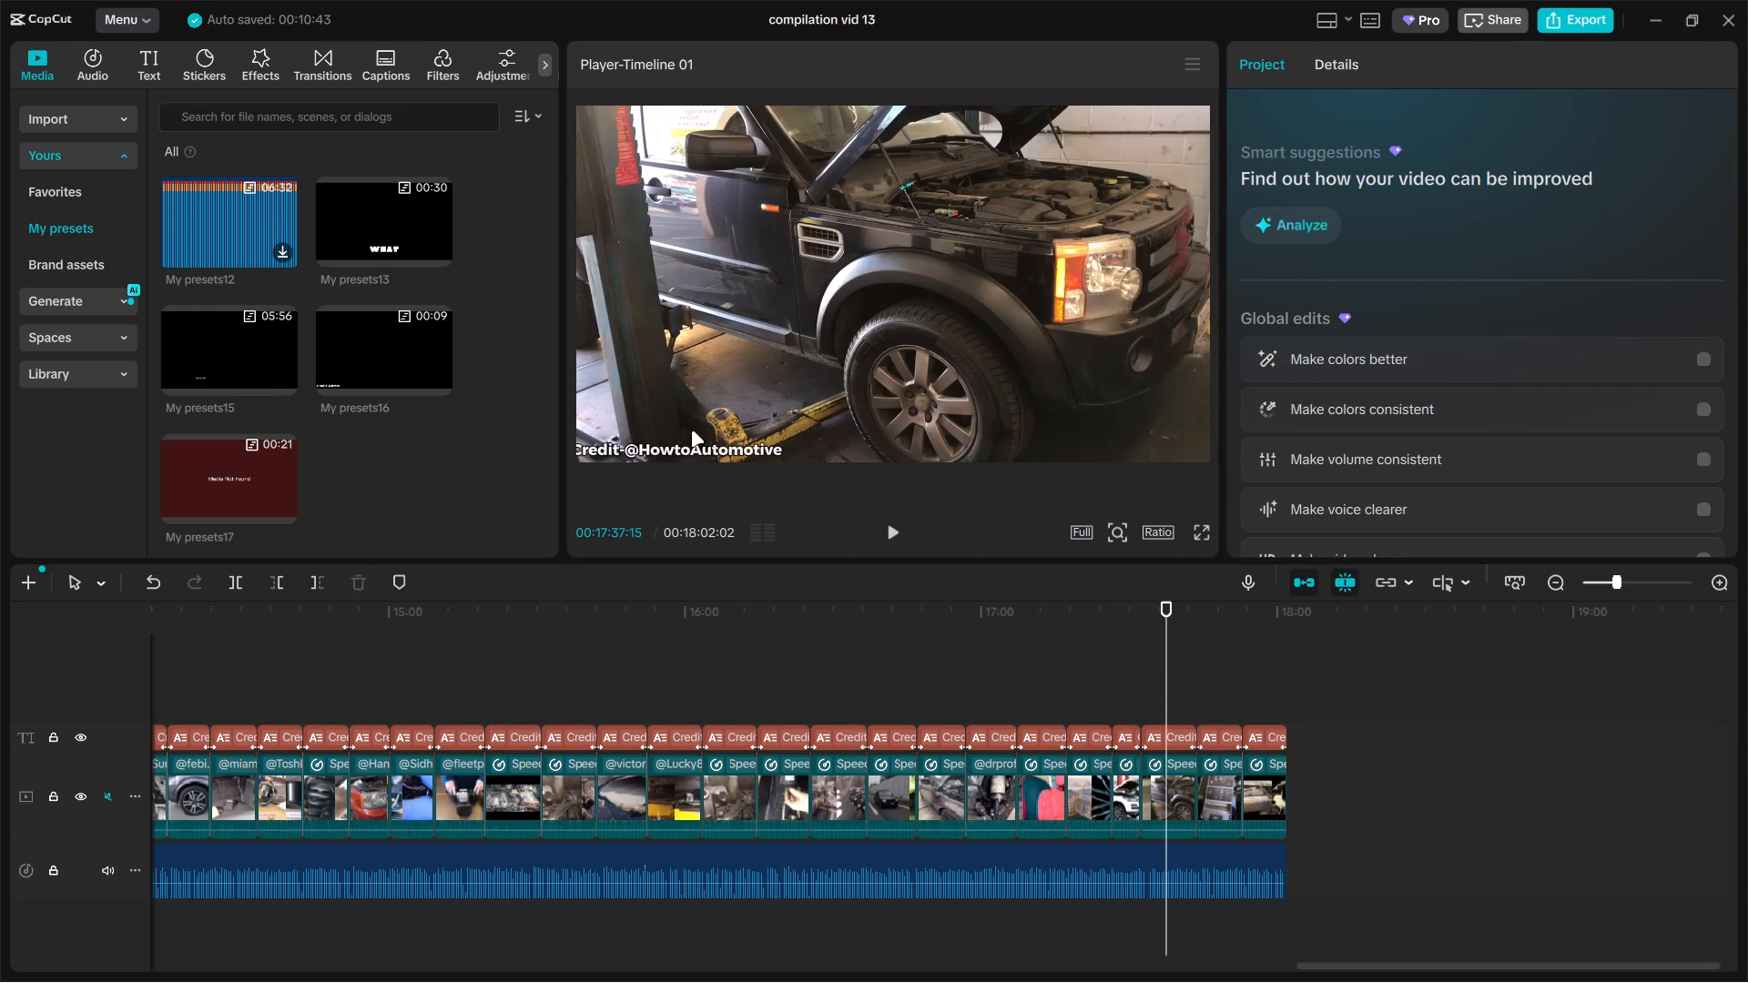
{"action": "left_click_drag", "start_coordinate": [695, 458], "coordinate": [703, 454]}
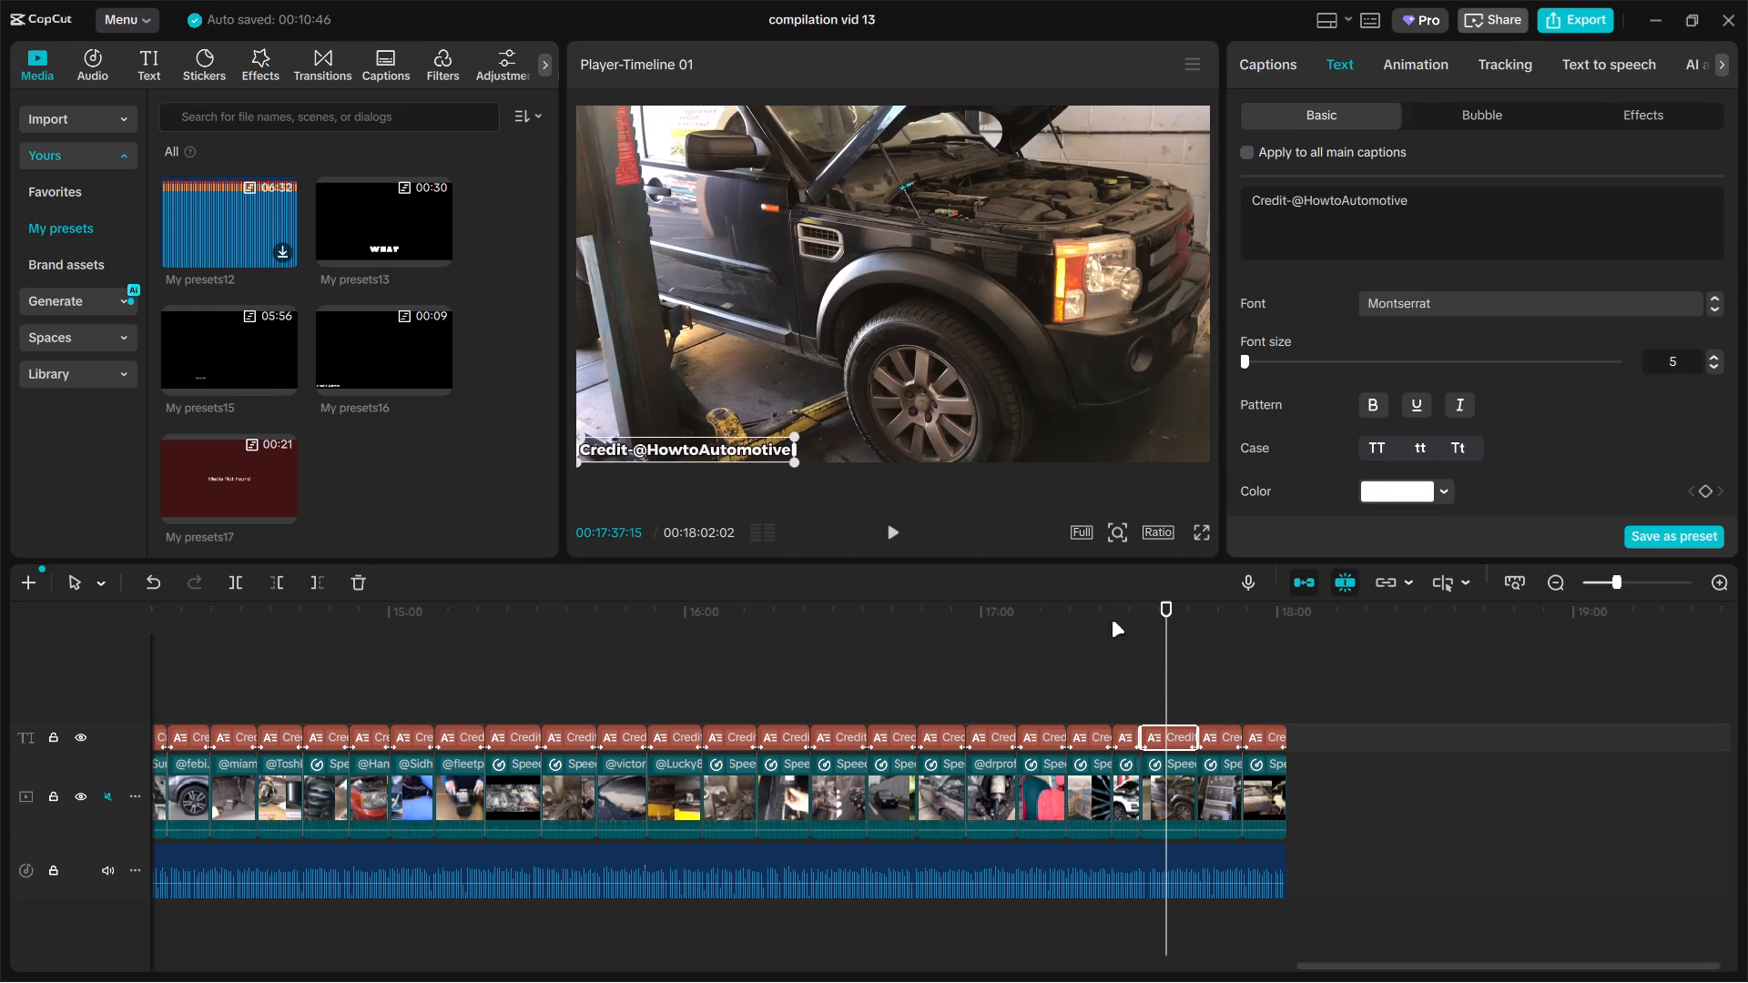
{"action": "left_click", "coordinate": [1211, 685]}
{"action": "left_click_drag", "start_coordinate": [718, 451], "coordinate": [701, 449]}
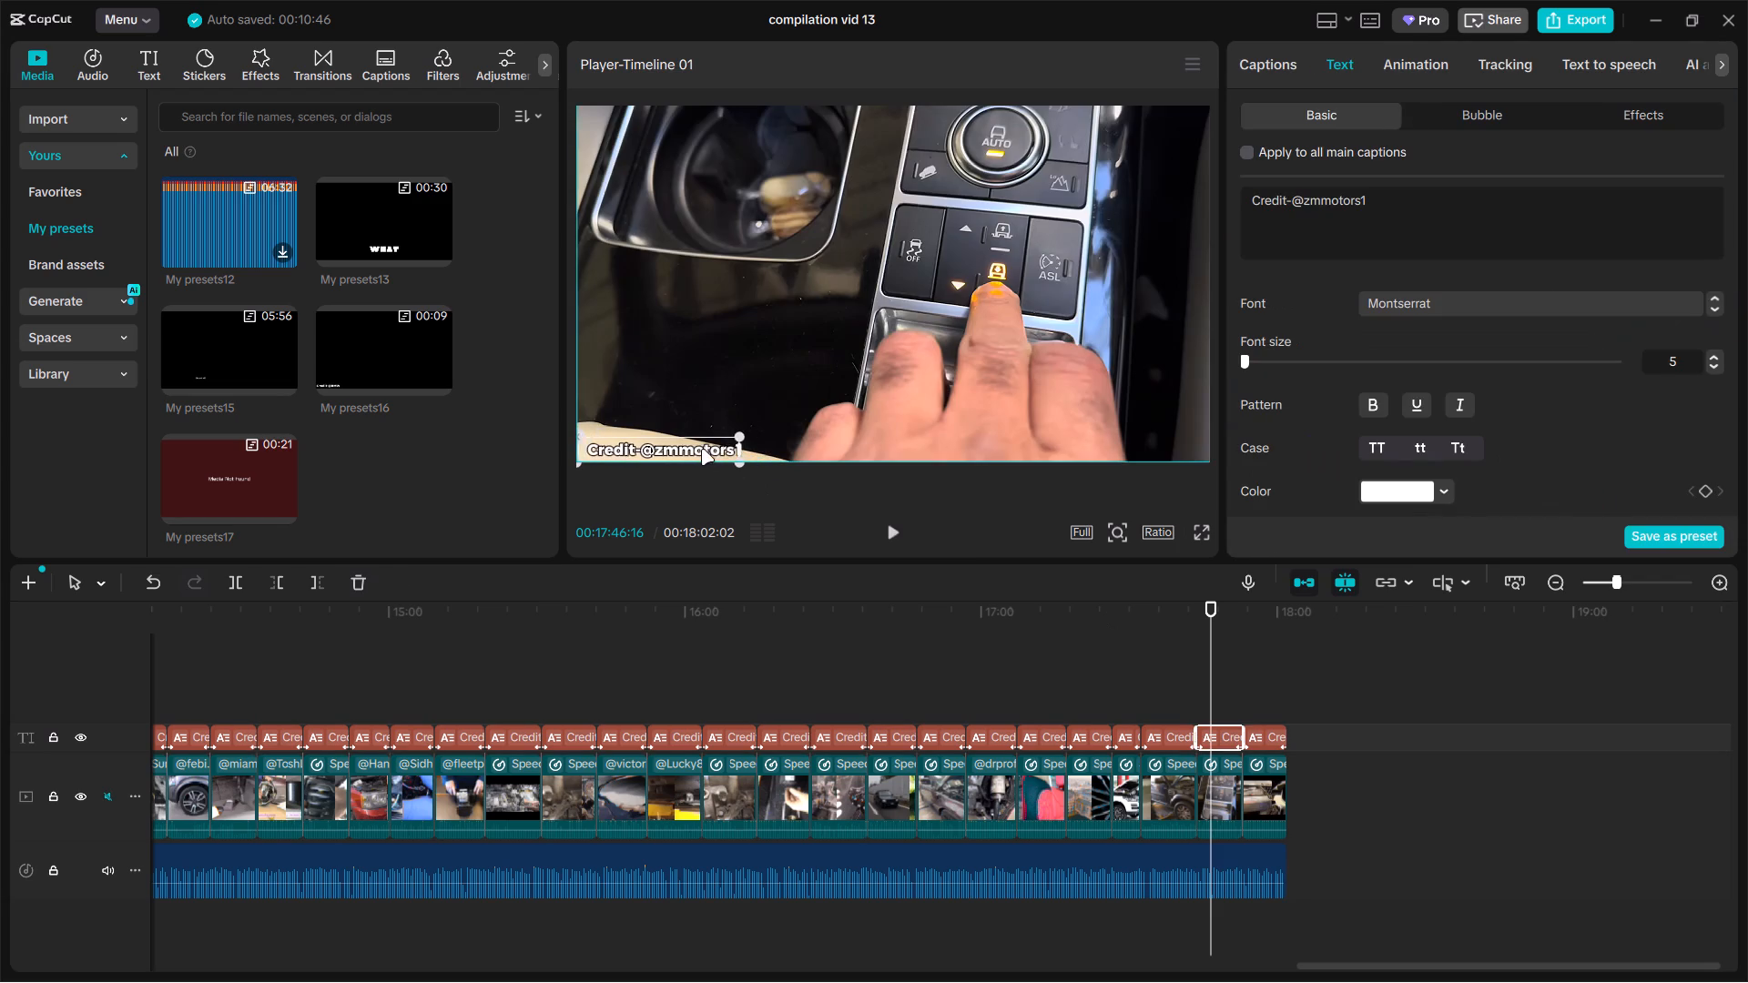
{"action": "left_click_drag", "start_coordinate": [701, 449], "coordinate": [699, 449]}
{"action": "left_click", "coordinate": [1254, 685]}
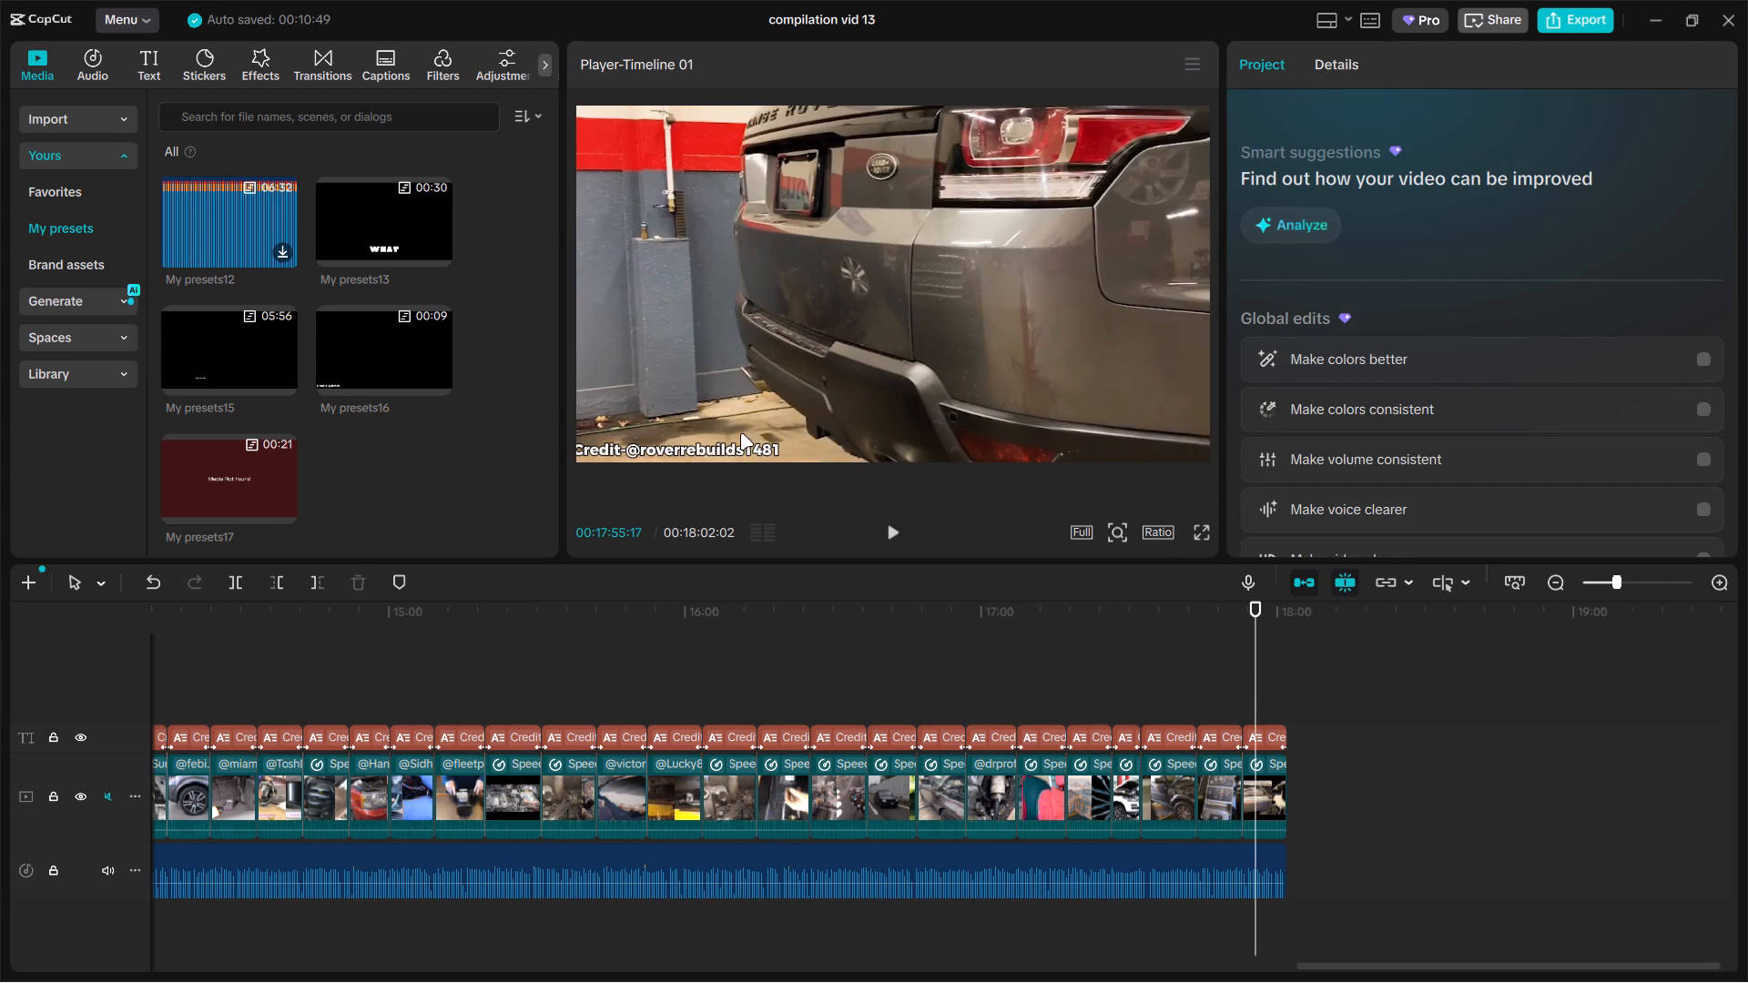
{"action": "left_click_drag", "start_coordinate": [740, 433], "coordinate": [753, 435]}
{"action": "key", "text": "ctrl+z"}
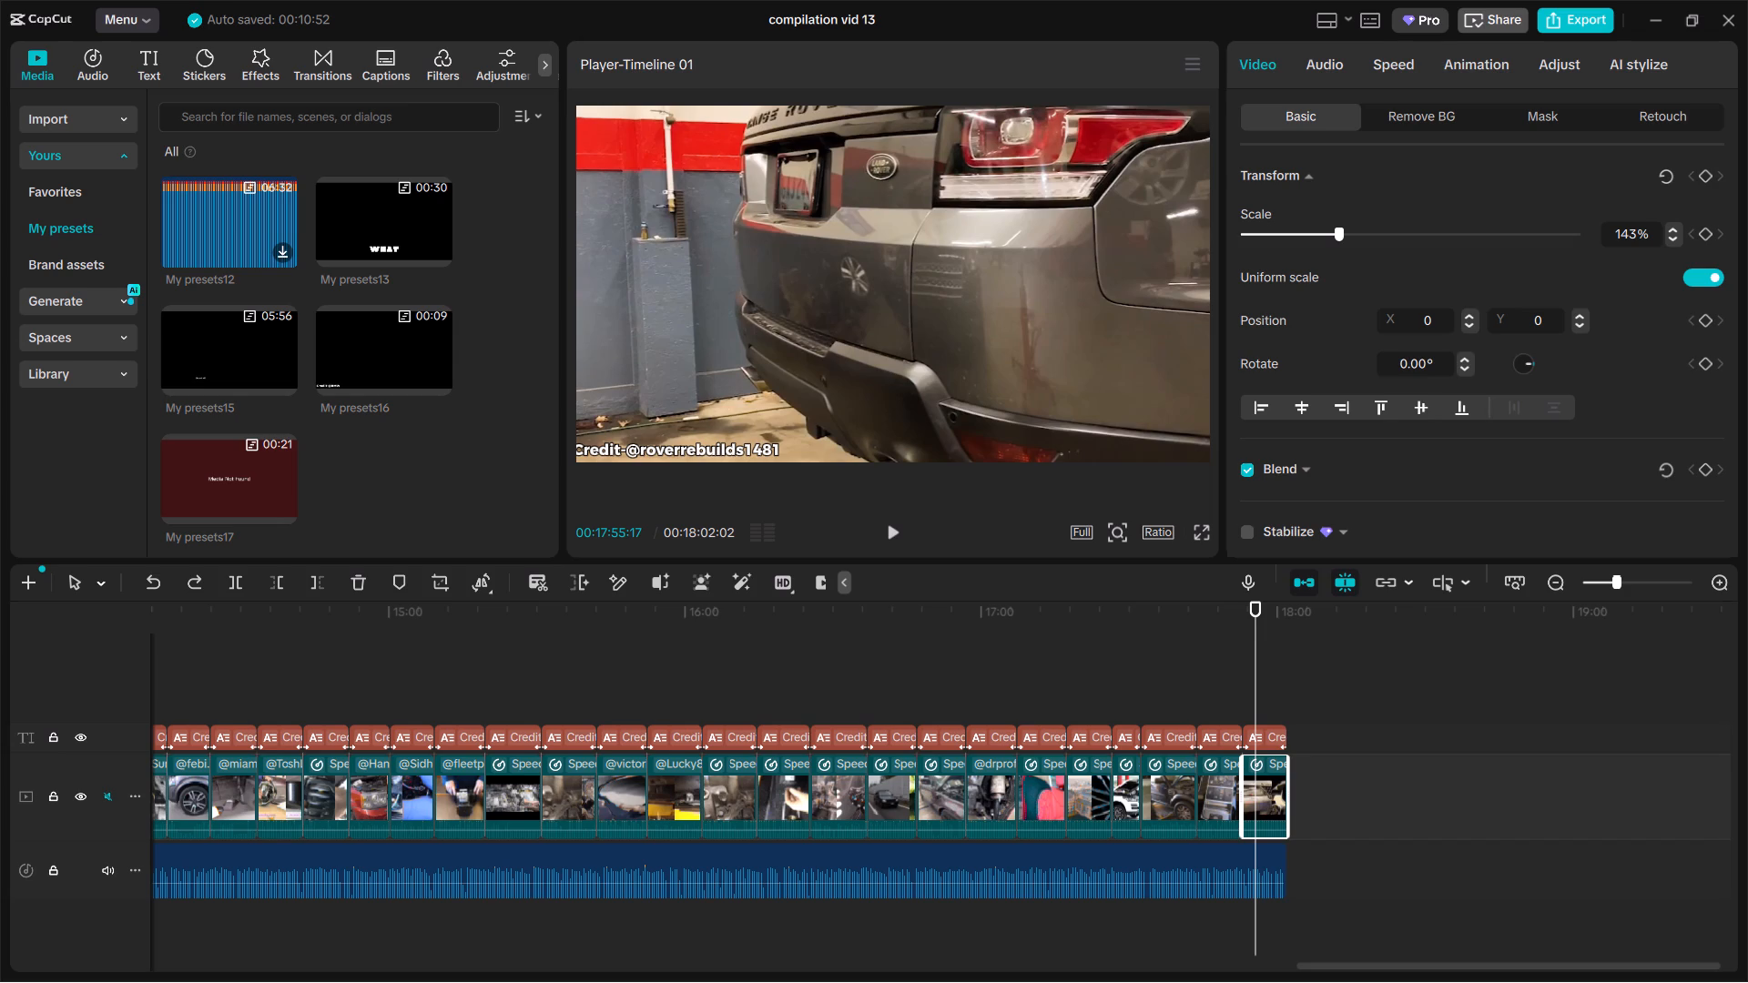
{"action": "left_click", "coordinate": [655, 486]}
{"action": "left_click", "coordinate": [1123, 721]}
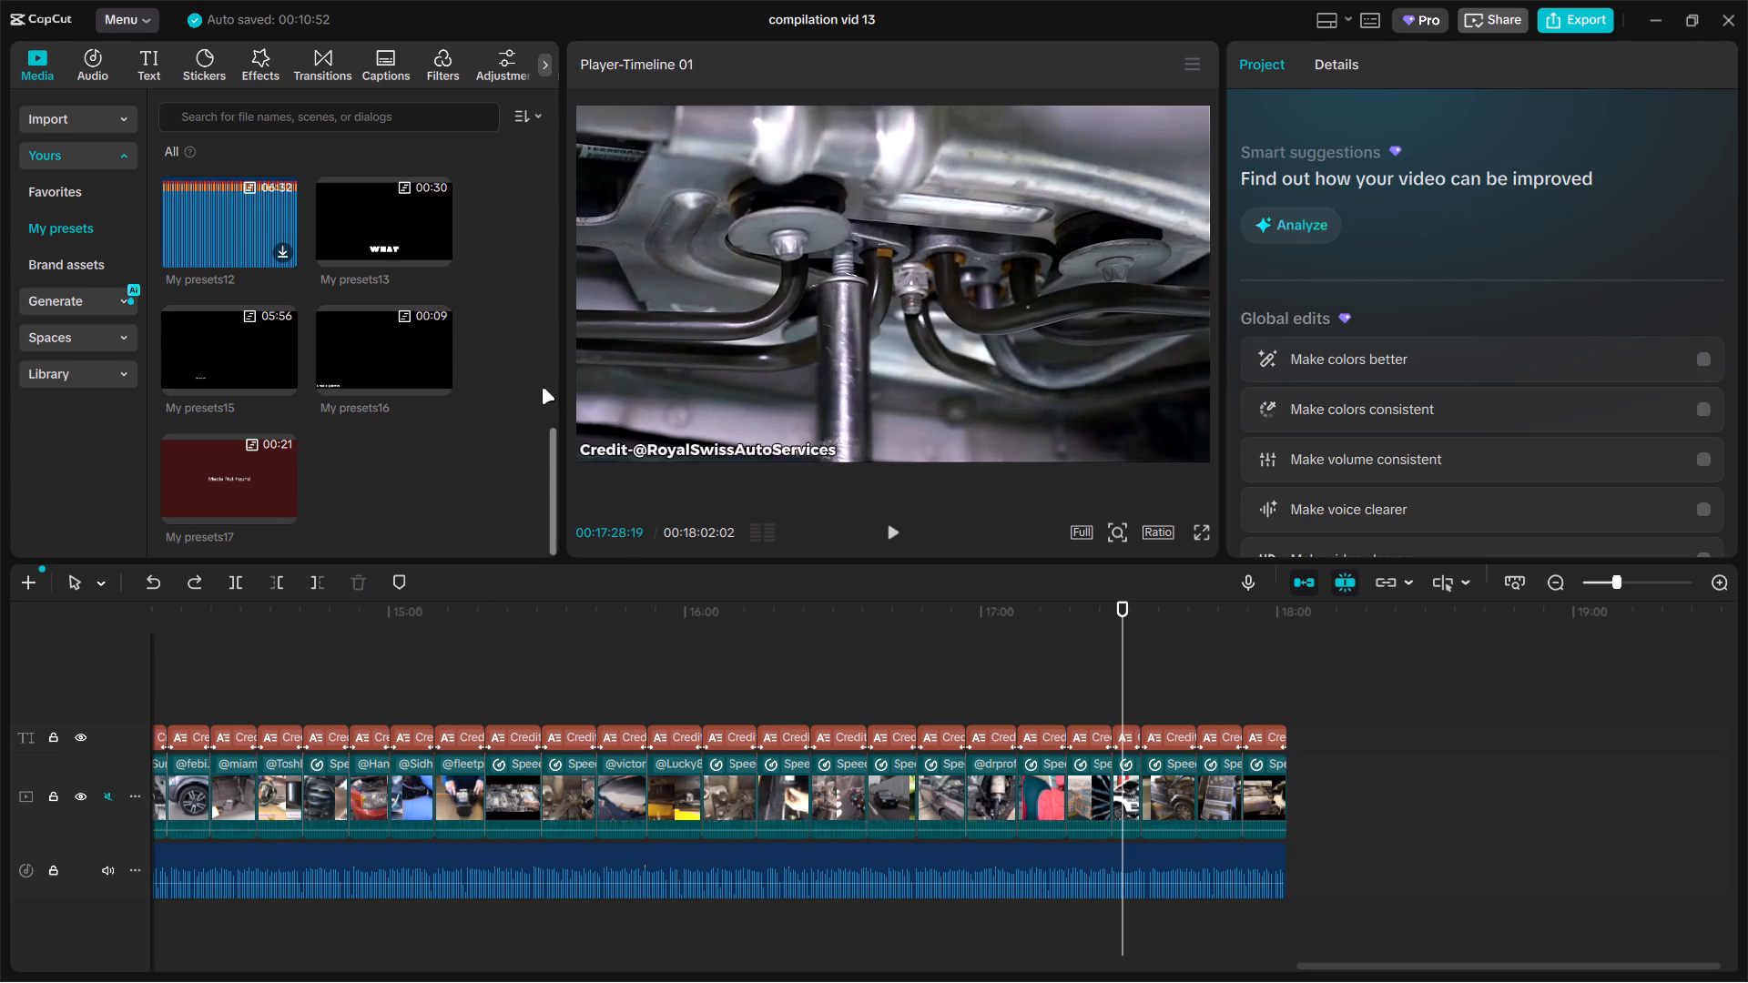
{"action": "left_click", "coordinate": [1267, 684]}
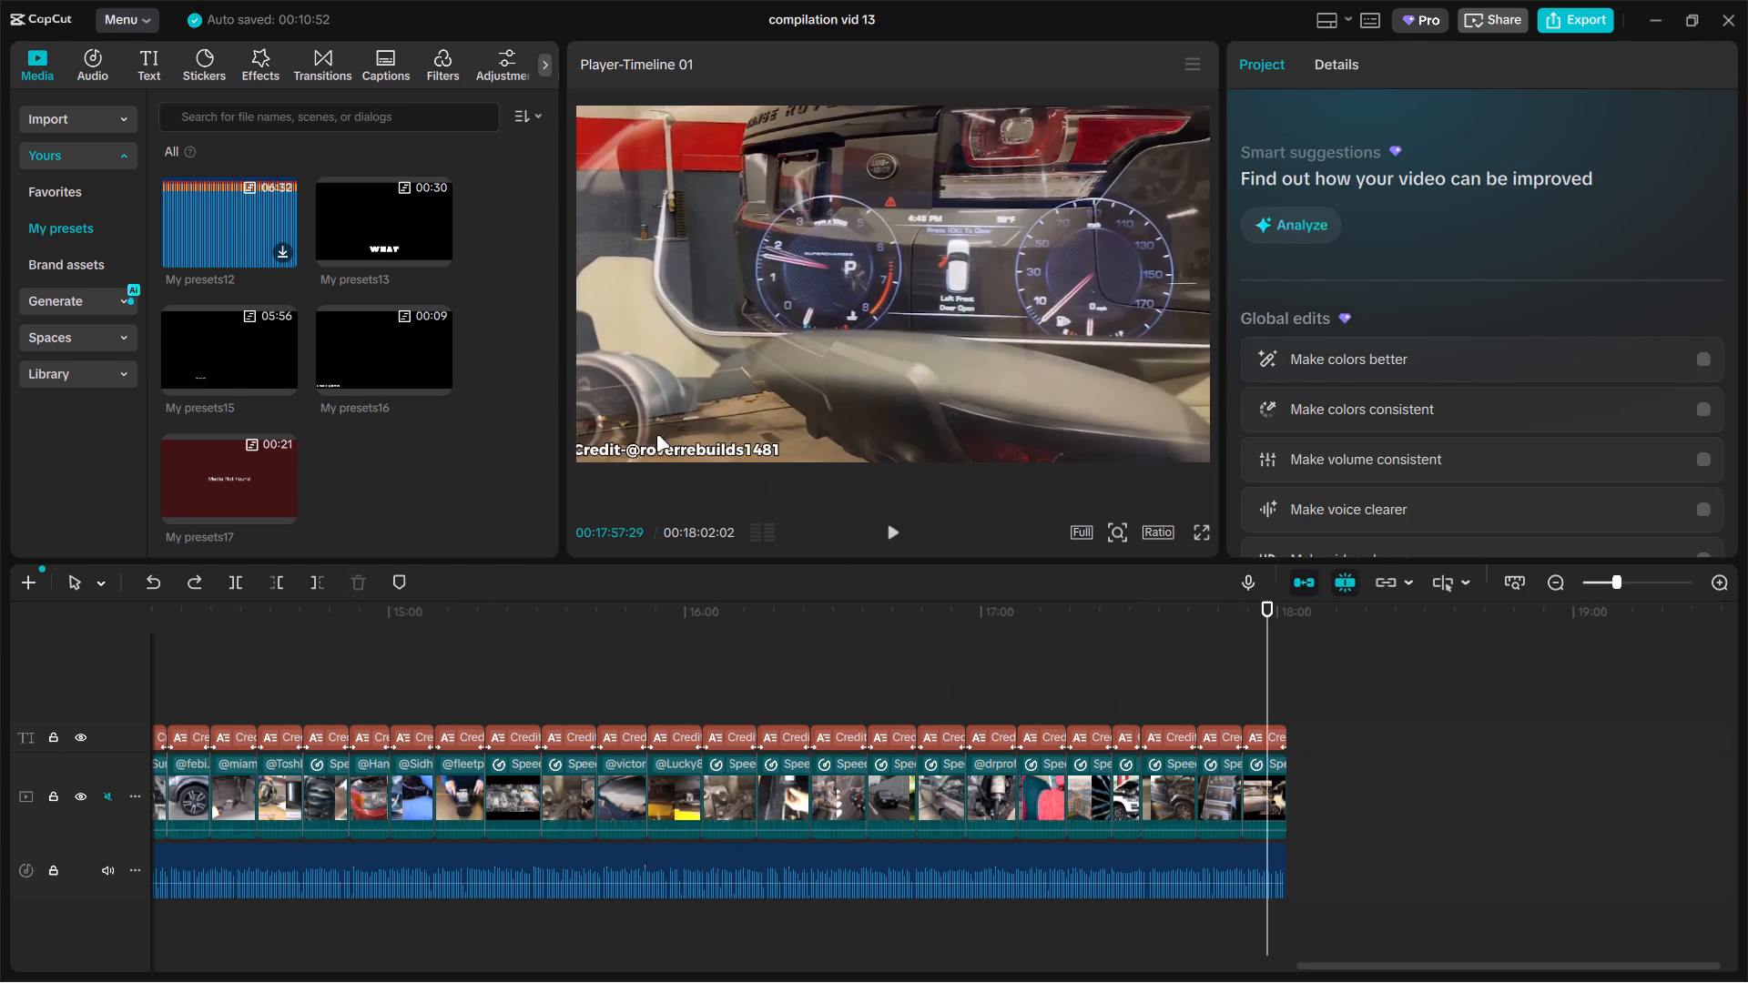
{"action": "left_click_drag", "start_coordinate": [664, 447], "coordinate": [676, 447]}
Scrub through the video from its beginning to about 04:22, checking each credit caption's placement and the transitions between clips.
{"action": "left_click", "coordinate": [584, 636]}
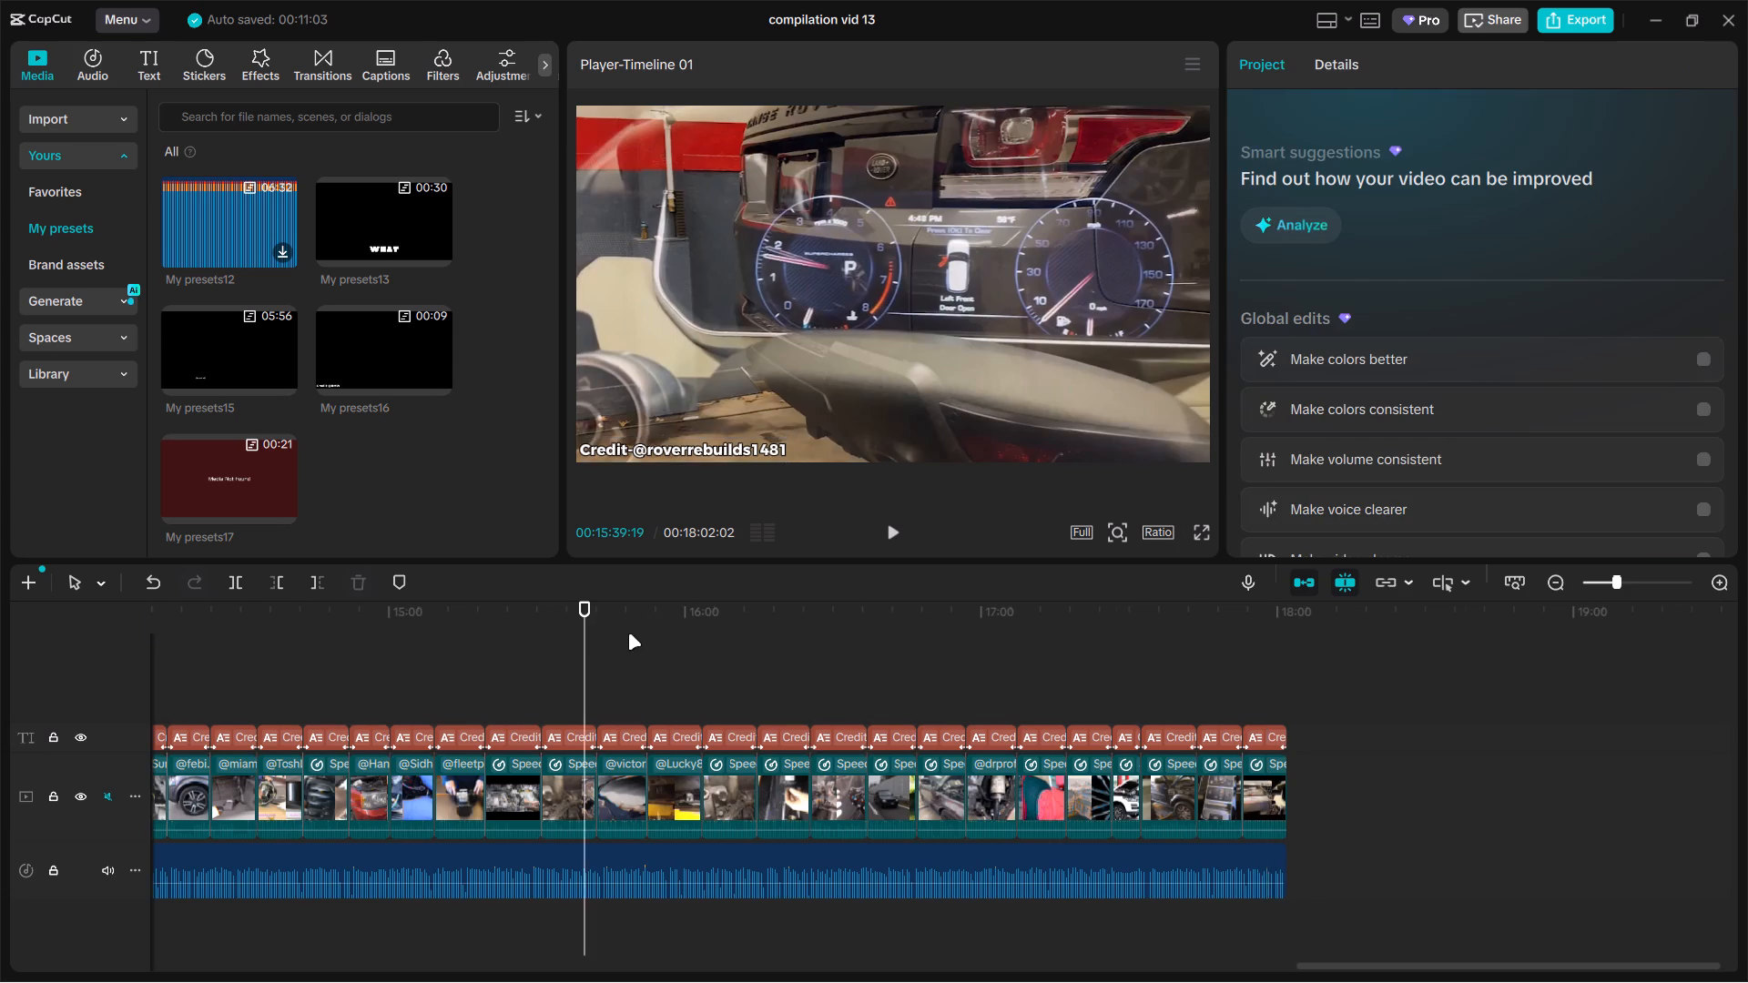
{"action": "scroll", "coordinate": [628, 633], "scroll_direction": "down", "scroll_amount": 8, "text": "ctrl"}
{"action": "left_click_drag", "start_coordinate": [990, 632], "coordinate": [439, 639]}
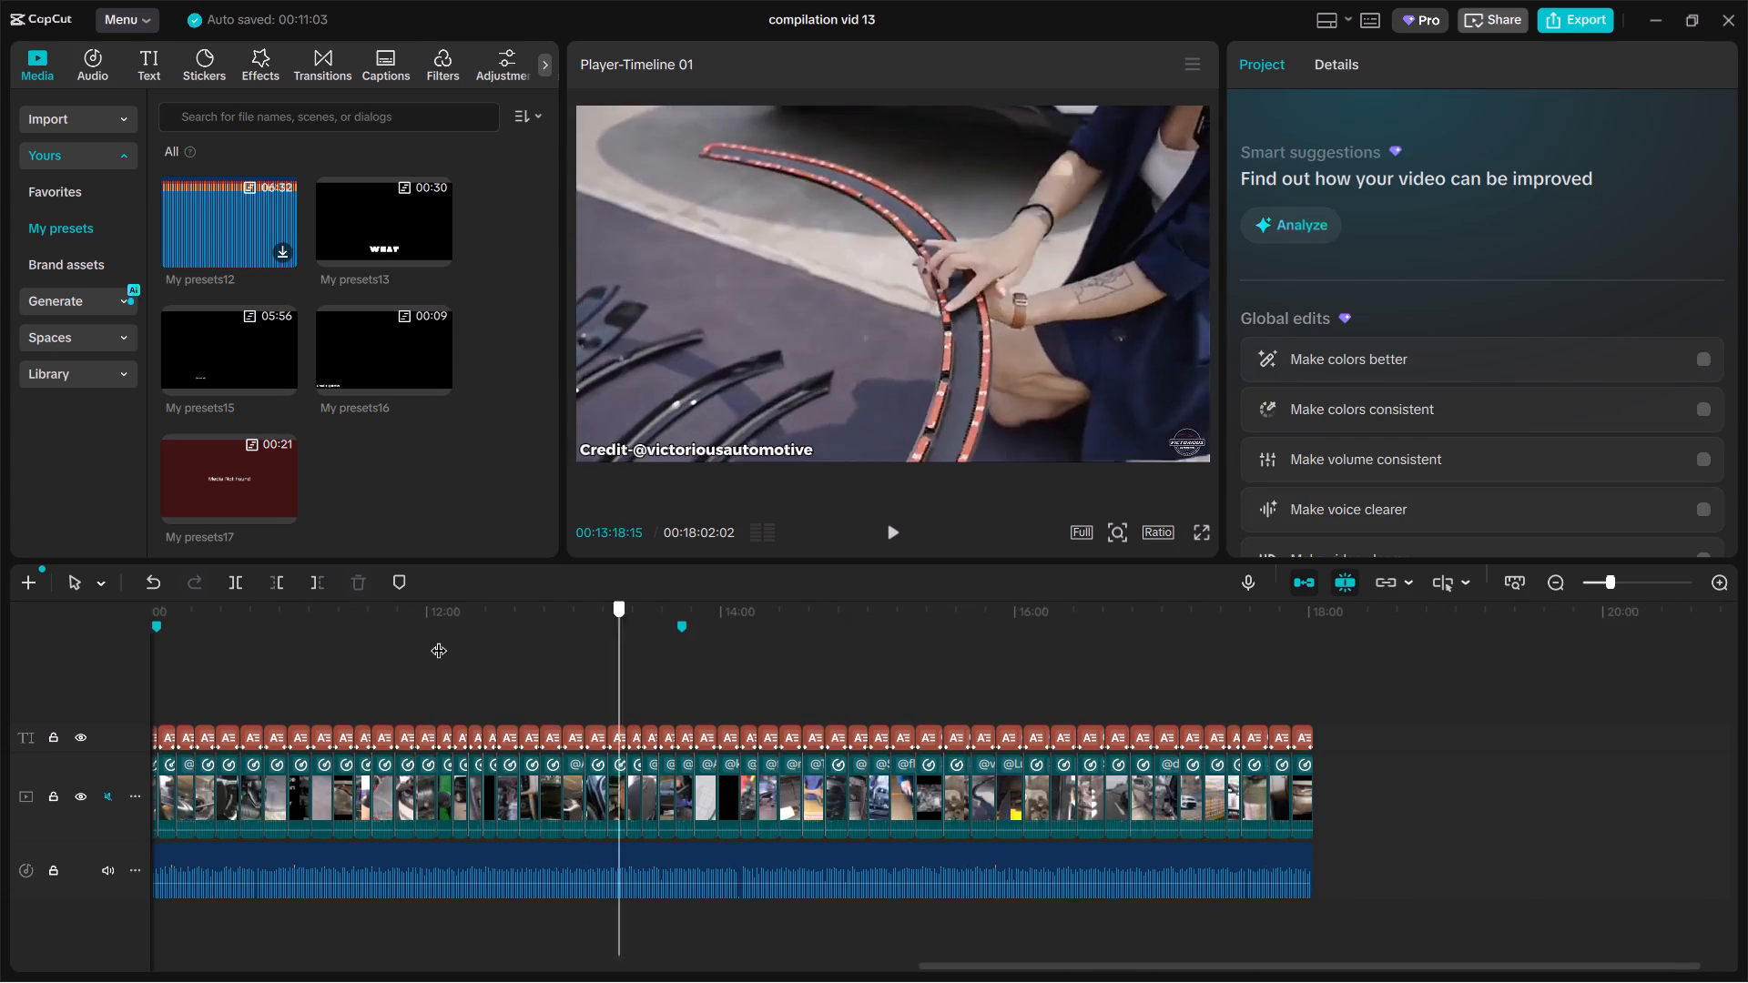
{"action": "left_click_drag", "start_coordinate": [439, 639], "coordinate": [125, 615]}
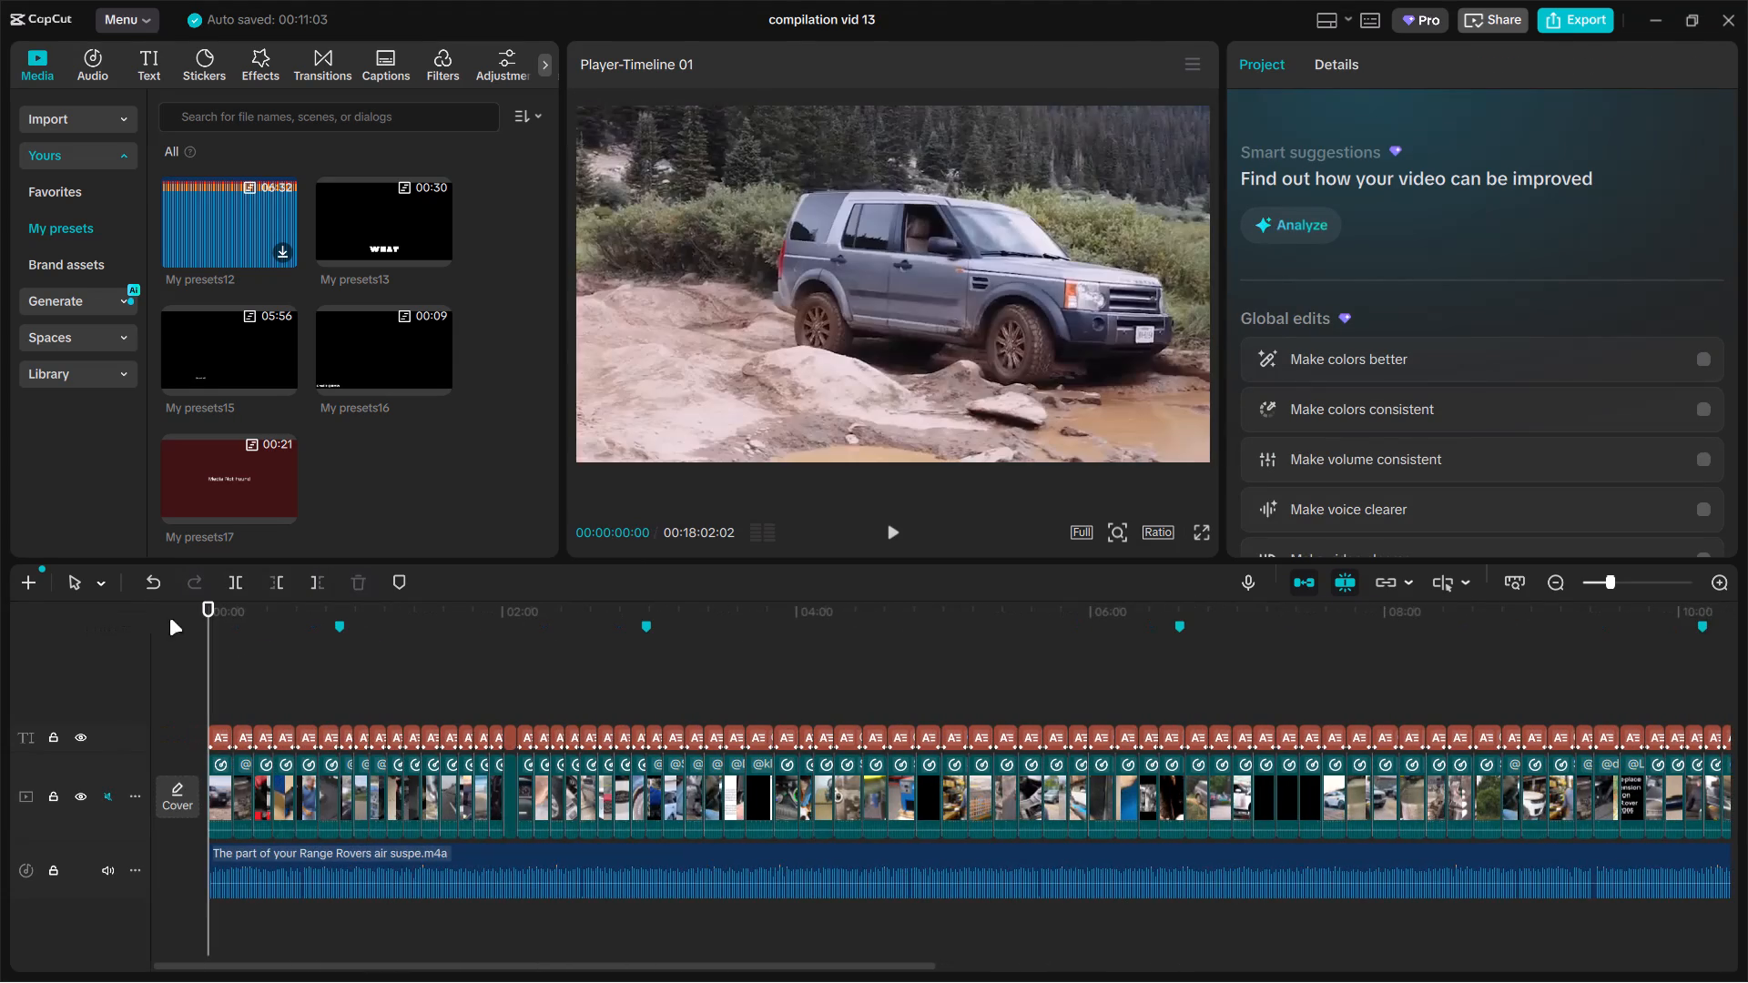
{"action": "scroll", "coordinate": [299, 678], "scroll_direction": "up", "scroll_amount": 8, "text": "ctrl"}
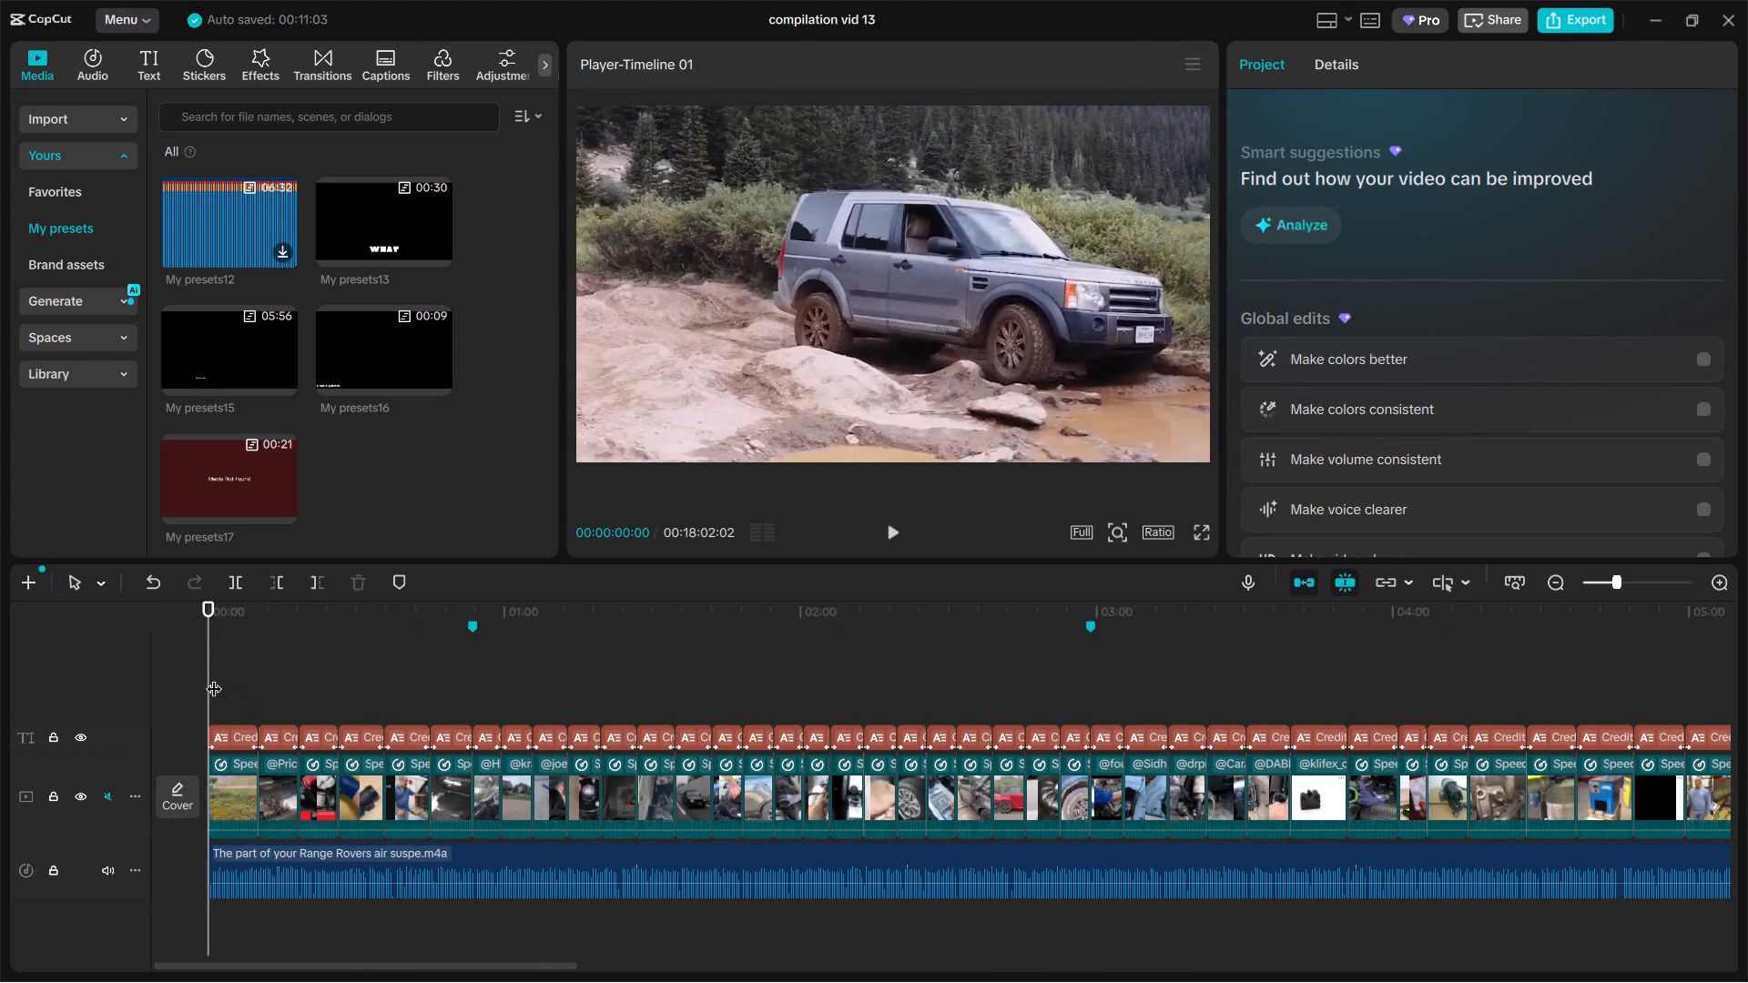
{"action": "left_click_drag", "start_coordinate": [214, 676], "coordinate": [347, 668]}
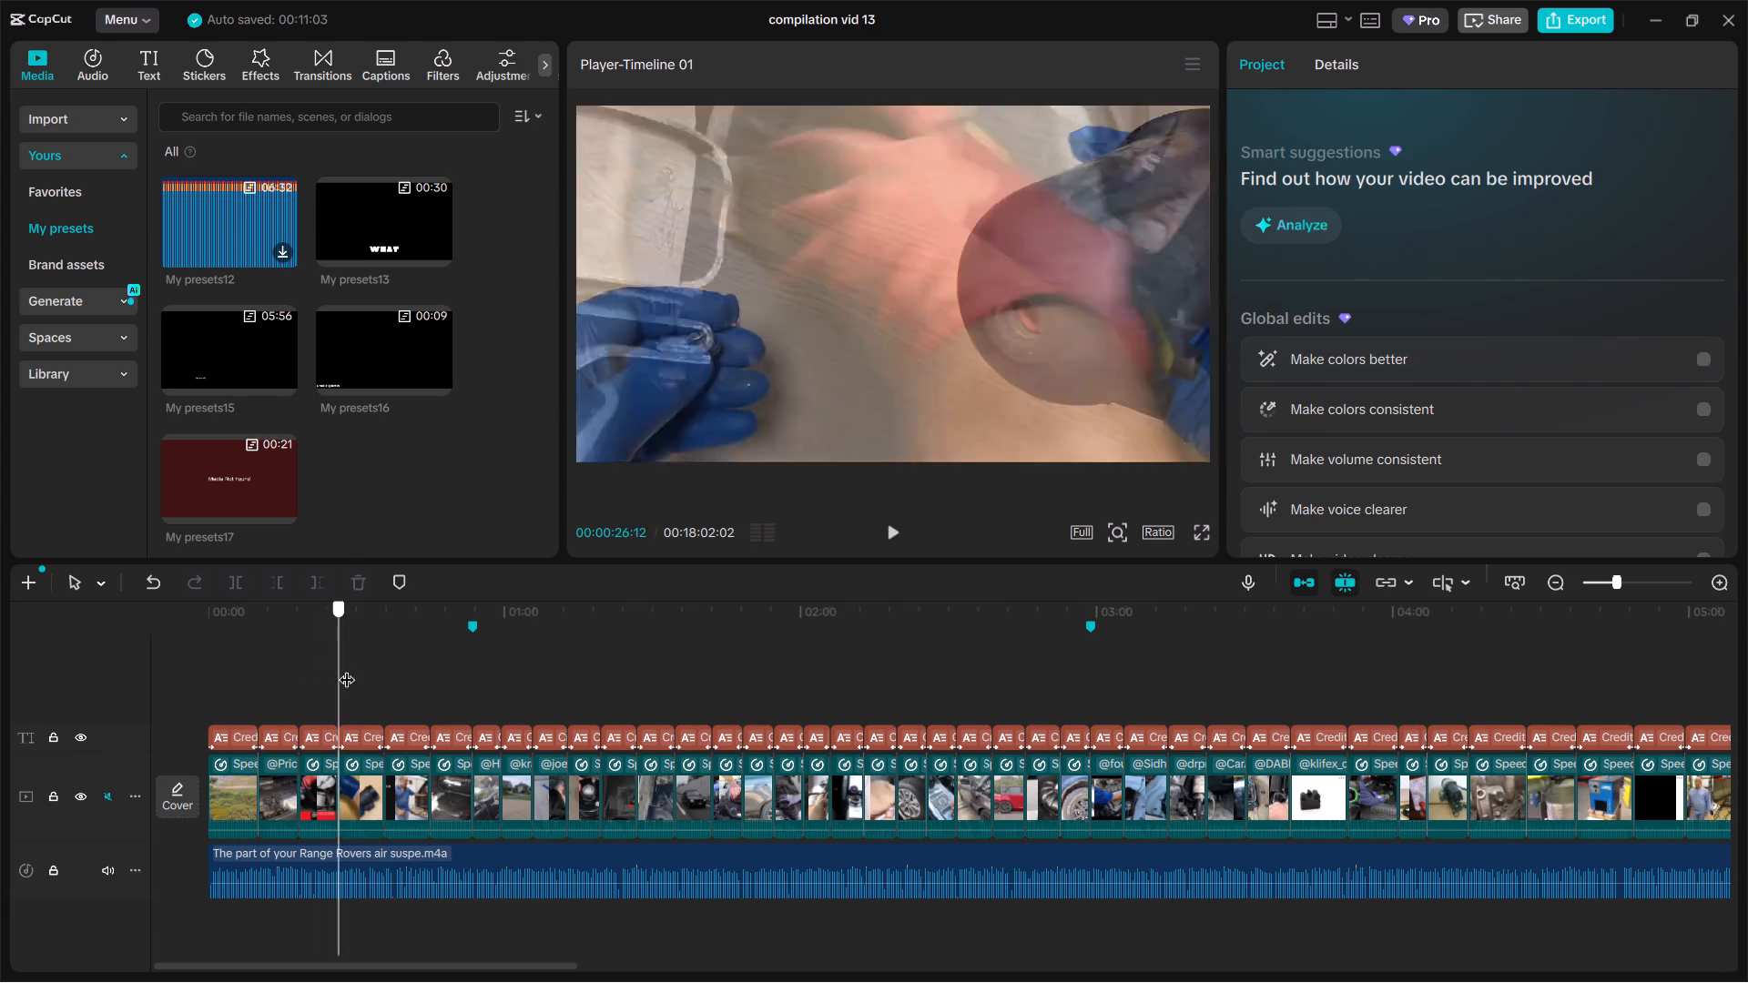
{"action": "left_click_drag", "start_coordinate": [347, 668], "coordinate": [610, 660]}
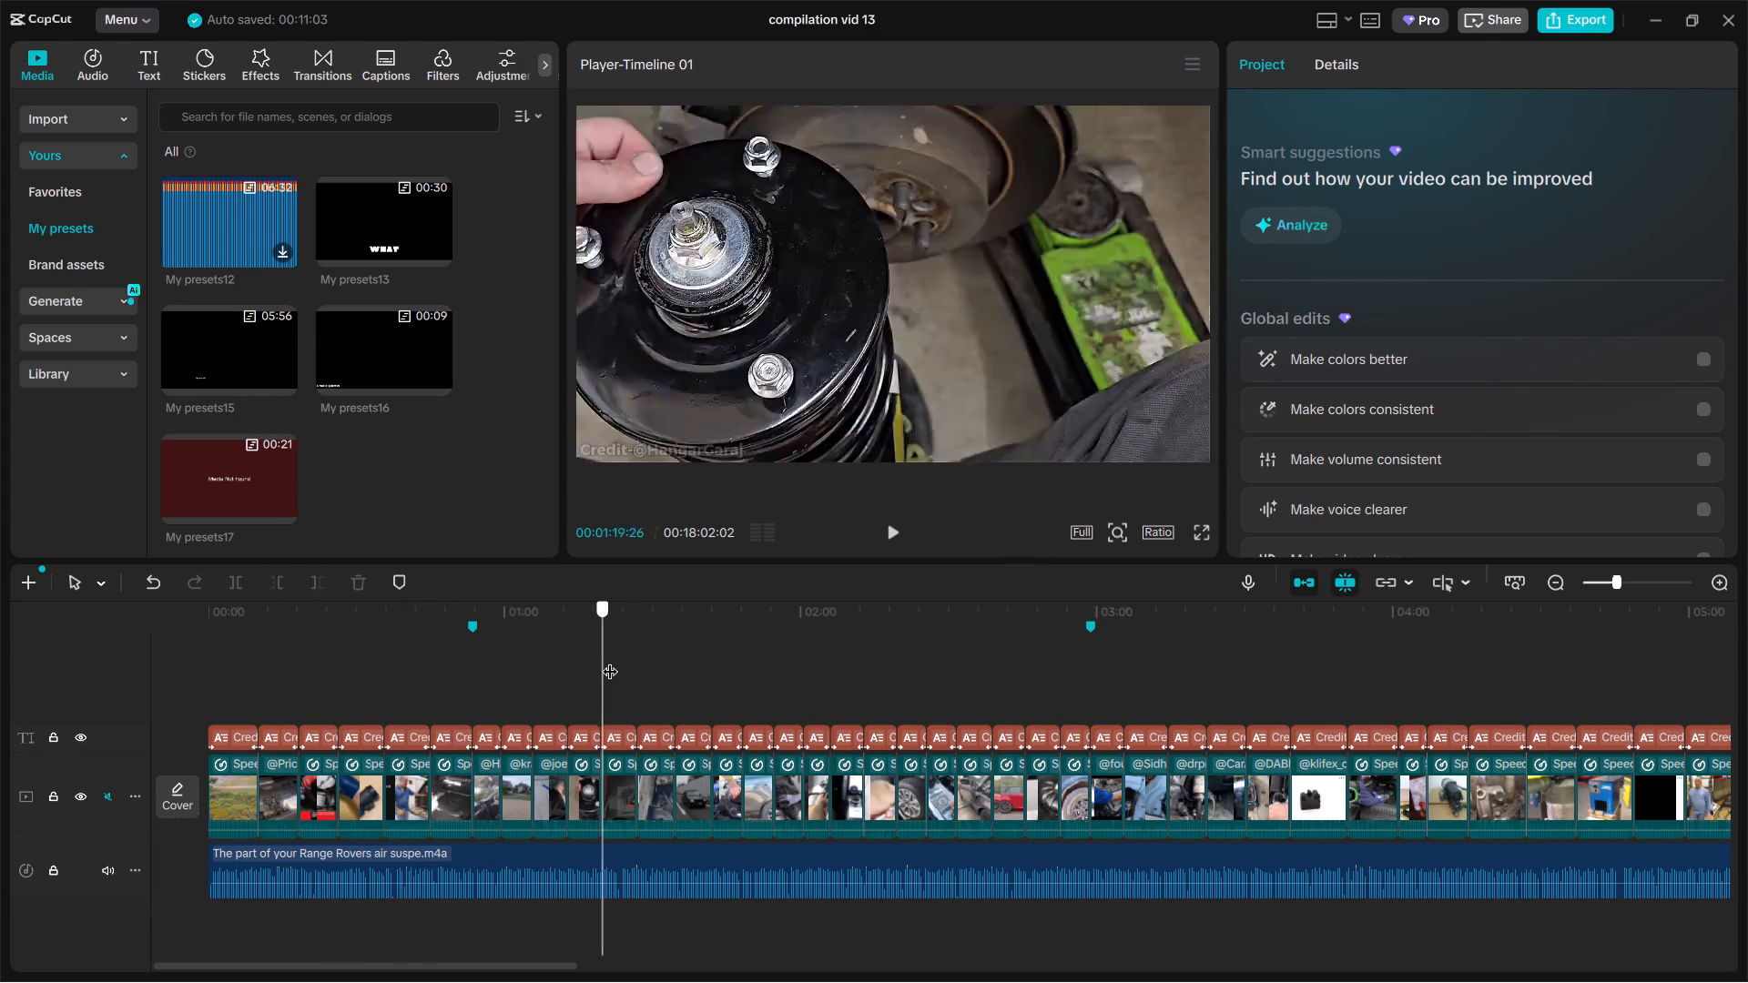
{"action": "left_click_drag", "start_coordinate": [610, 660], "coordinate": [748, 654]}
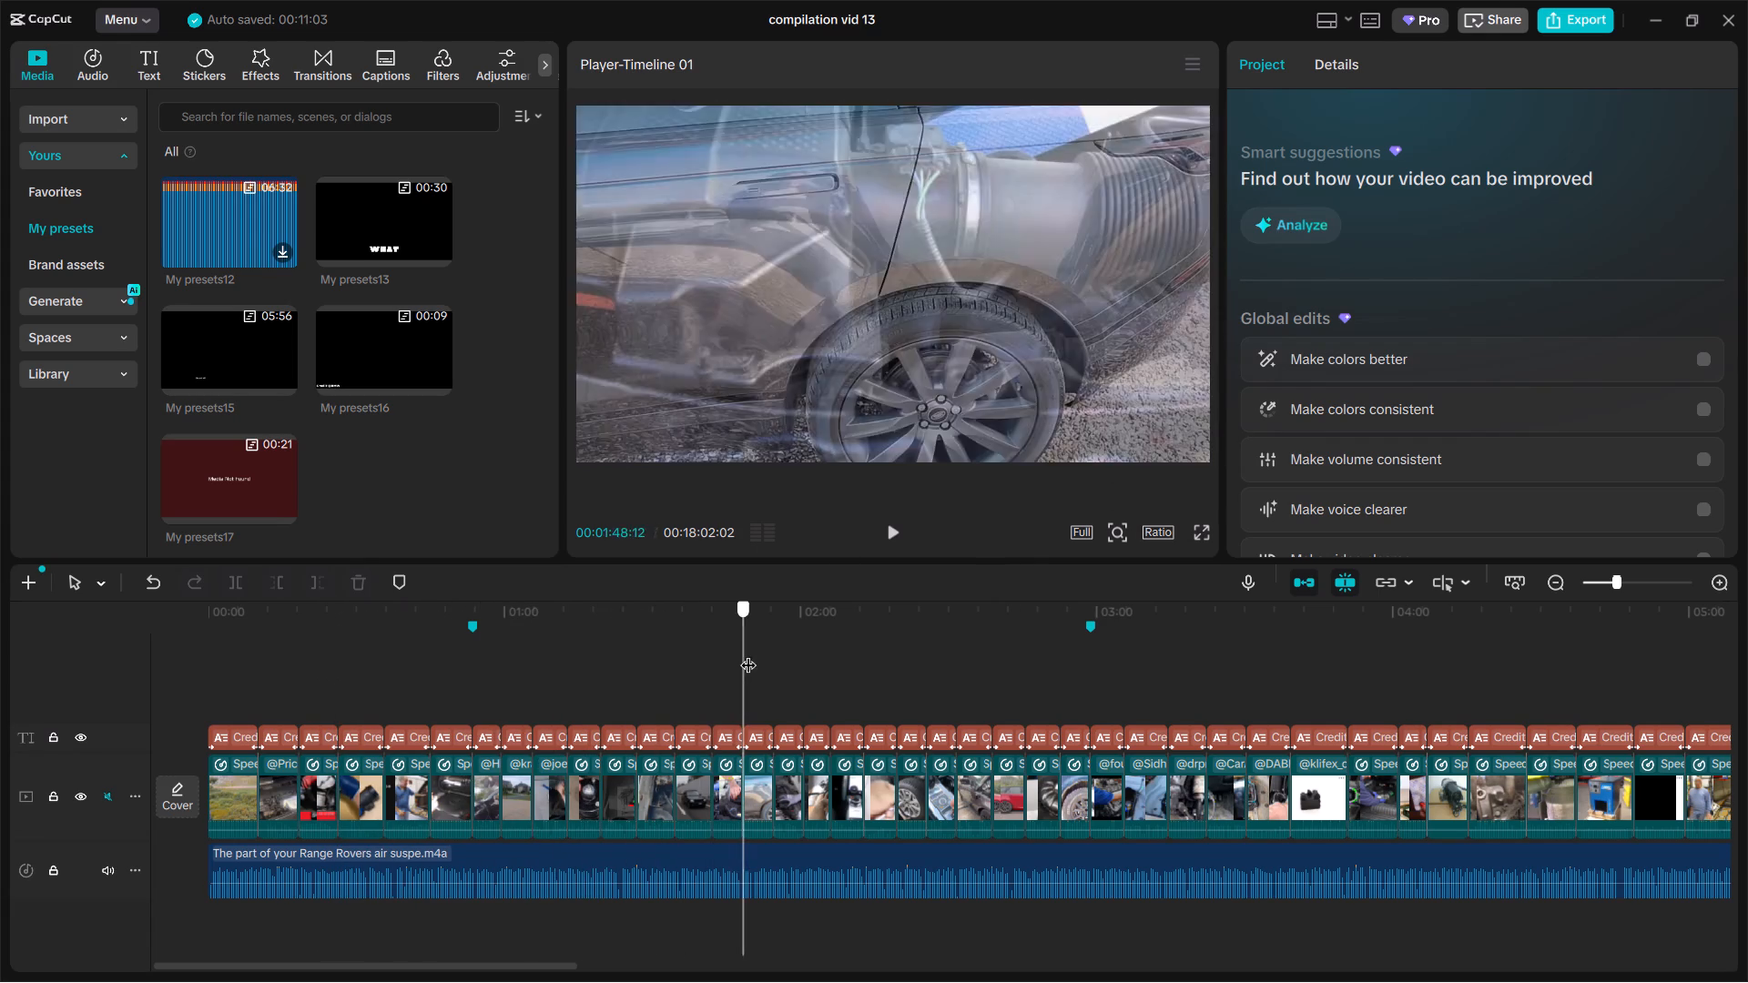
{"action": "left_click_drag", "start_coordinate": [748, 654], "coordinate": [999, 637]}
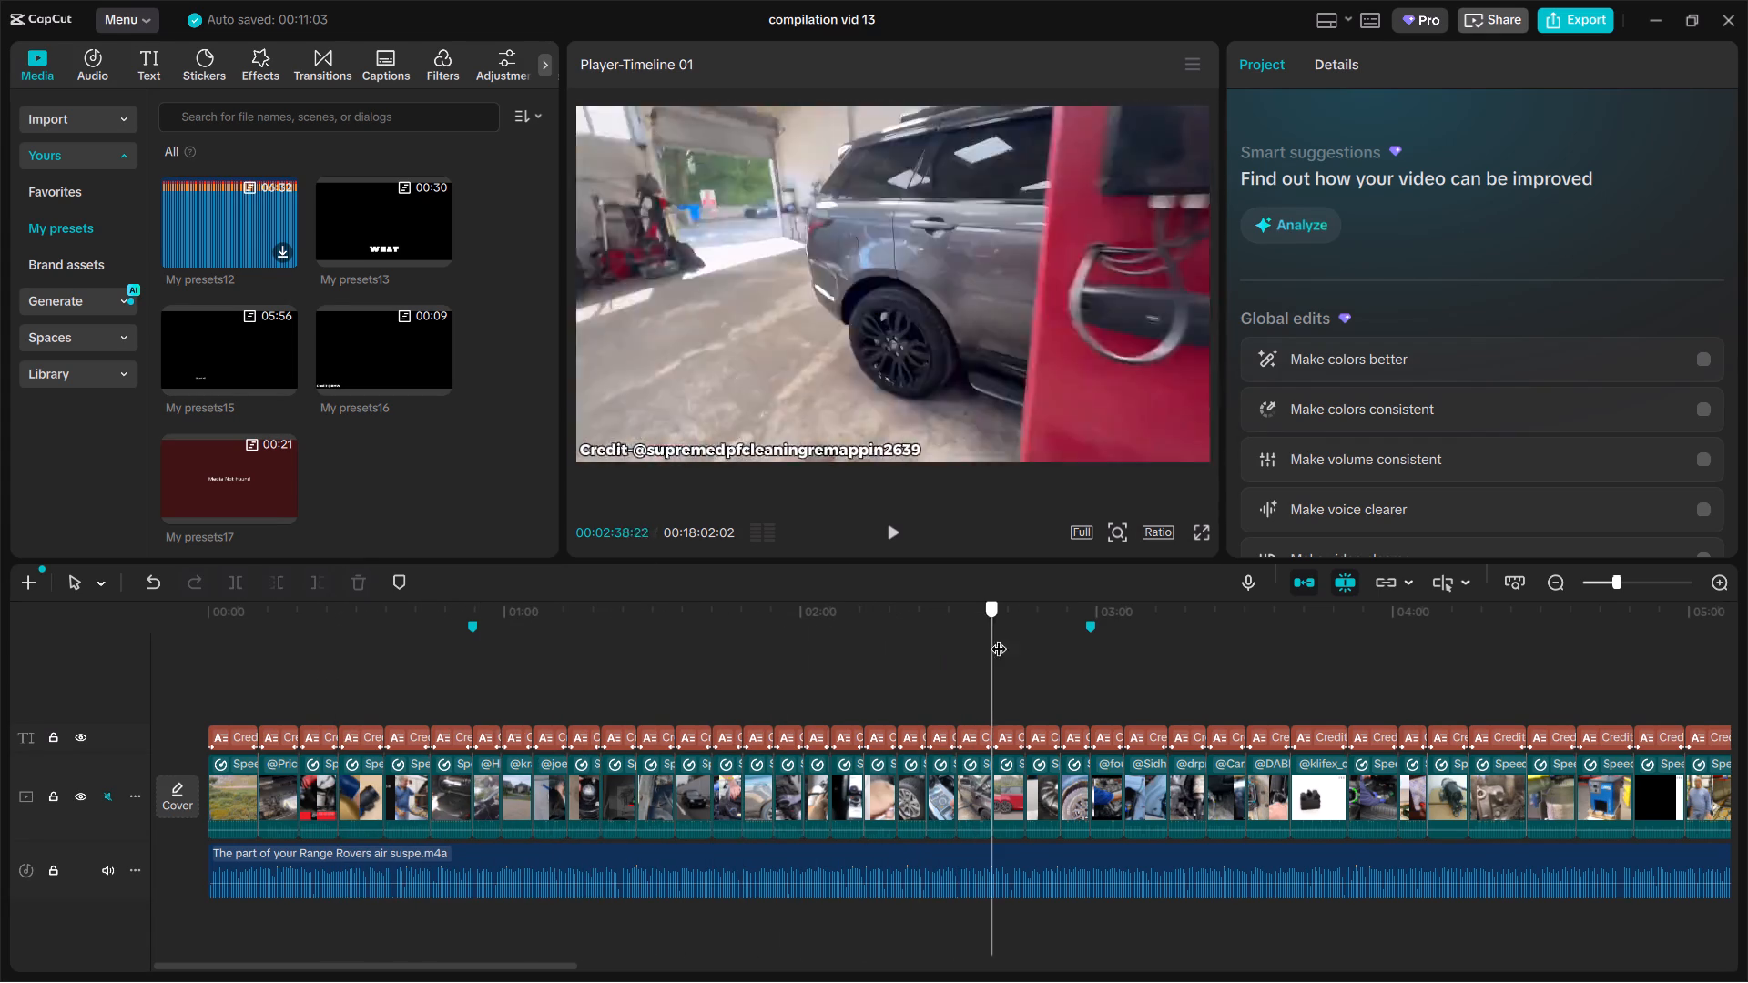
{"action": "left_click_drag", "start_coordinate": [999, 637], "coordinate": [1171, 630]}
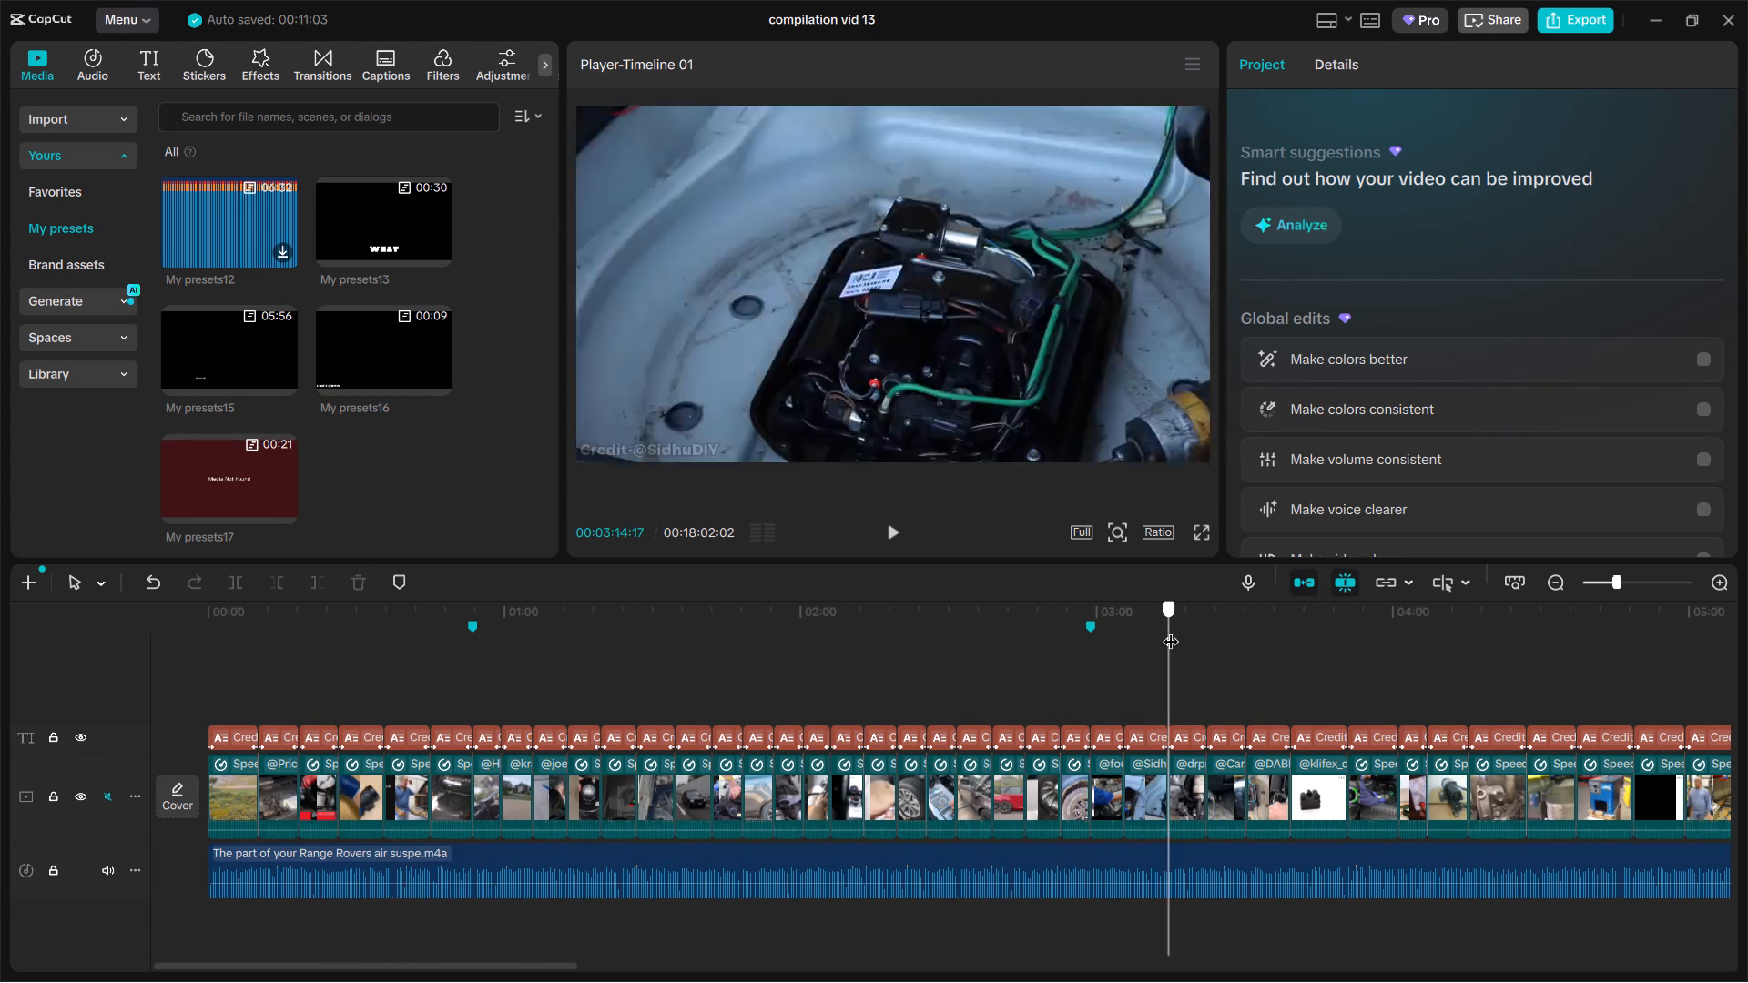
{"action": "left_click_drag", "start_coordinate": [1171, 630], "coordinate": [1409, 625]}
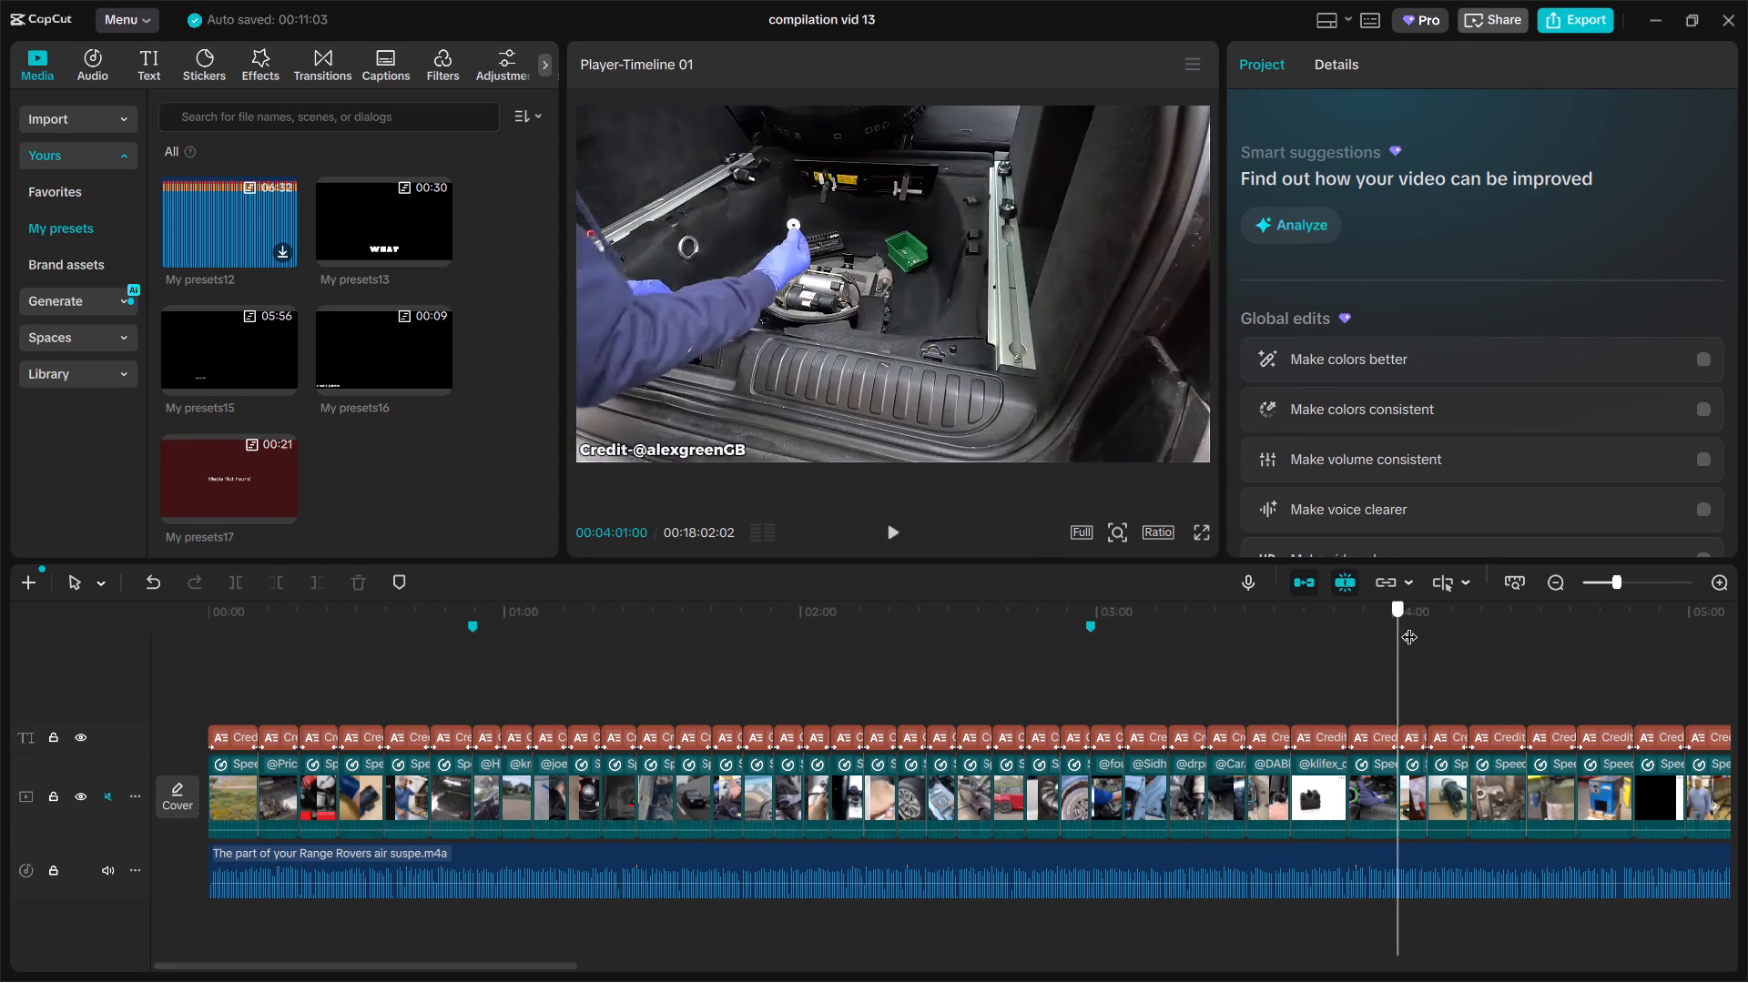
{"action": "left_click_drag", "start_coordinate": [1409, 625], "coordinate": [1506, 636]}
Scrub through the video from about 04:22 to about 11:37, checking each credit caption's placement and the transitions between clips.
{"action": "left_click_drag", "start_coordinate": [1262, 742], "coordinate": [1062, 735]}
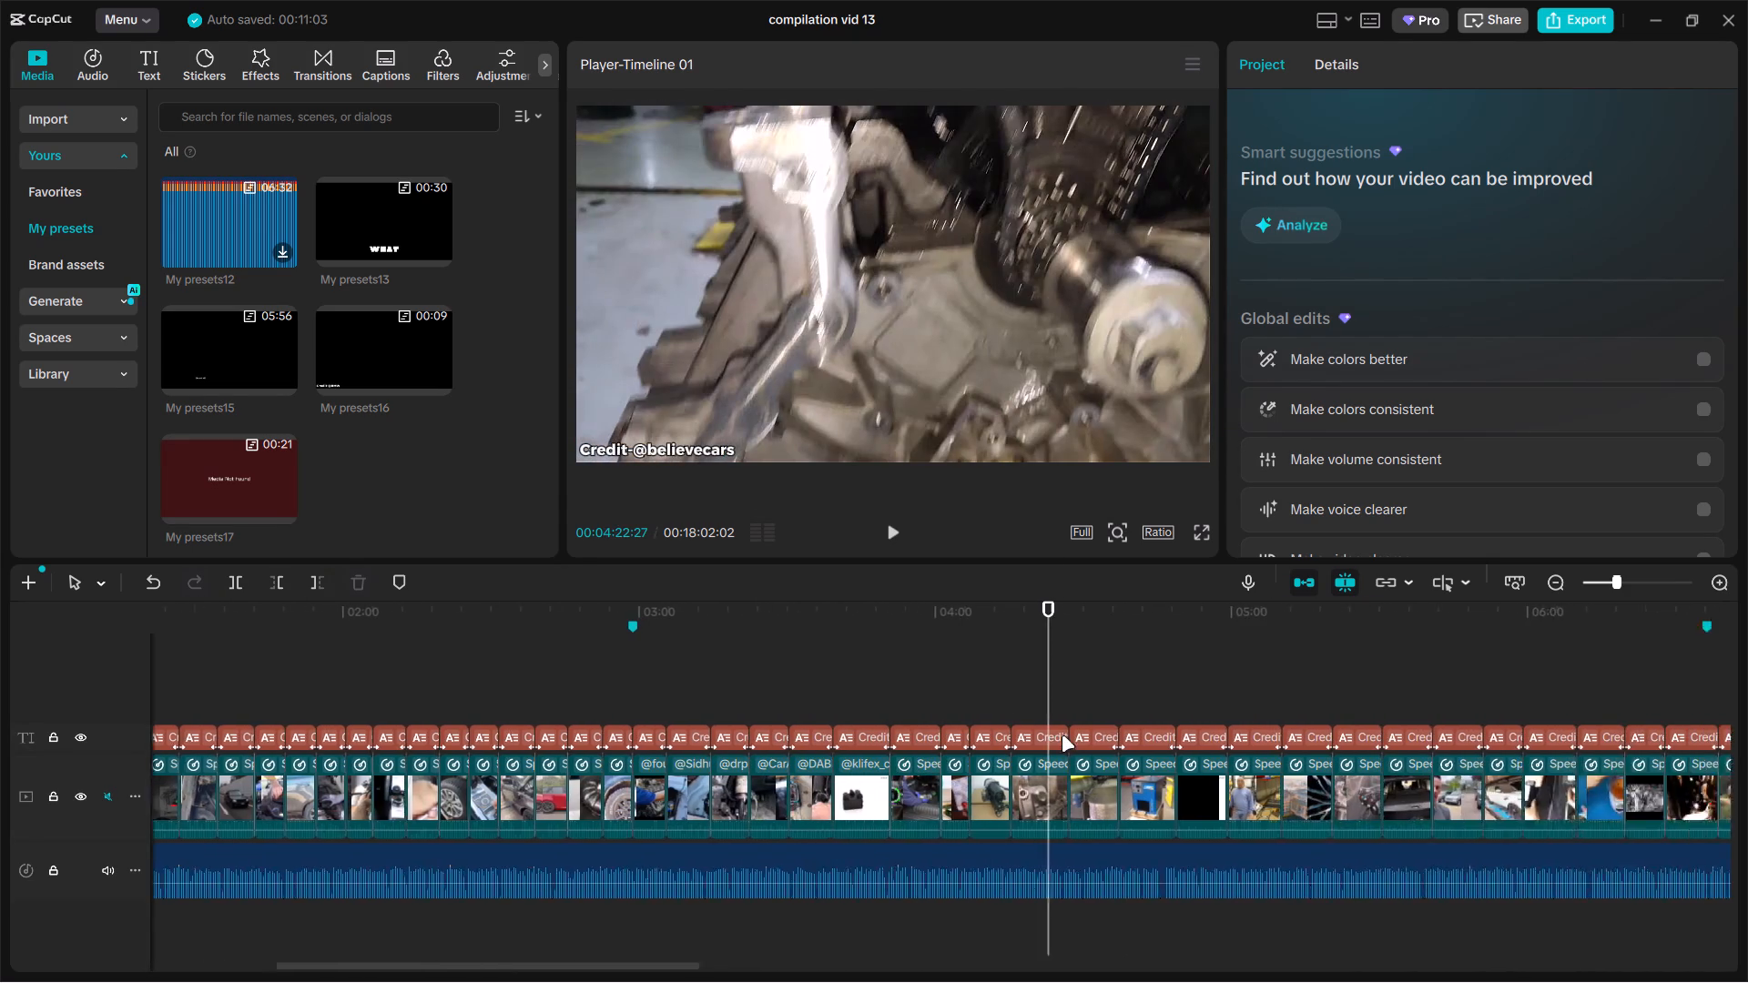
{"action": "left_click_drag", "start_coordinate": [1062, 735], "coordinate": [666, 667]}
{"action": "left_click_drag", "start_coordinate": [435, 644], "coordinate": [514, 623]}
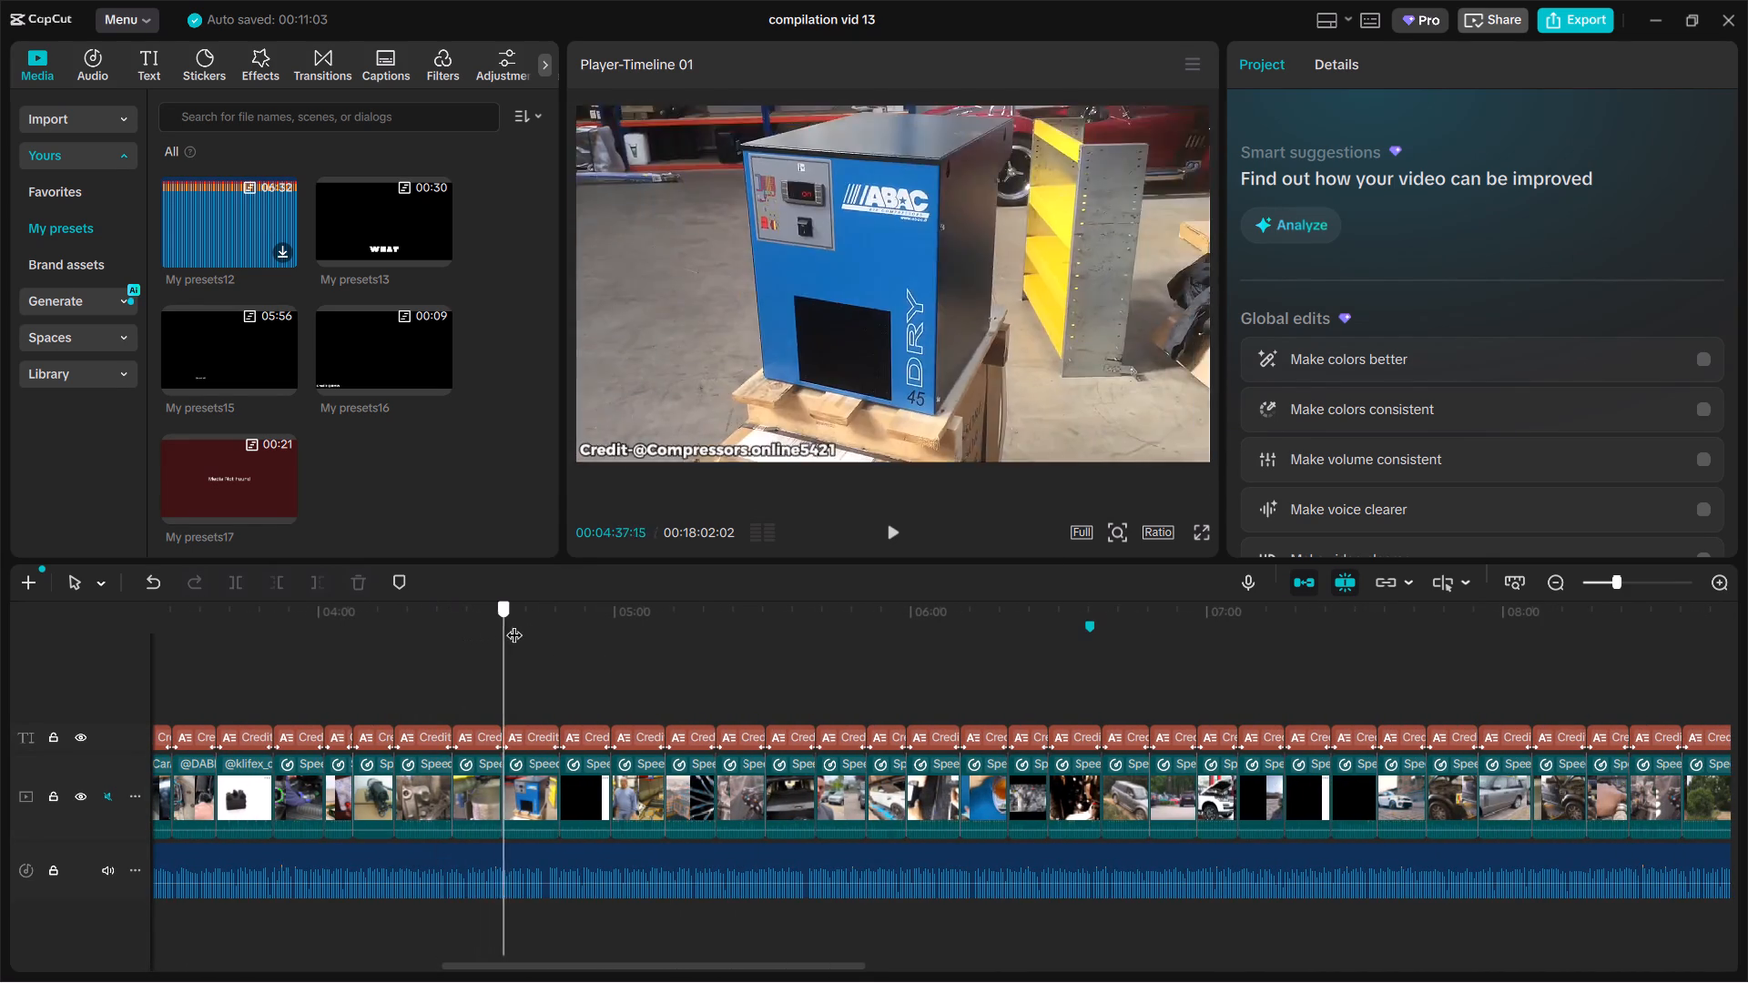
{"action": "left_click_drag", "start_coordinate": [514, 623], "coordinate": [840, 616]}
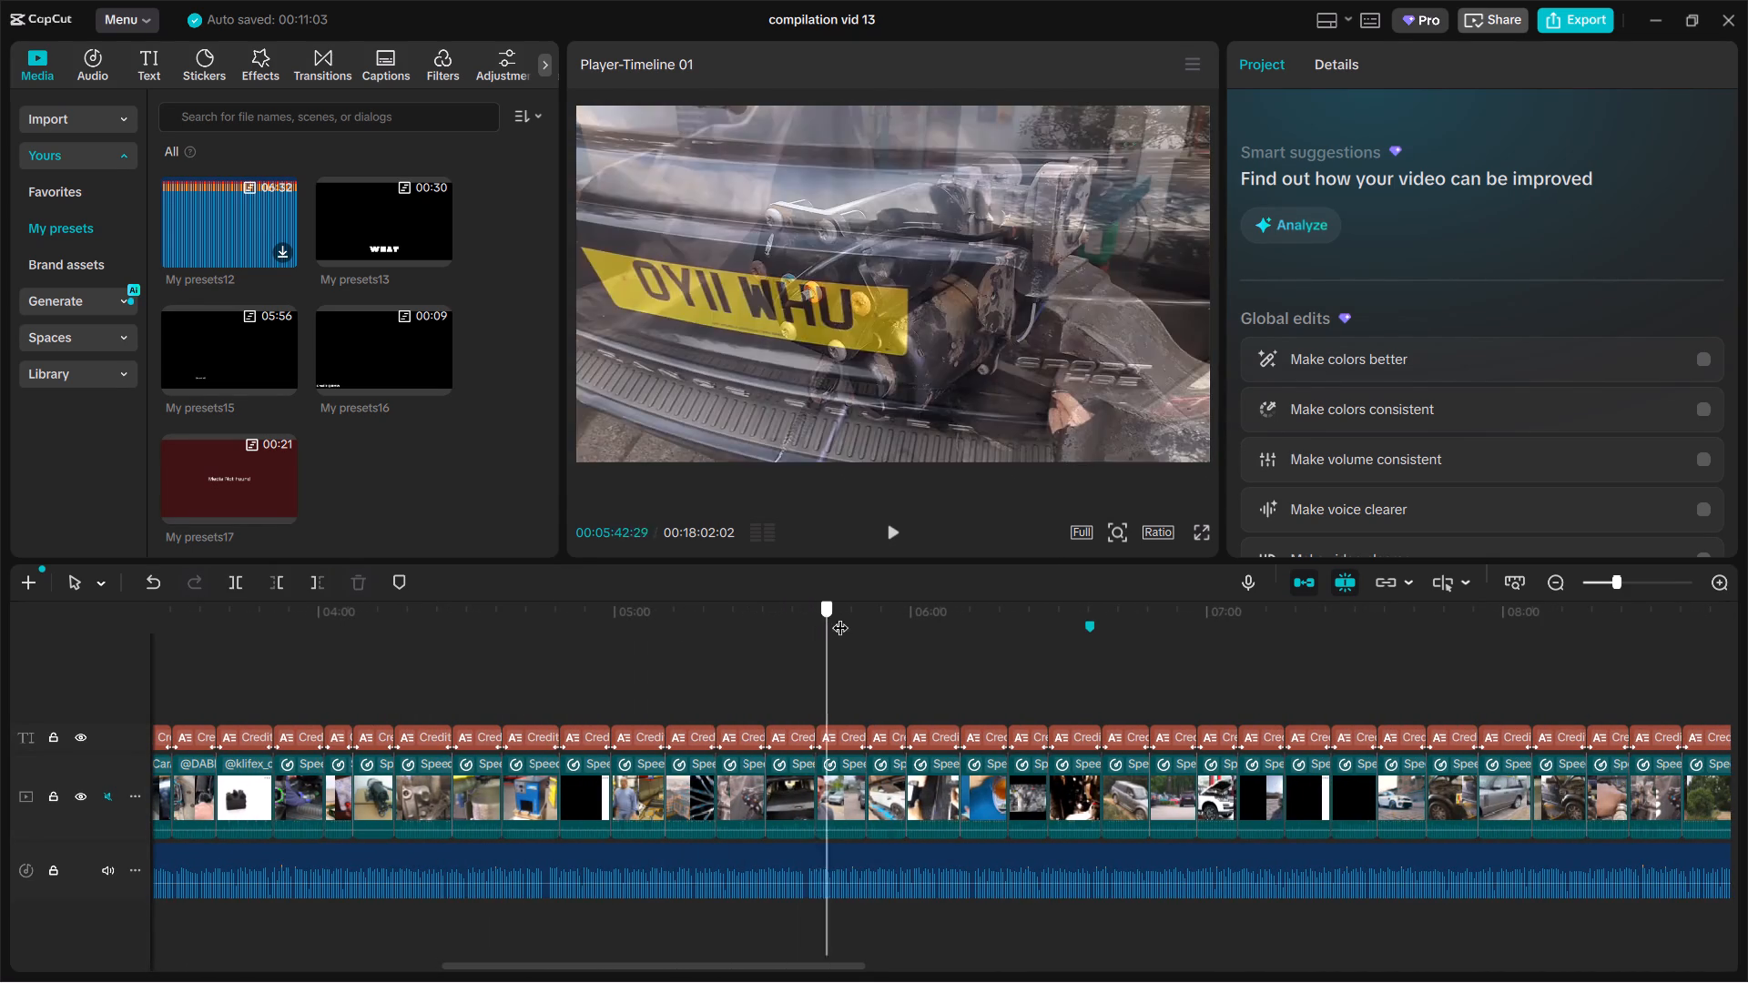
{"action": "left_click_drag", "start_coordinate": [840, 616], "coordinate": [986, 616]}
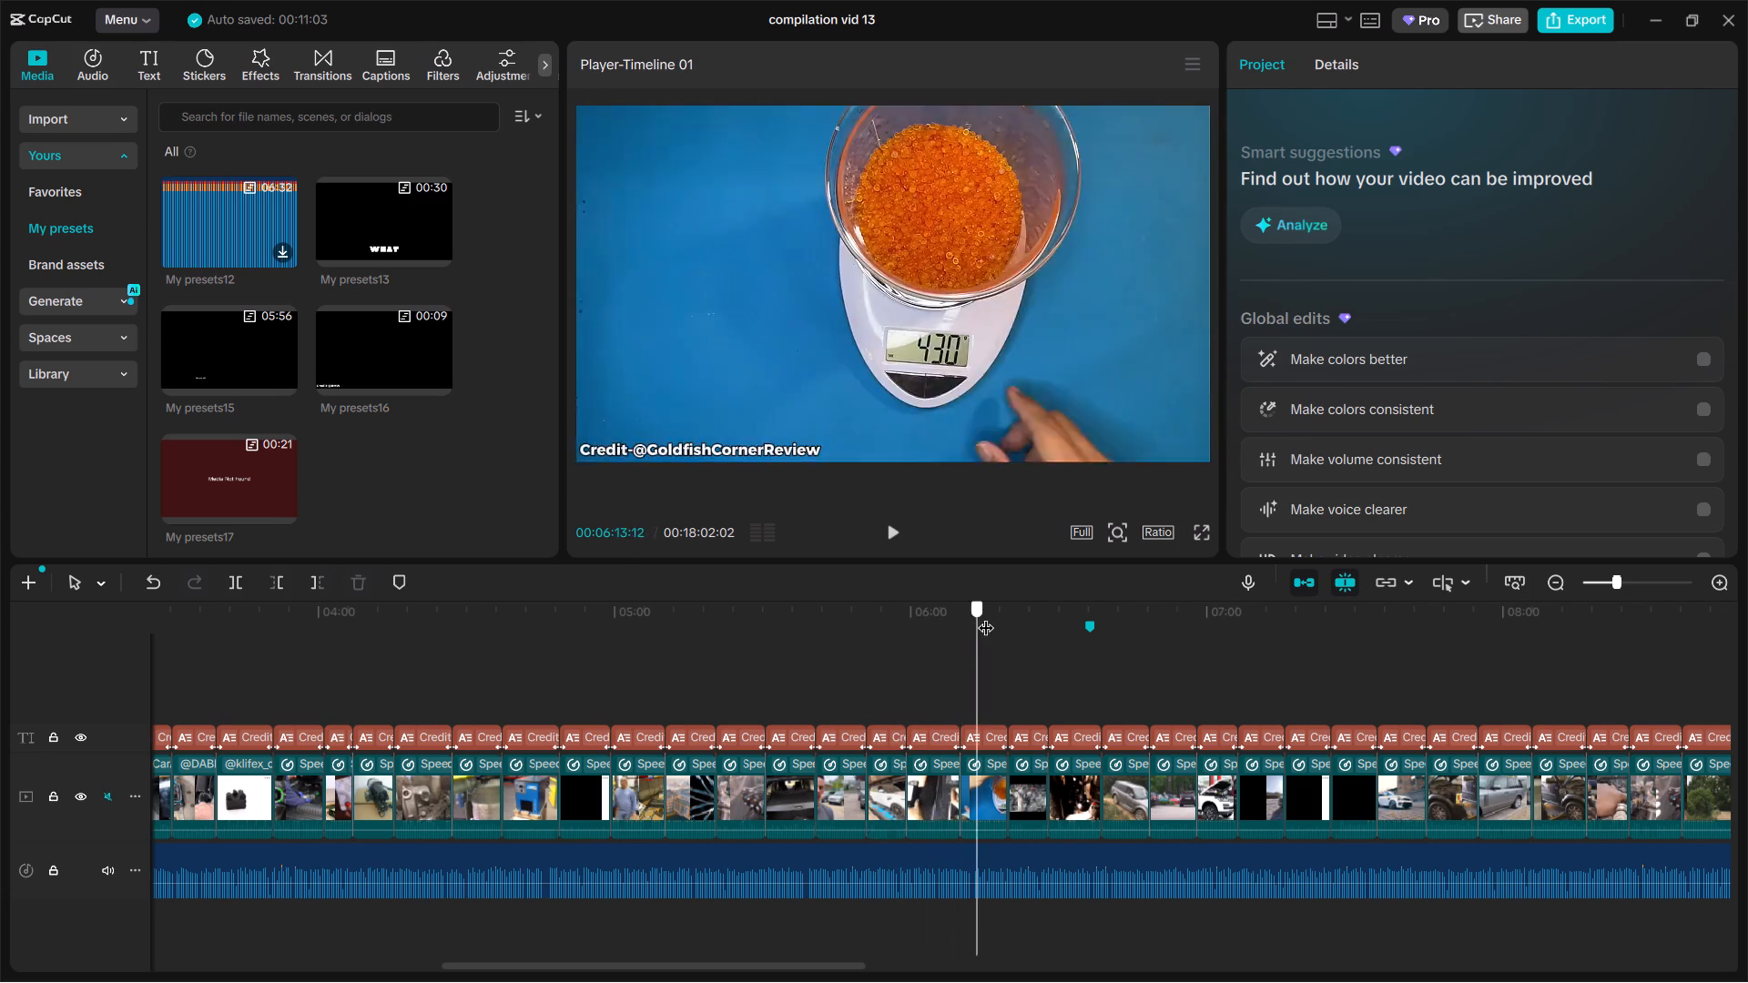
{"action": "left_click_drag", "start_coordinate": [986, 616], "coordinate": [1173, 615]}
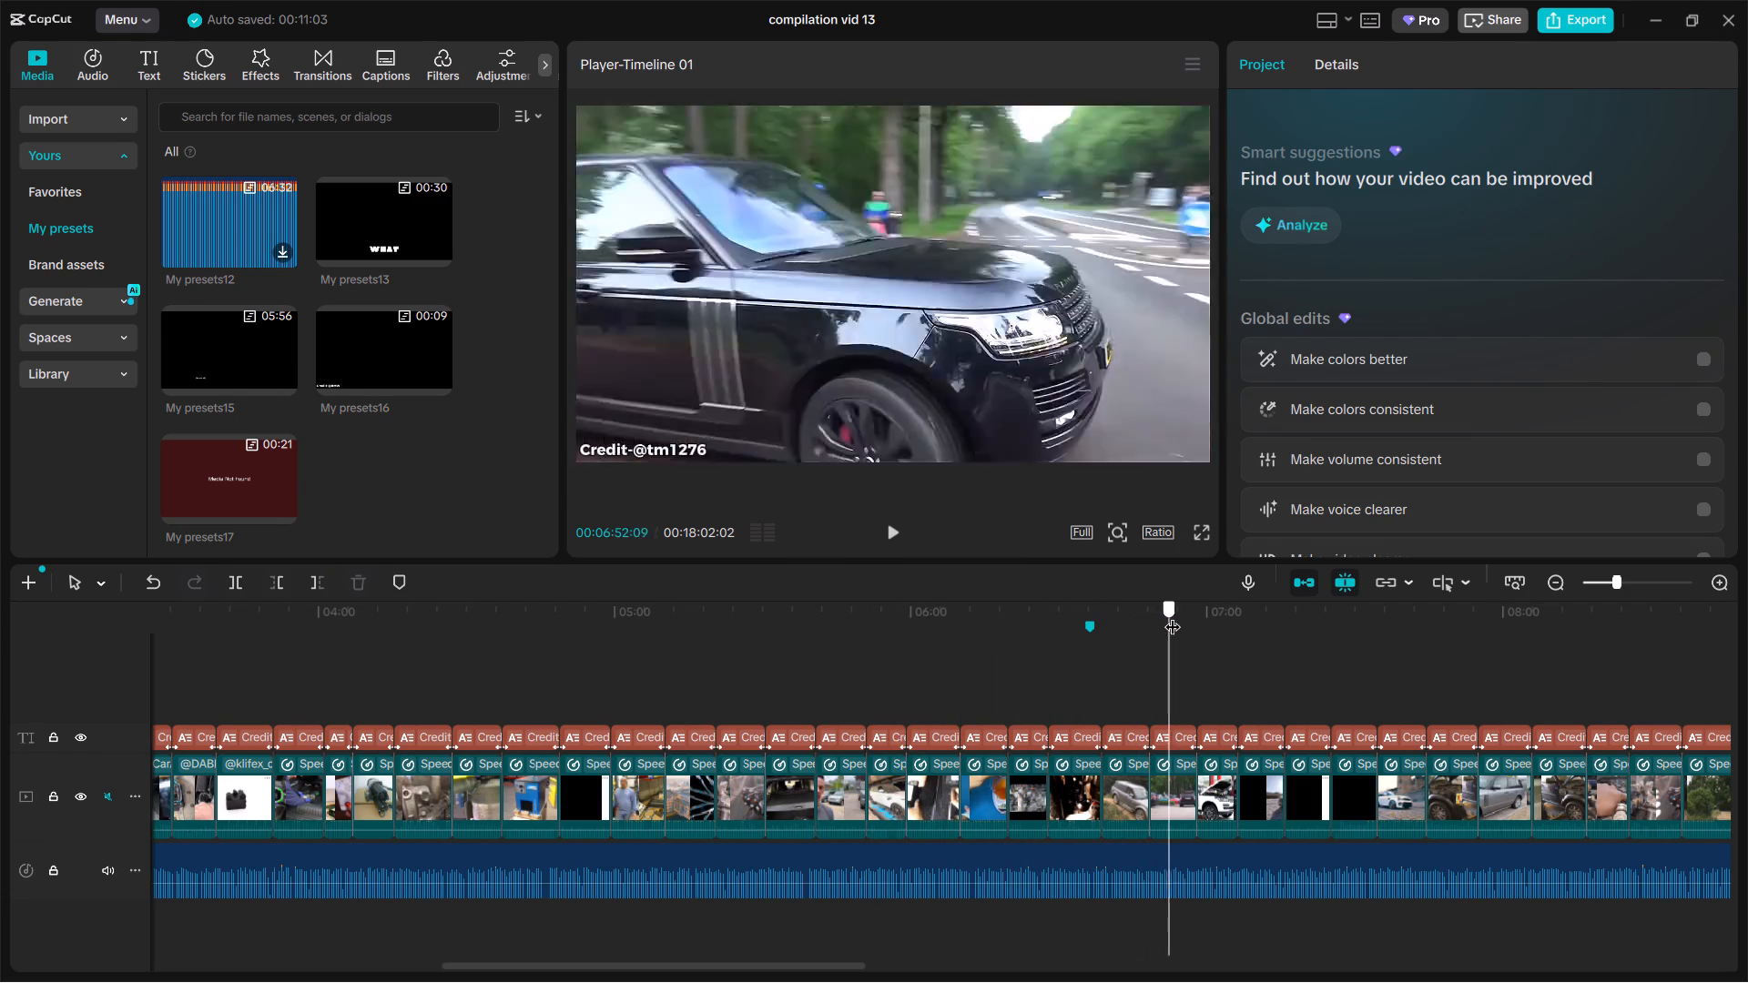
{"action": "left_click_drag", "start_coordinate": [1173, 615], "coordinate": [1300, 615]}
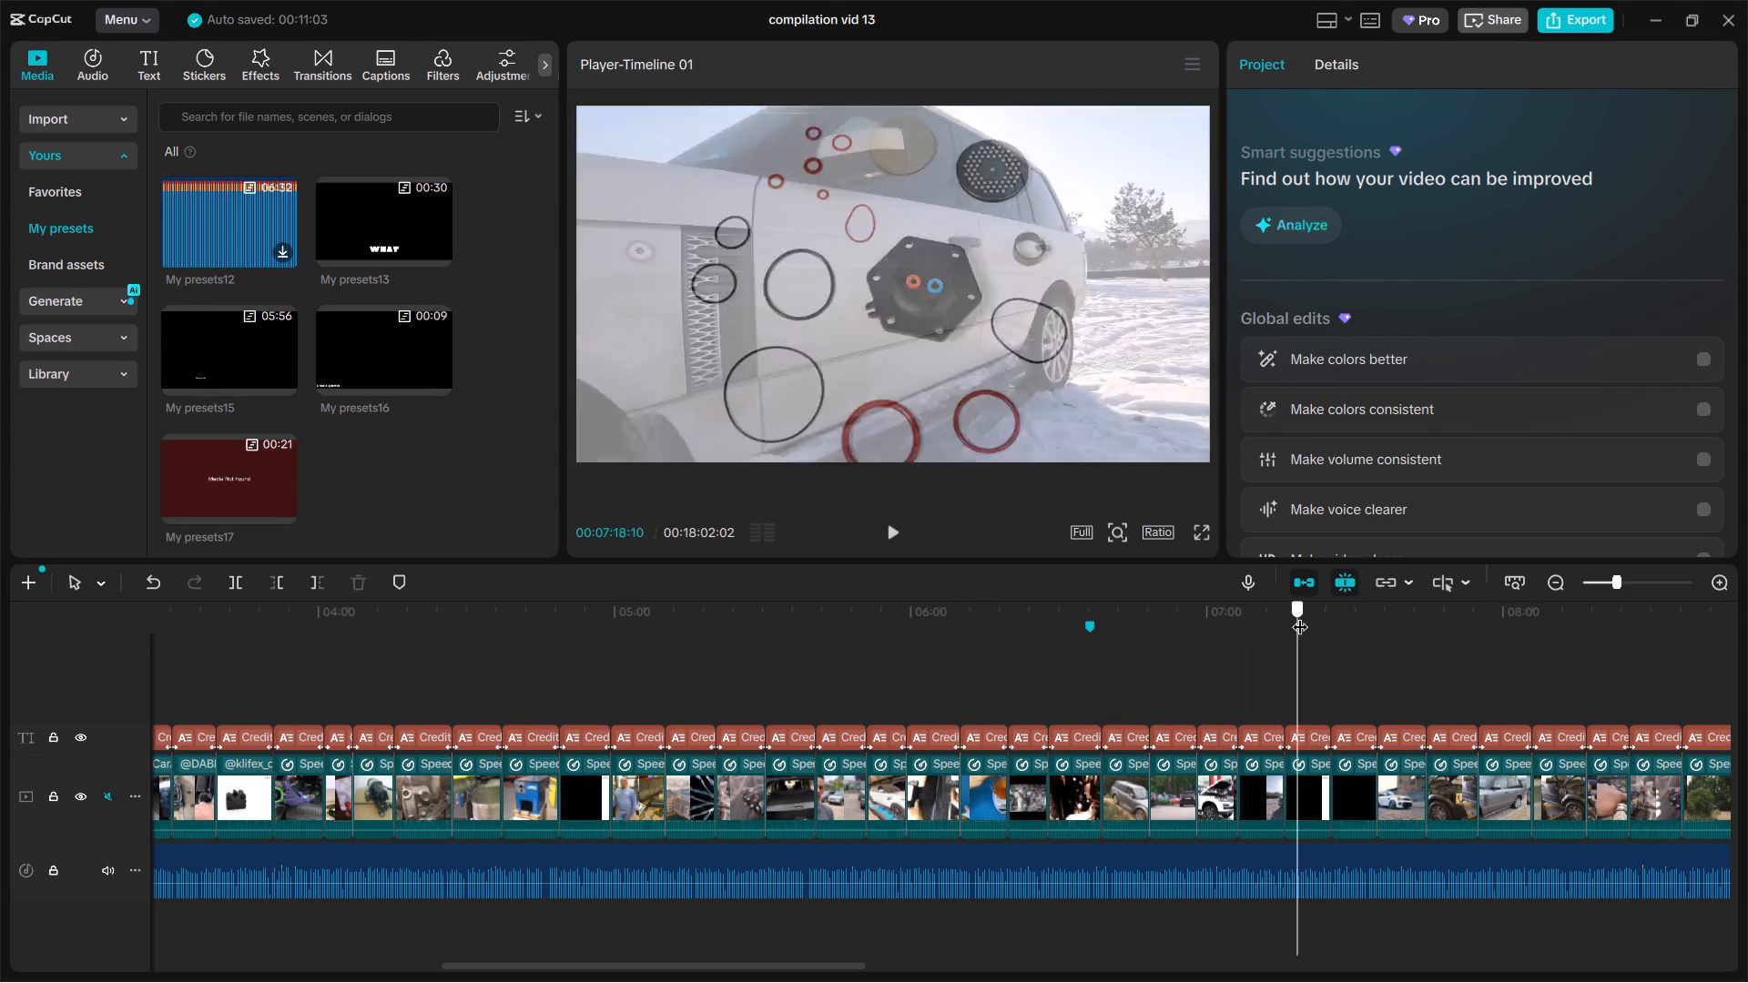
{"action": "left_click_drag", "start_coordinate": [1300, 615], "coordinate": [1377, 615]}
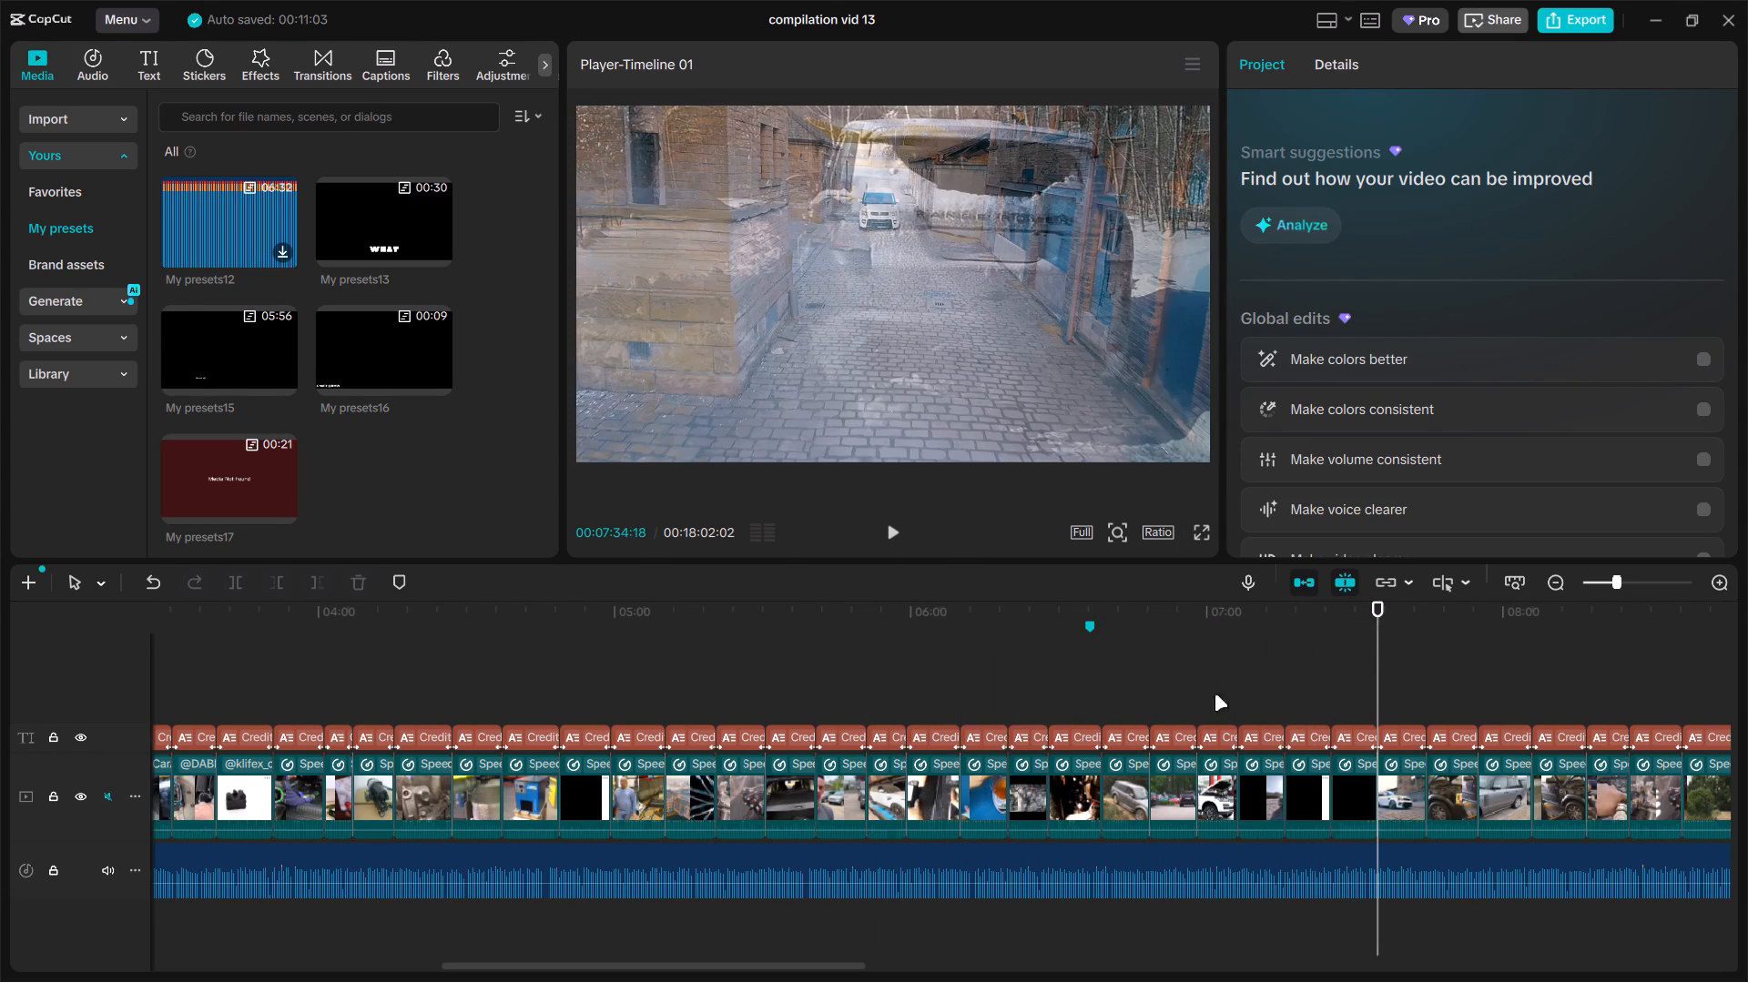
{"action": "left_click_drag", "start_coordinate": [1210, 701], "coordinate": [618, 644]}
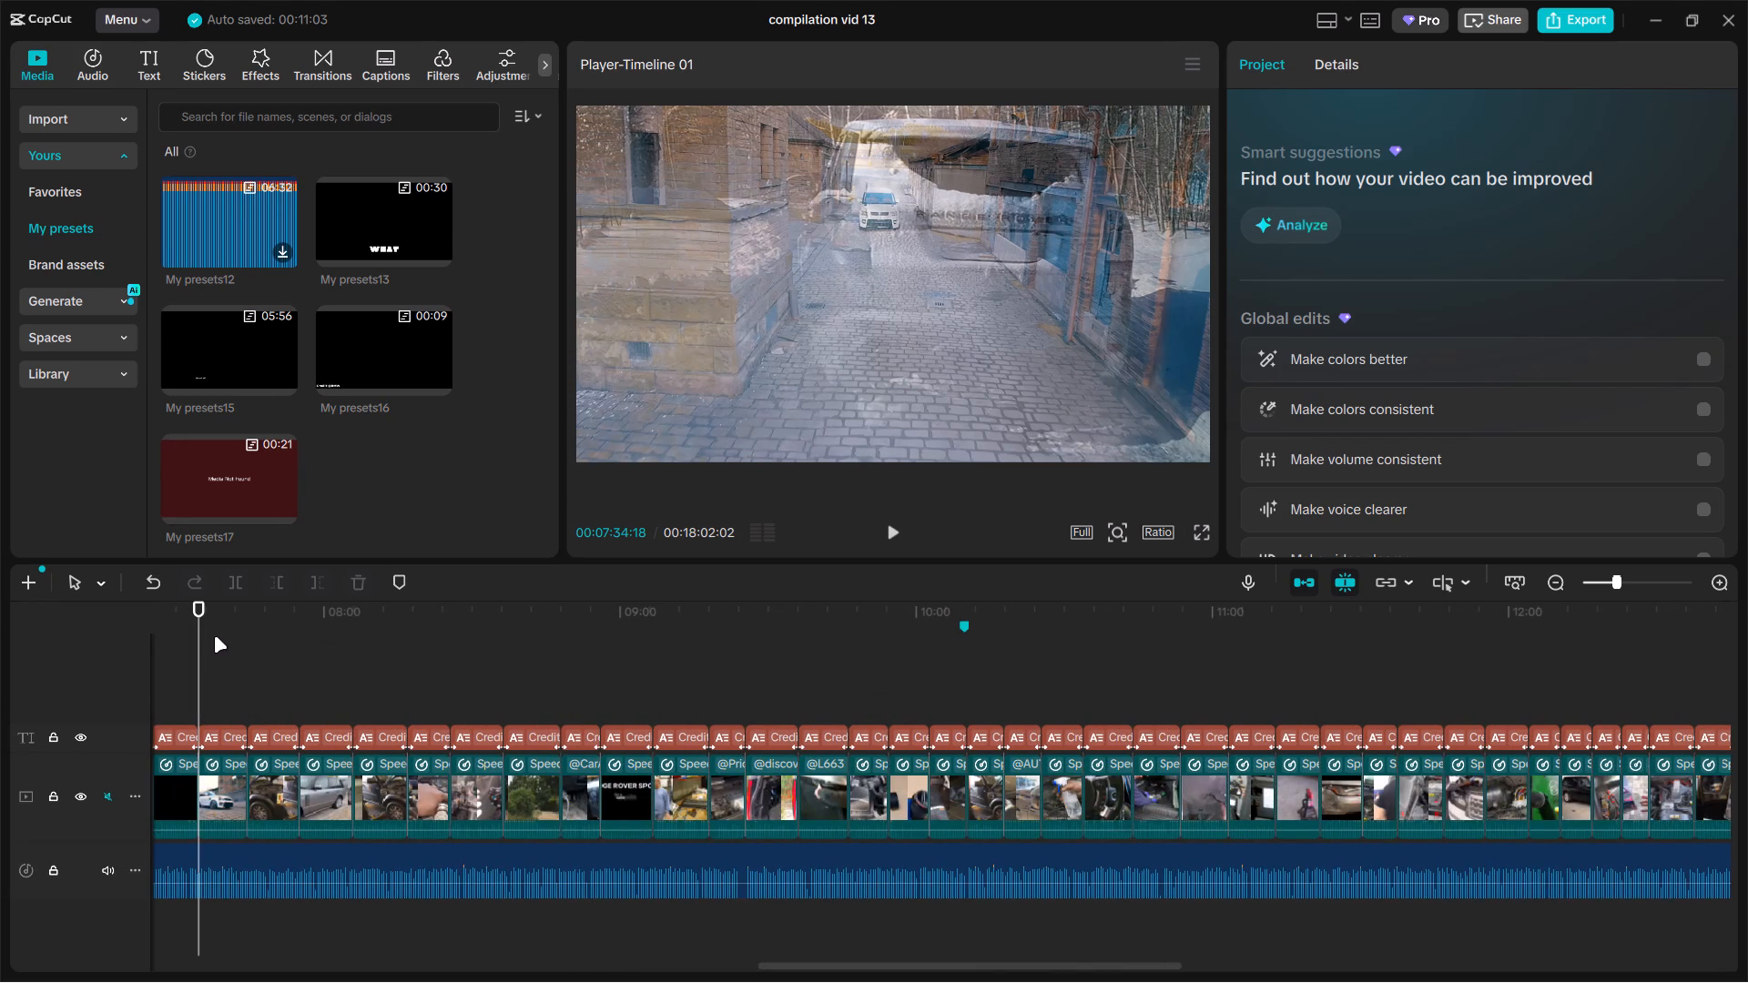
{"action": "left_click_drag", "start_coordinate": [205, 639], "coordinate": [417, 595]}
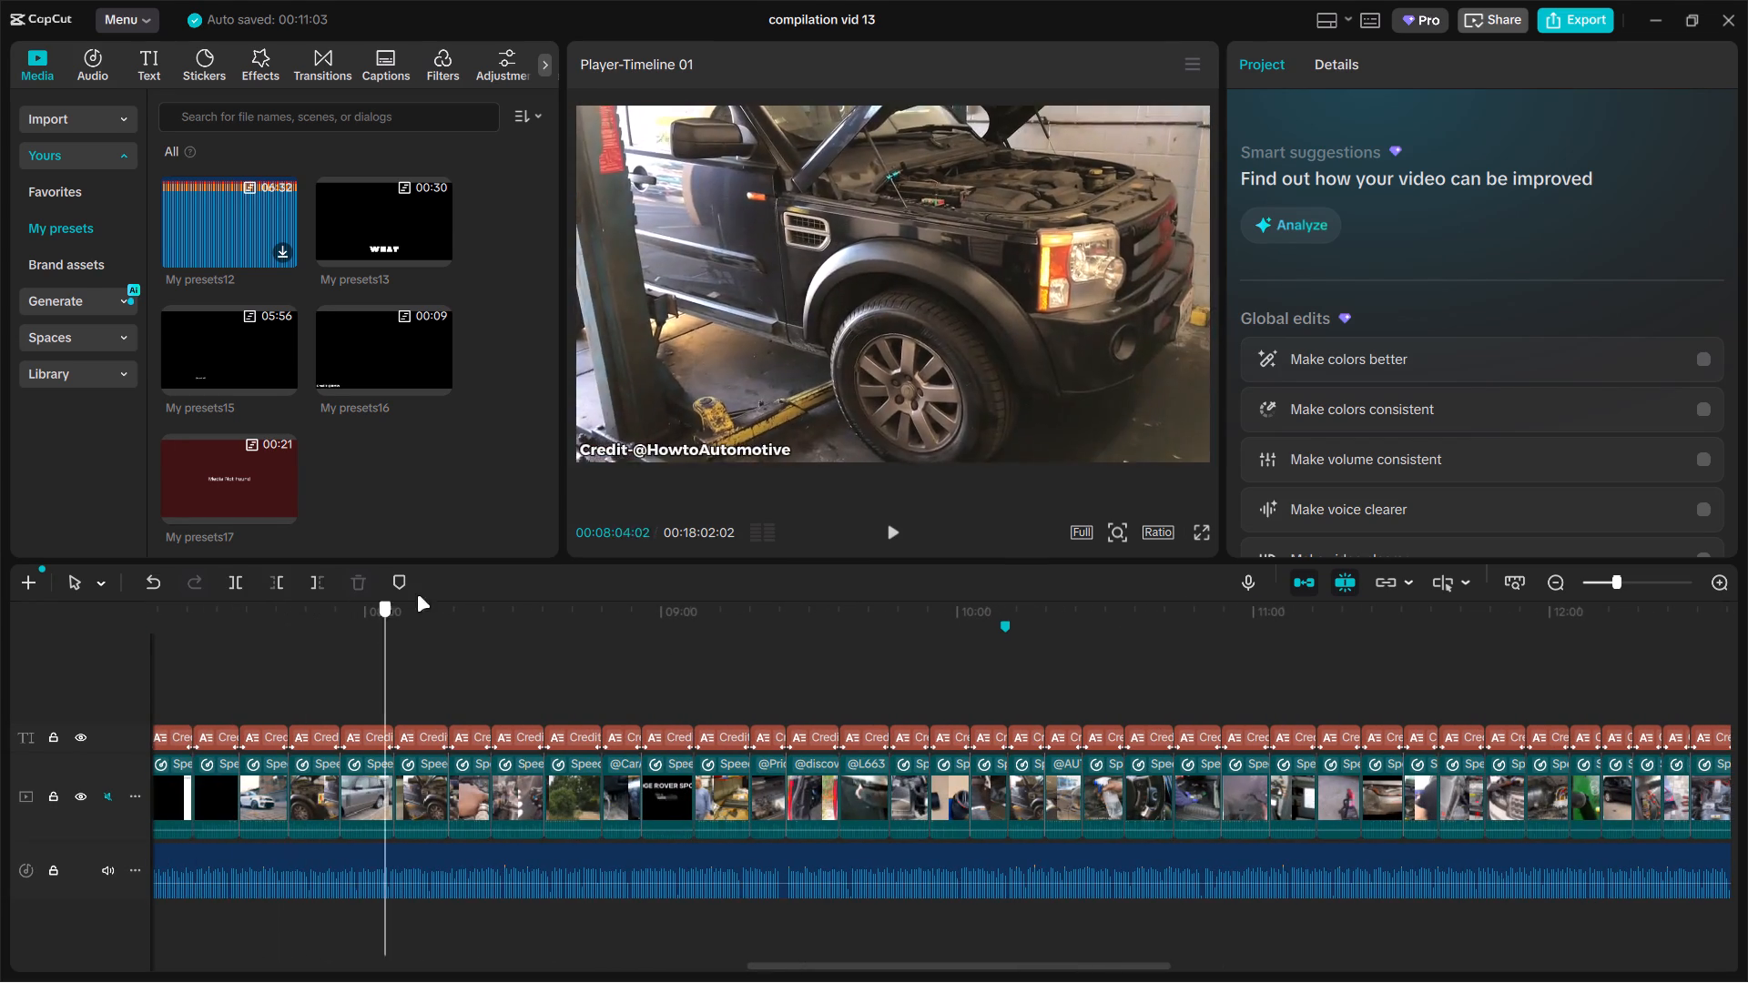
{"action": "left_click_drag", "start_coordinate": [417, 595], "coordinate": [870, 574]}
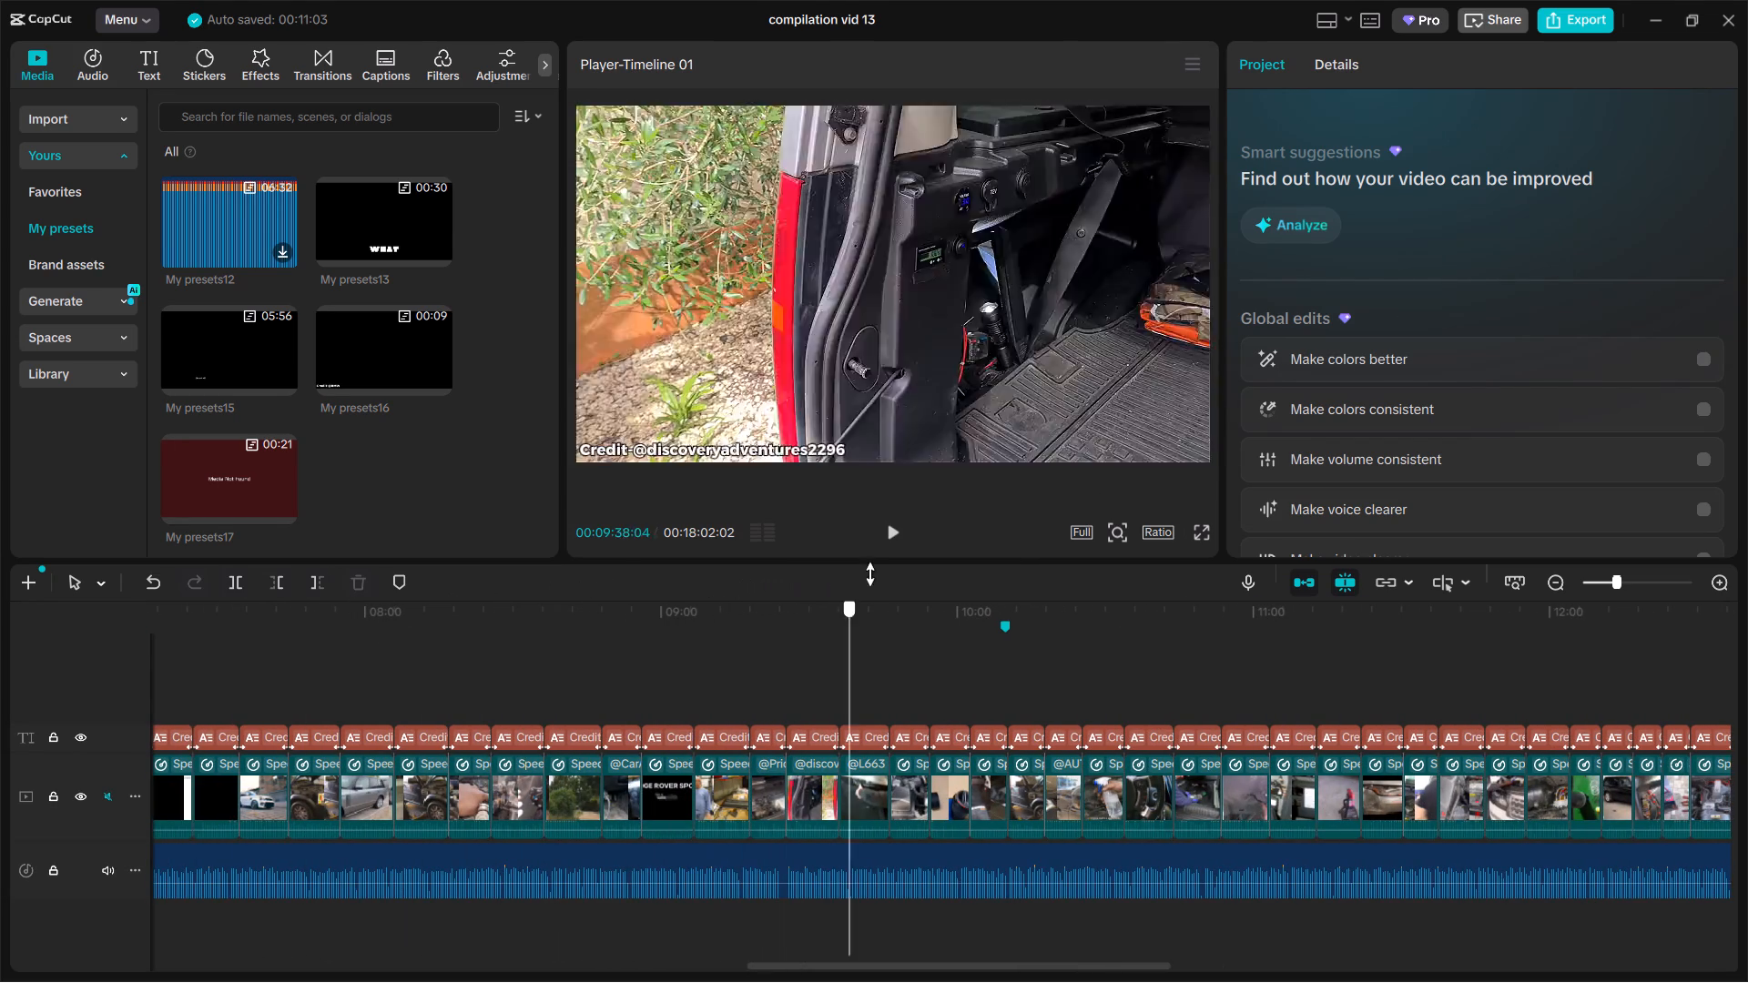
{"action": "left_click_drag", "start_coordinate": [870, 574], "coordinate": [1226, 585]}
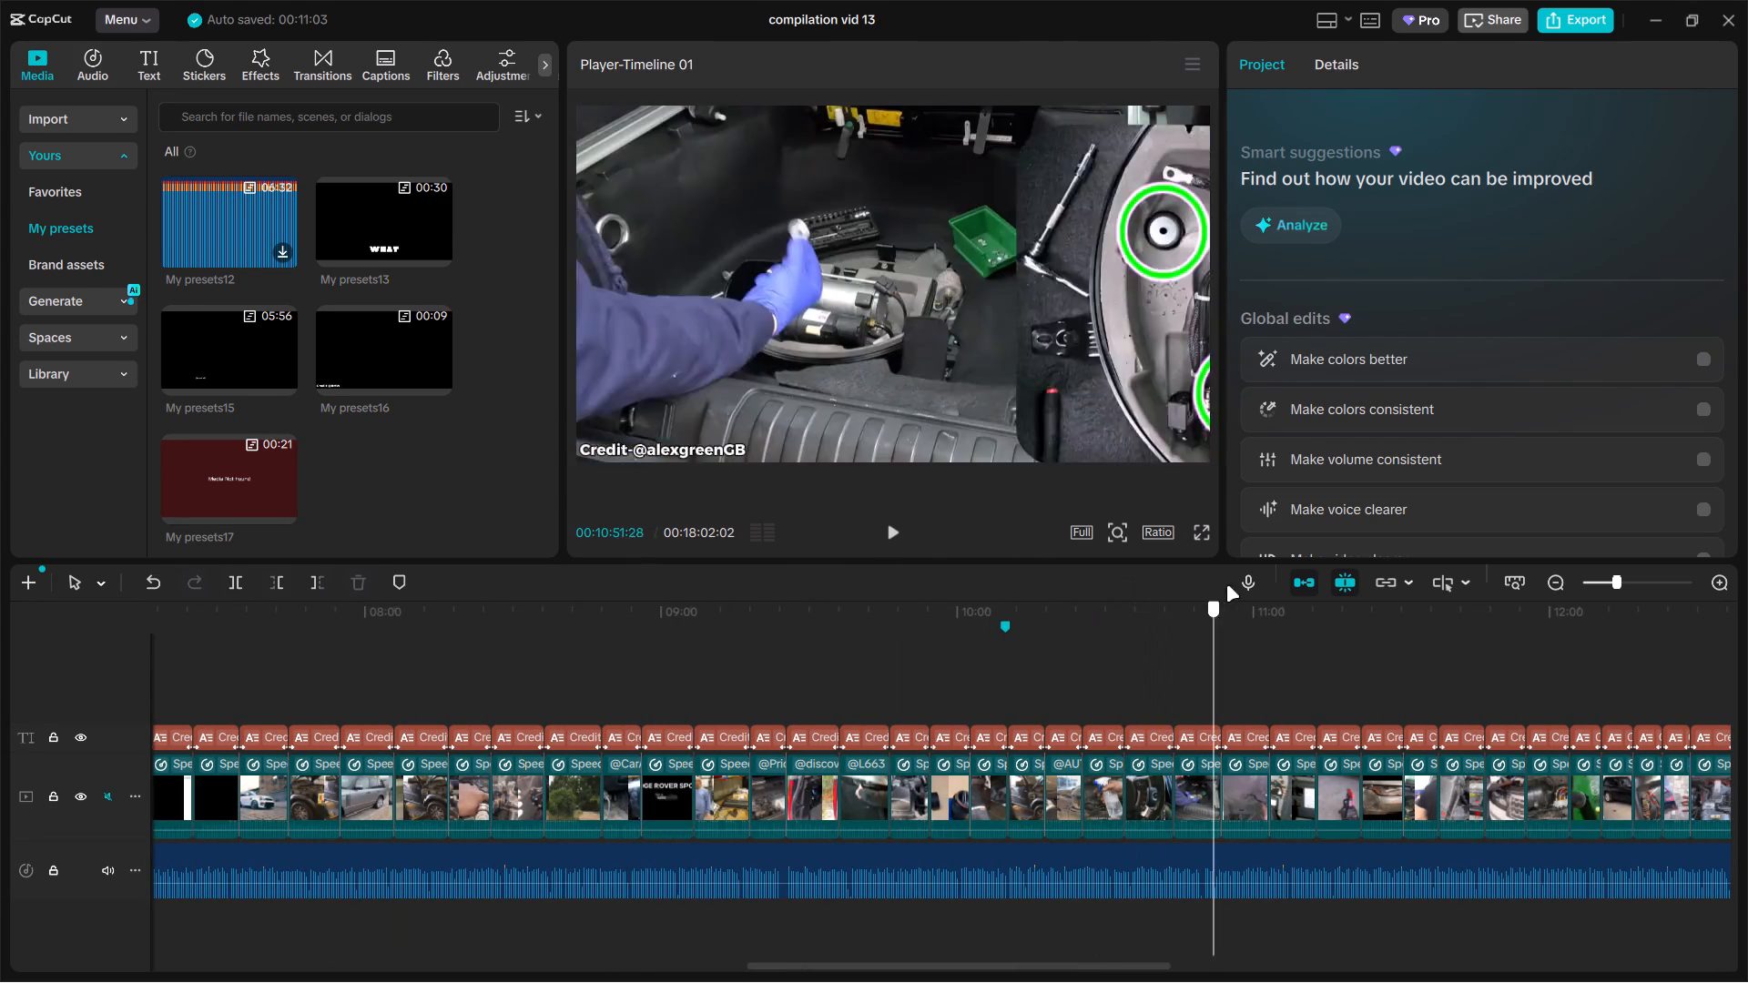
{"action": "left_click_drag", "start_coordinate": [1226, 585], "coordinate": [1446, 585]}
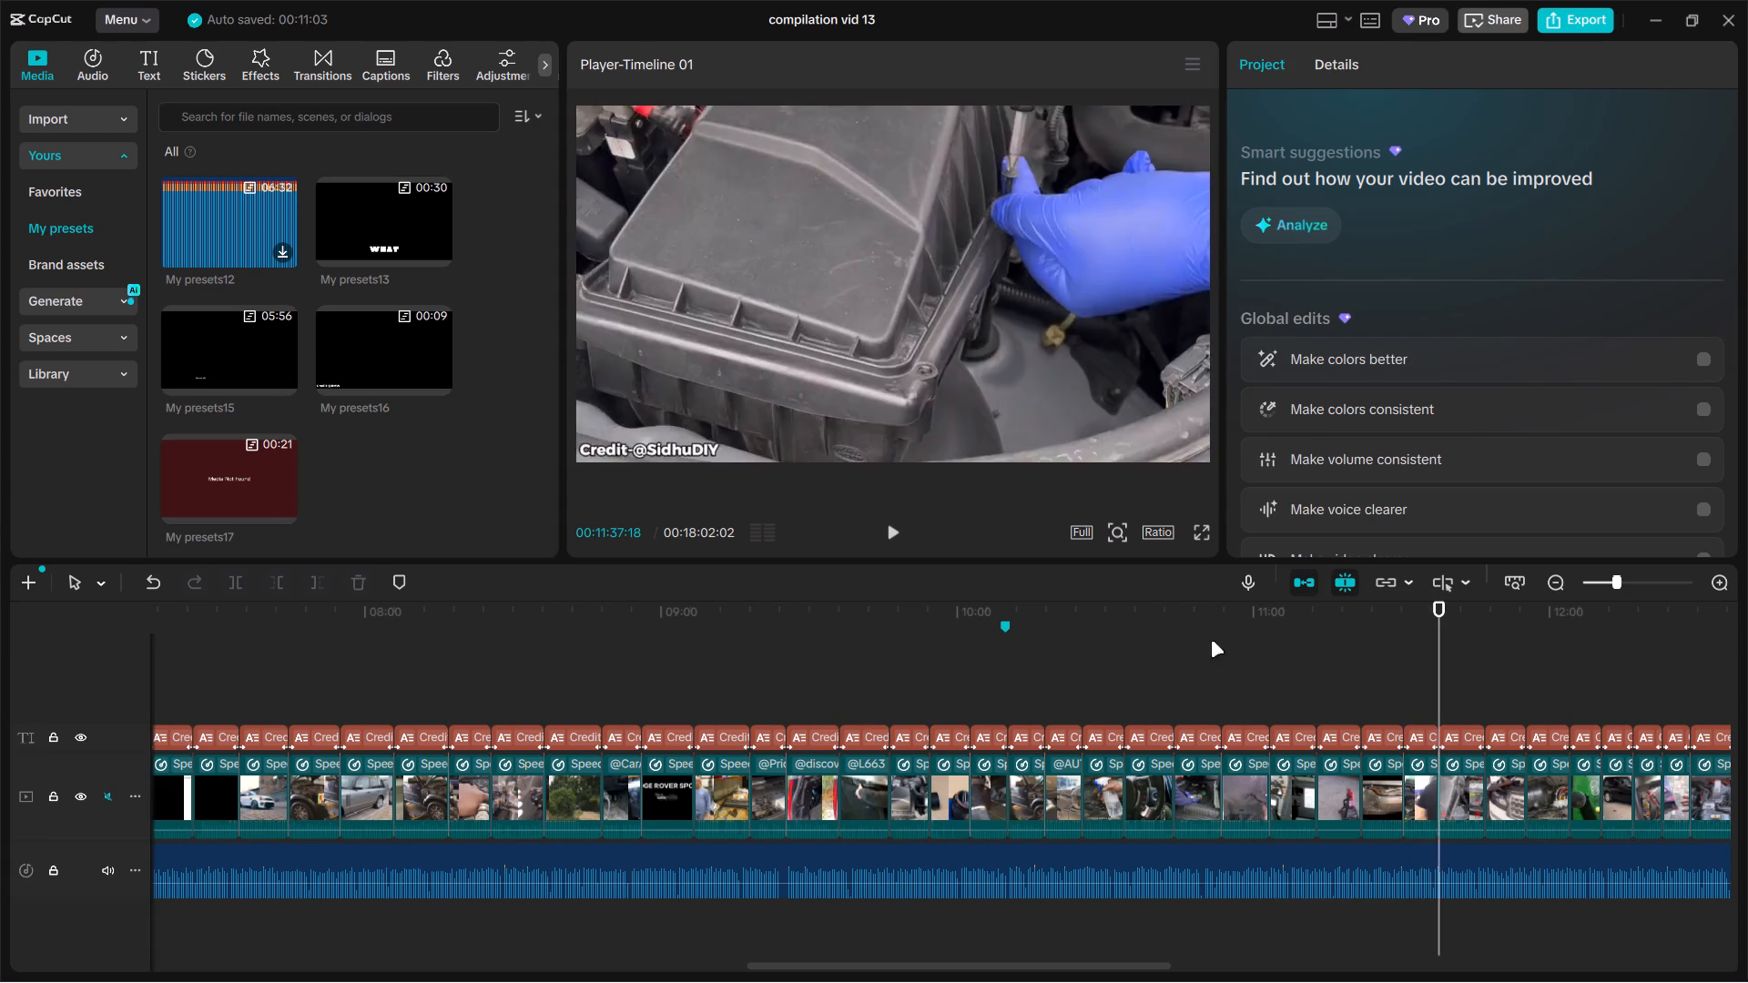
Scrub through the rest of the video from about 11:37 to its end, checking the credit captions and clip transitions.
{"action": "left_click_drag", "start_coordinate": [1185, 664], "coordinate": [529, 680]}
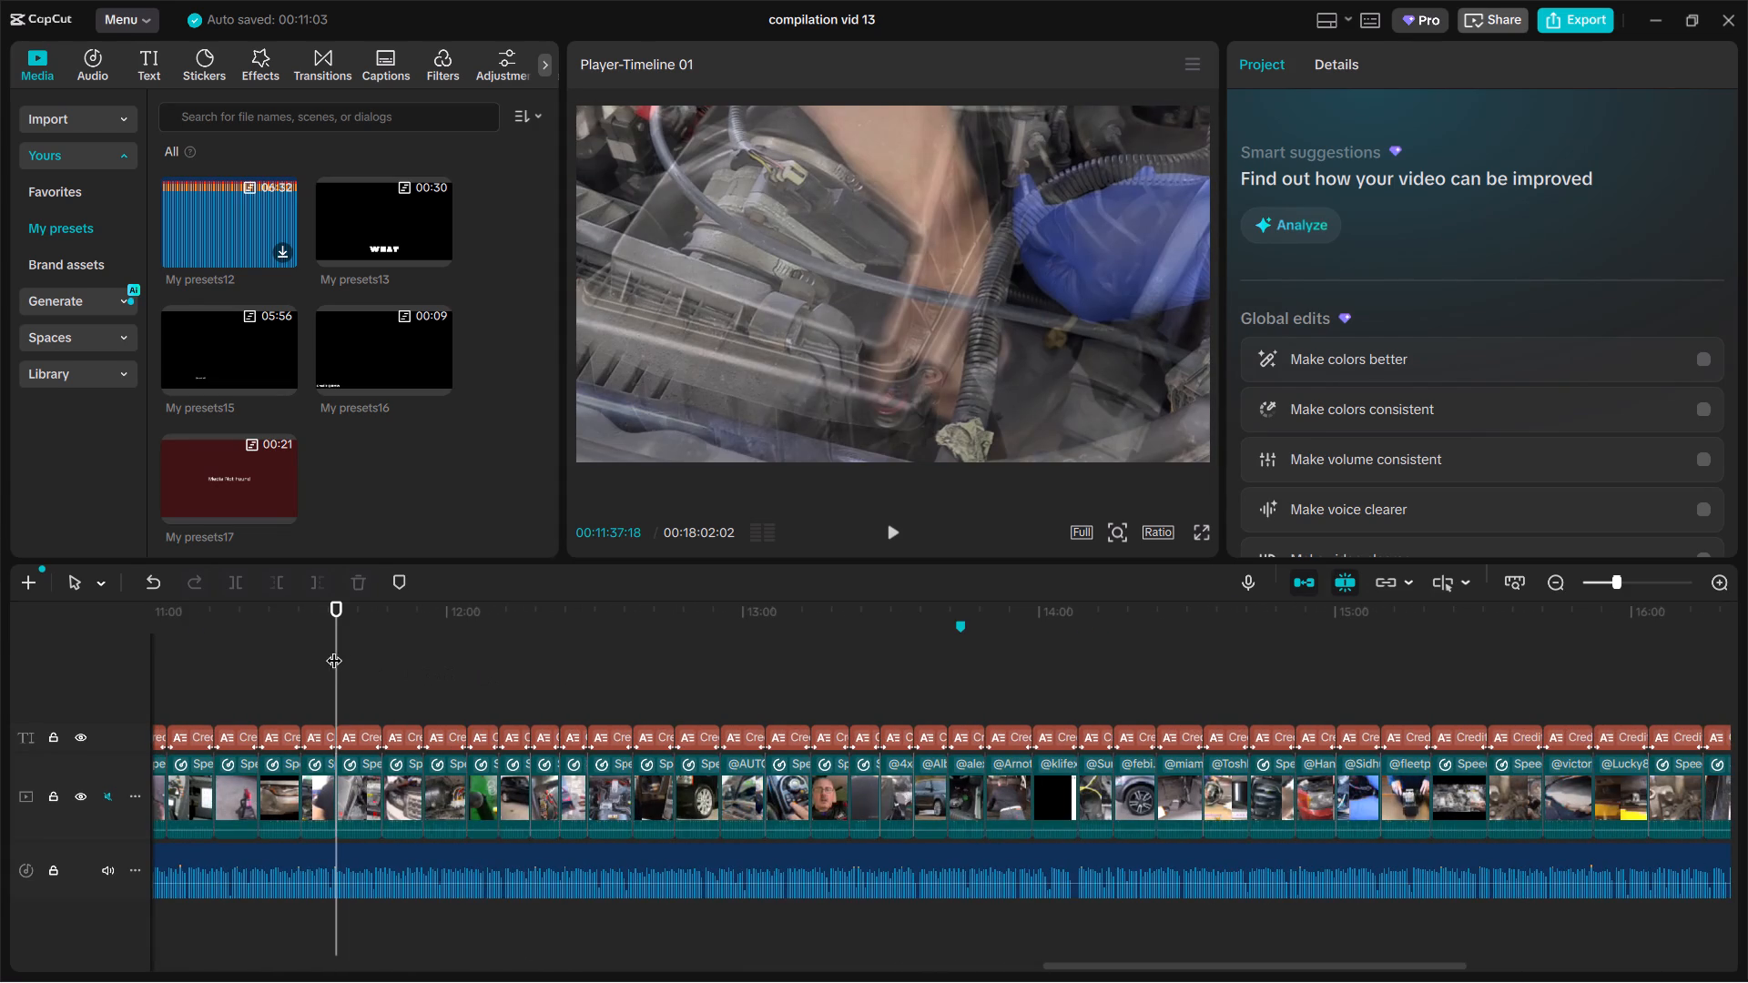
{"action": "left_click_drag", "start_coordinate": [340, 647], "coordinate": [655, 610]}
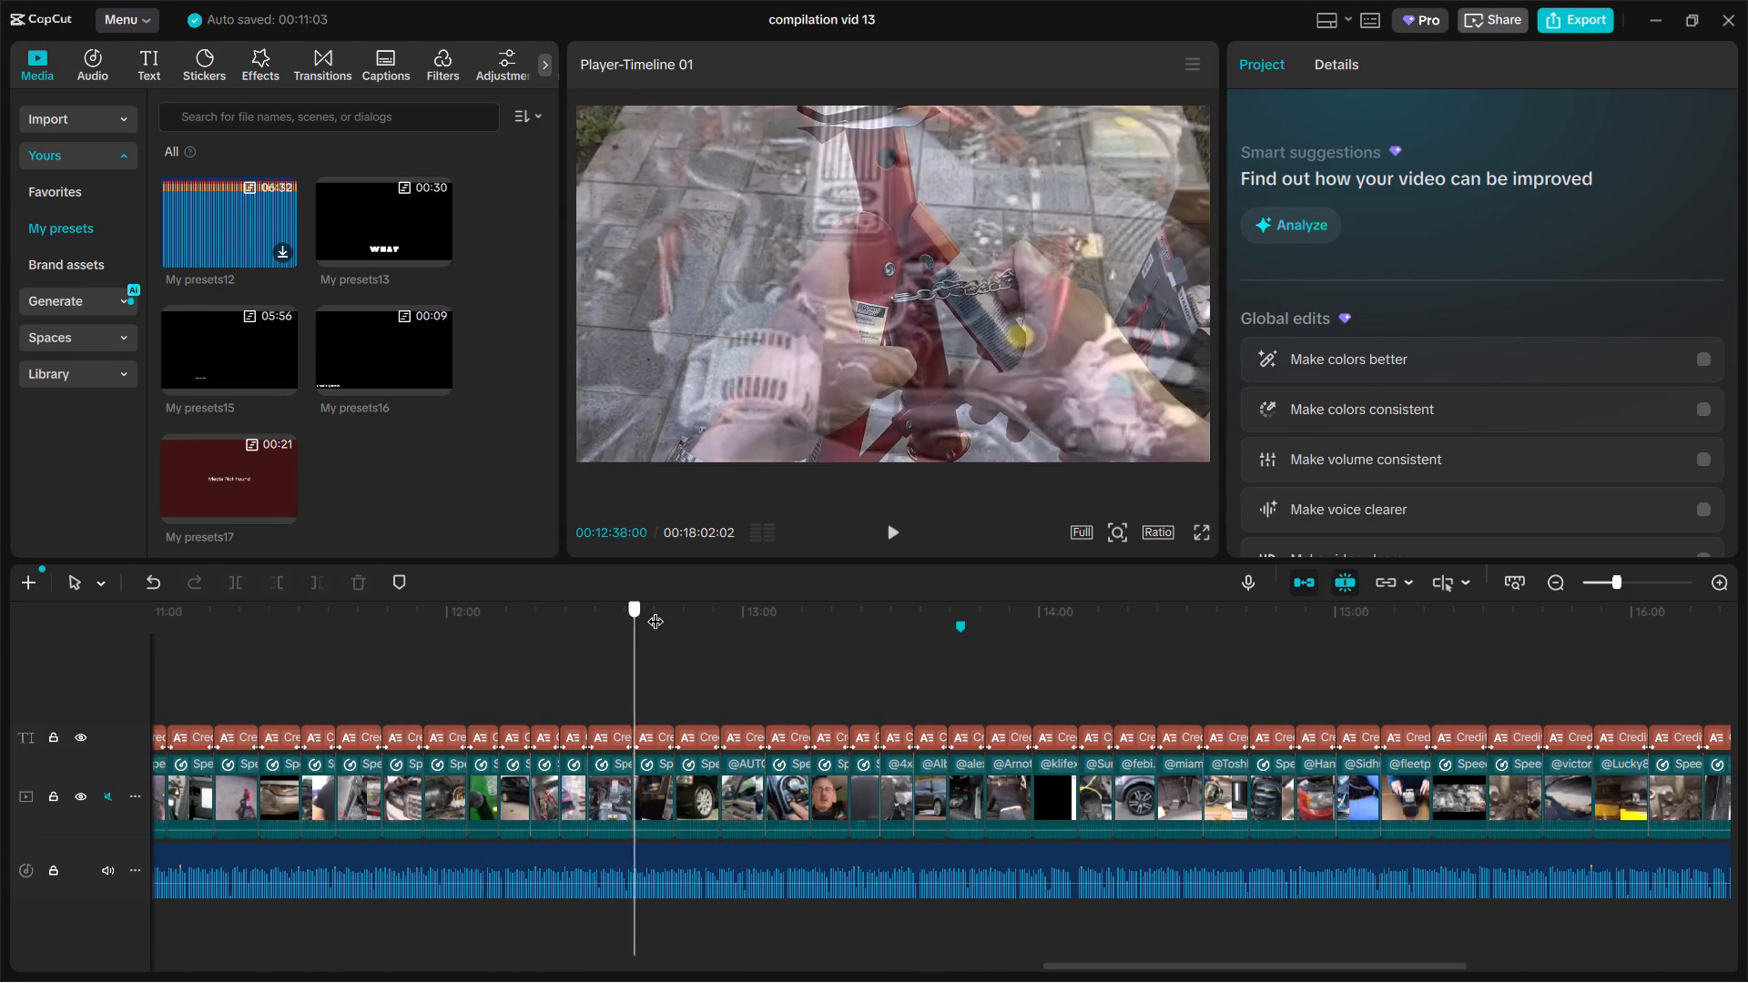
{"action": "left_click_drag", "start_coordinate": [655, 610], "coordinate": [971, 583]}
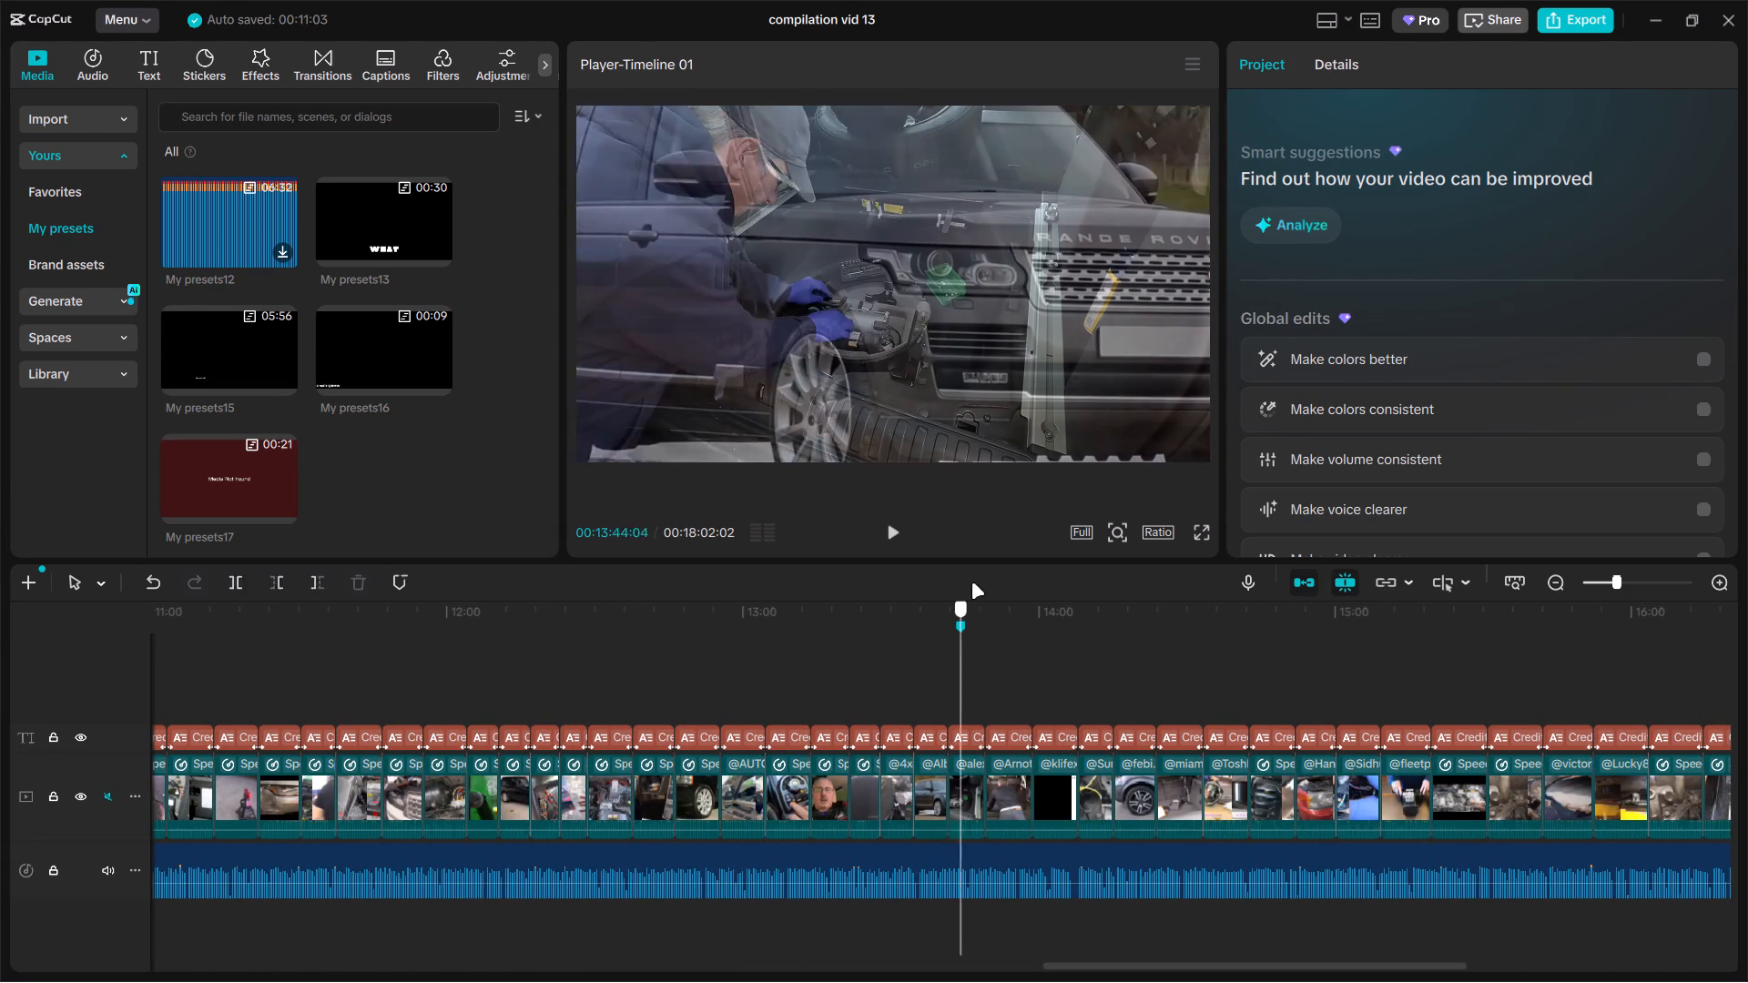
{"action": "left_click_drag", "start_coordinate": [971, 583], "coordinate": [1167, 573]}
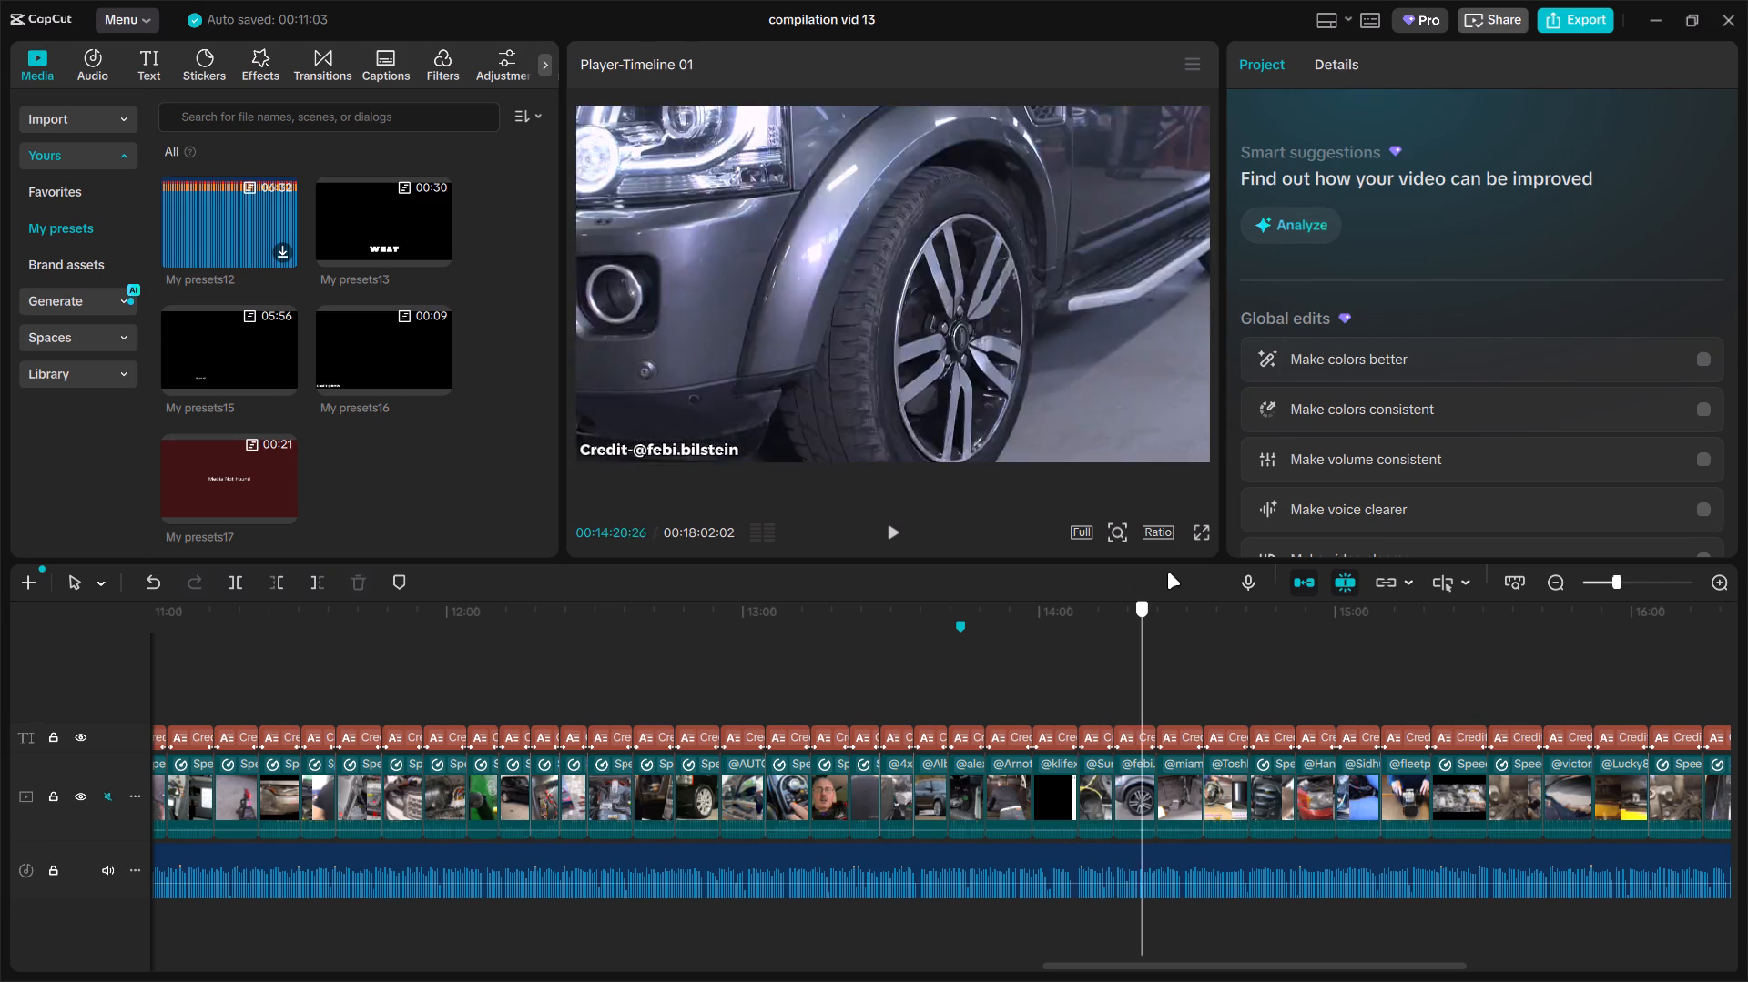
{"action": "left_click_drag", "start_coordinate": [1167, 573], "coordinate": [1390, 572]}
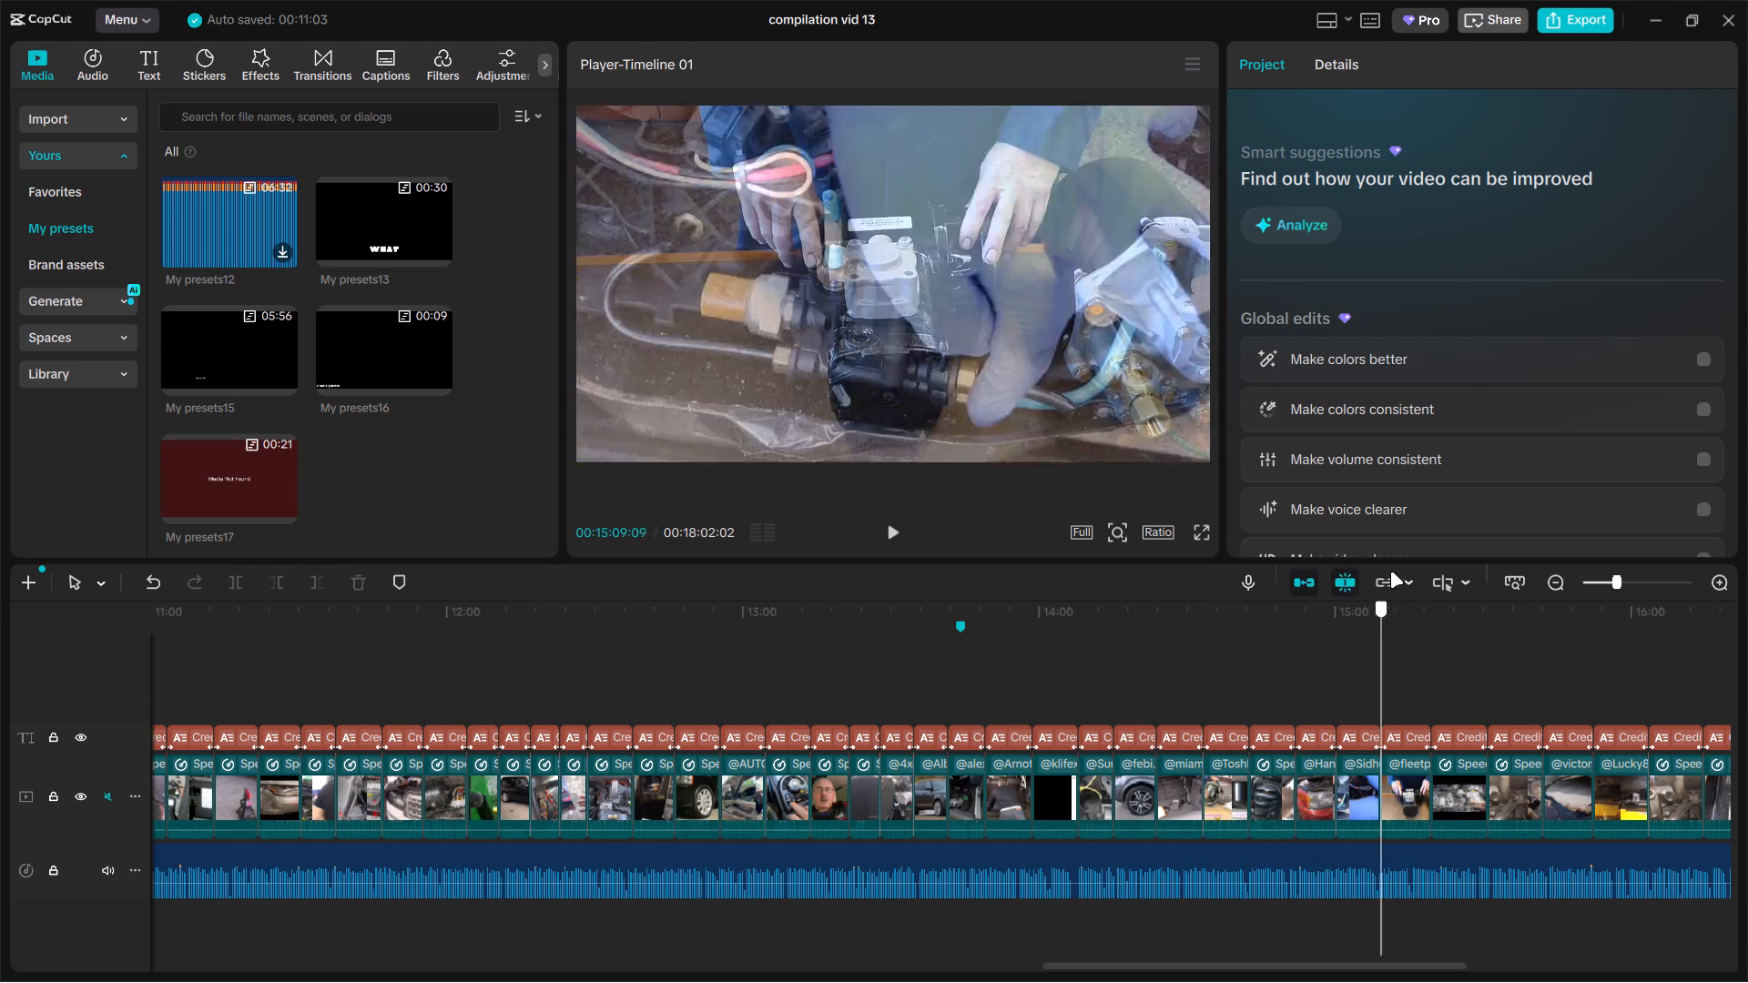
{"action": "left_click_drag", "start_coordinate": [1390, 572], "coordinate": [1494, 575]}
{"action": "left_click_drag", "start_coordinate": [1426, 616], "coordinate": [1363, 655]}
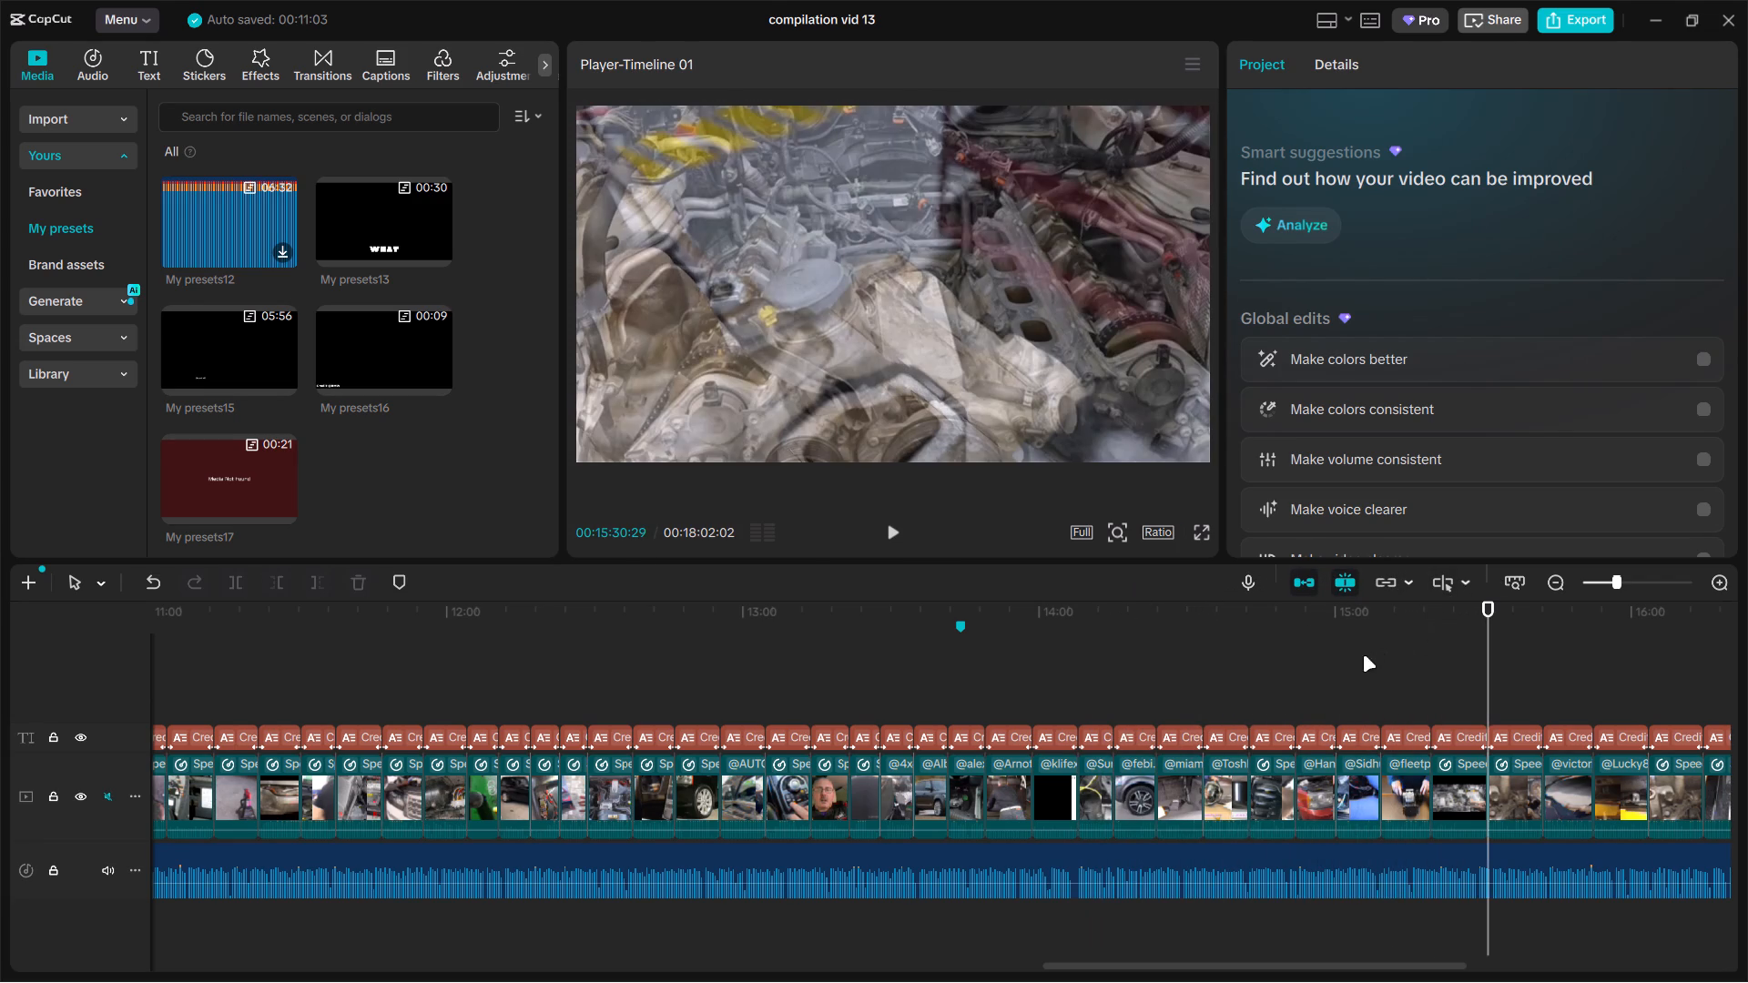
{"action": "left_click_drag", "start_coordinate": [1363, 655], "coordinate": [1335, 673]}
{"action": "left_click_drag", "start_coordinate": [1306, 680], "coordinate": [806, 662]}
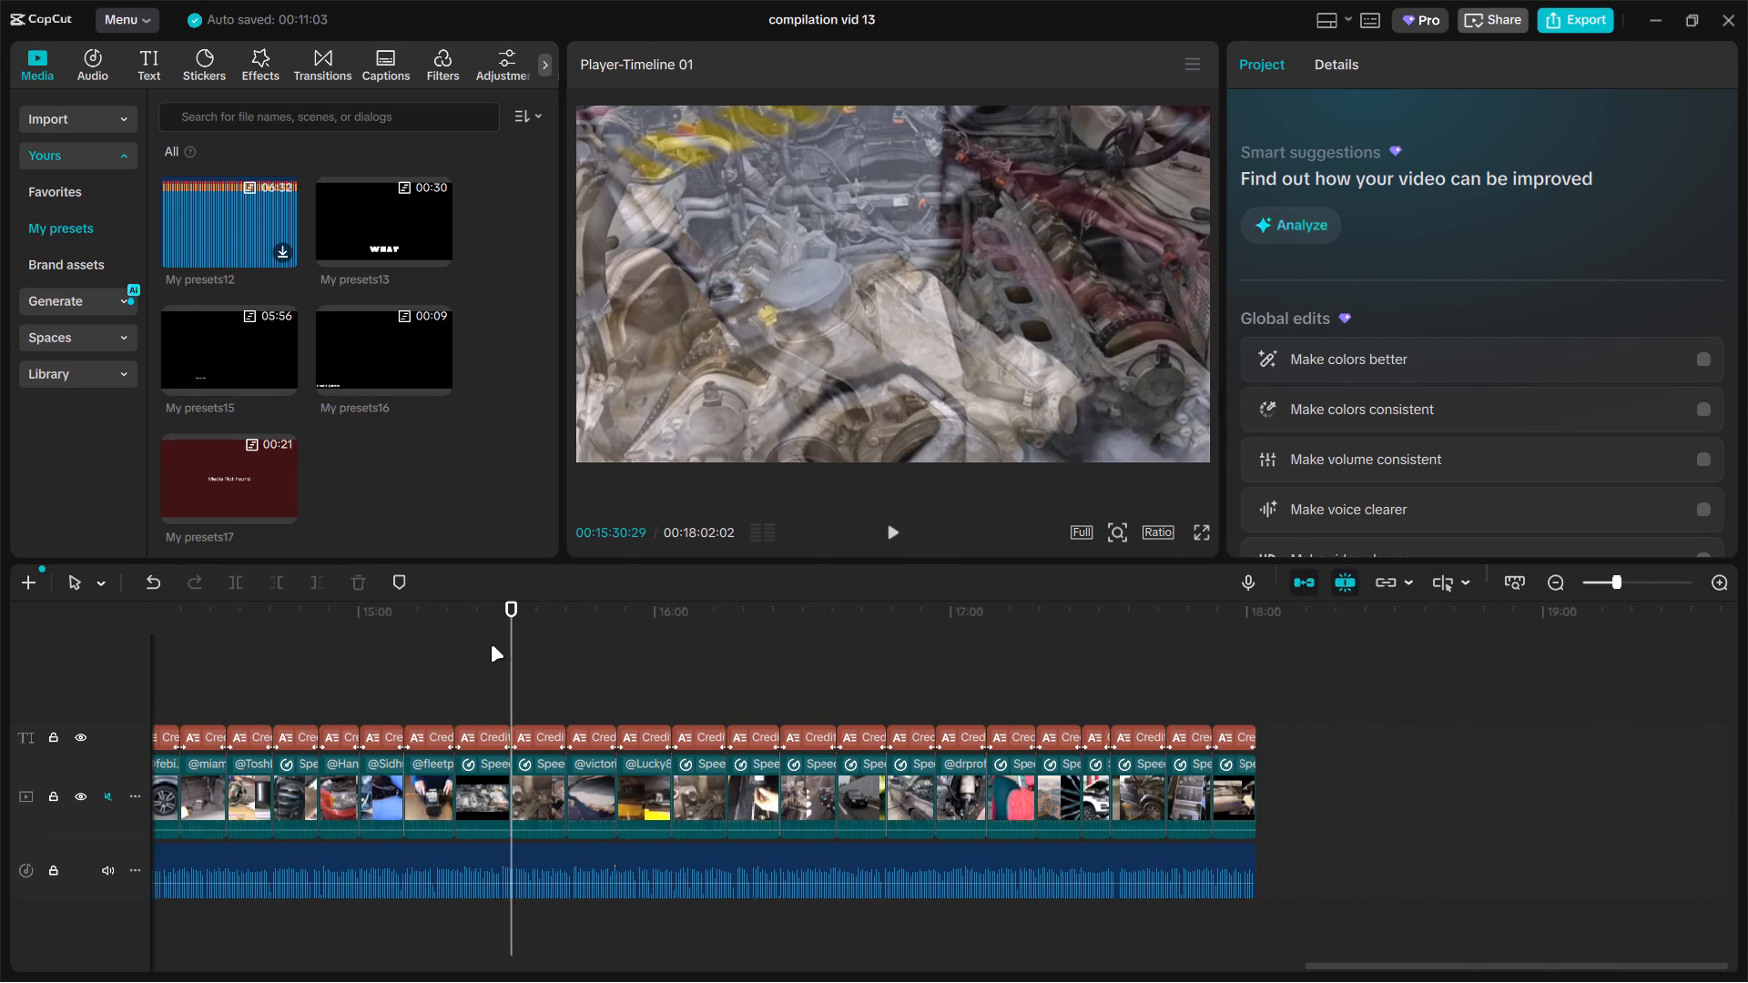
{"action": "left_click_drag", "start_coordinate": [511, 648], "coordinate": [828, 620]}
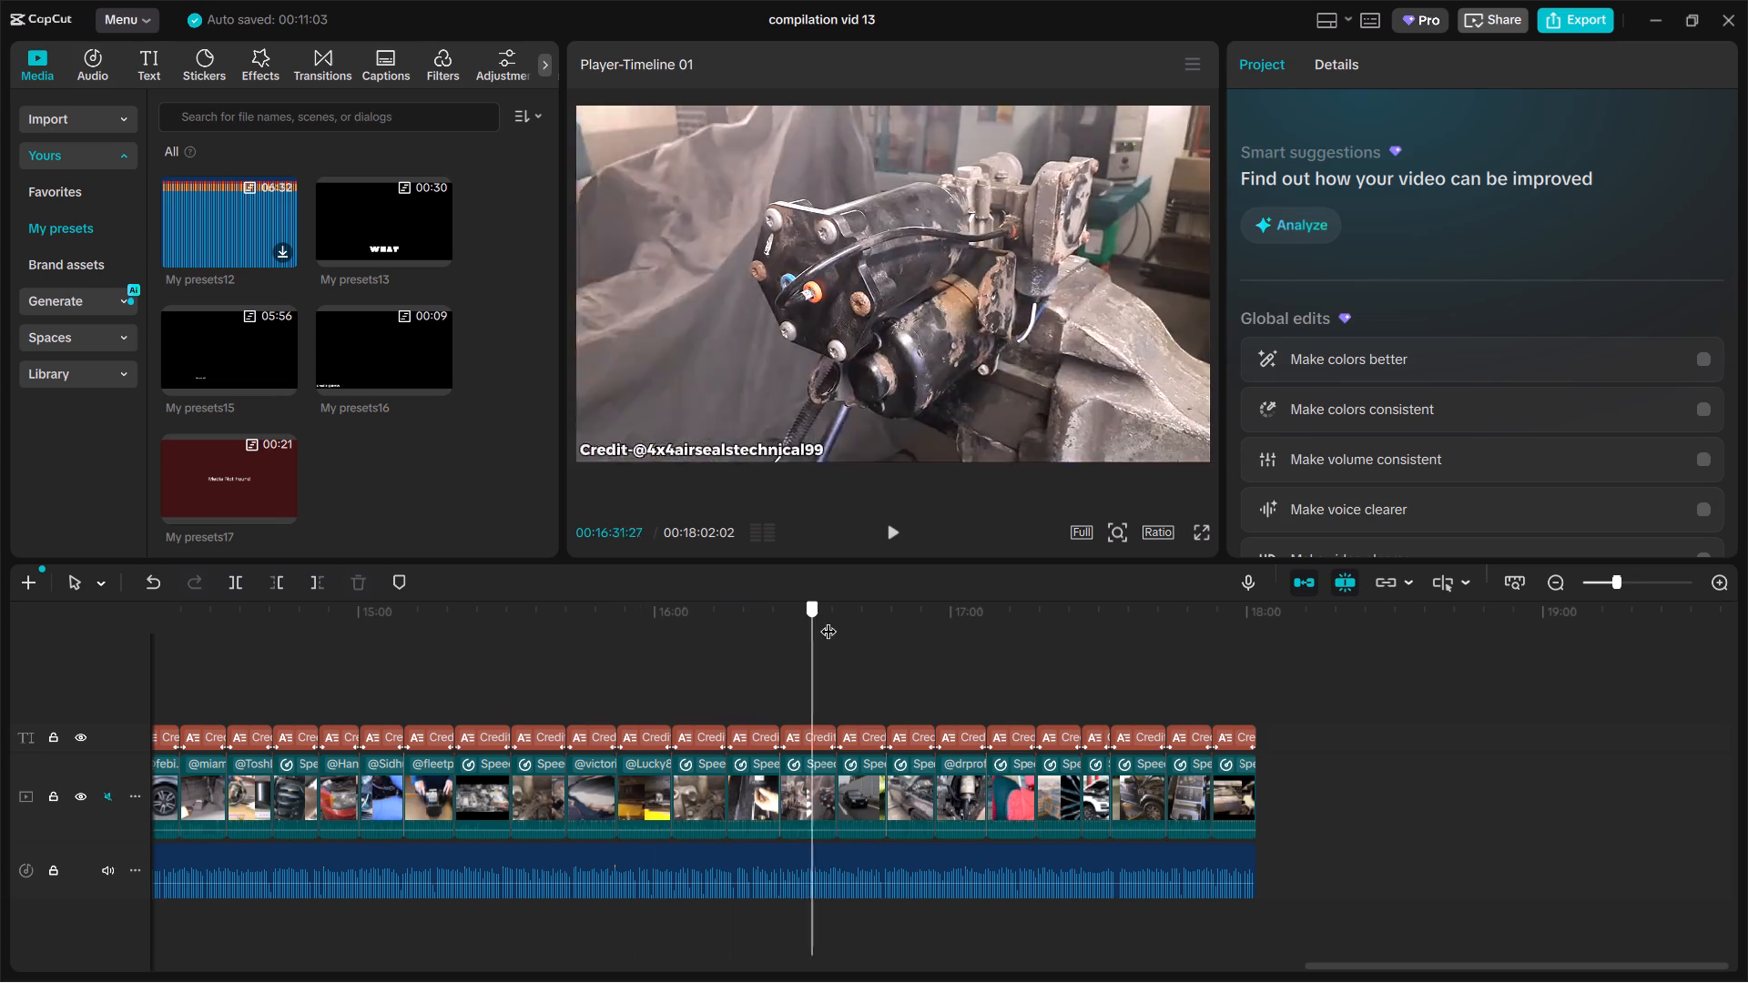
{"action": "left_click_drag", "start_coordinate": [828, 620], "coordinate": [1315, 623]}
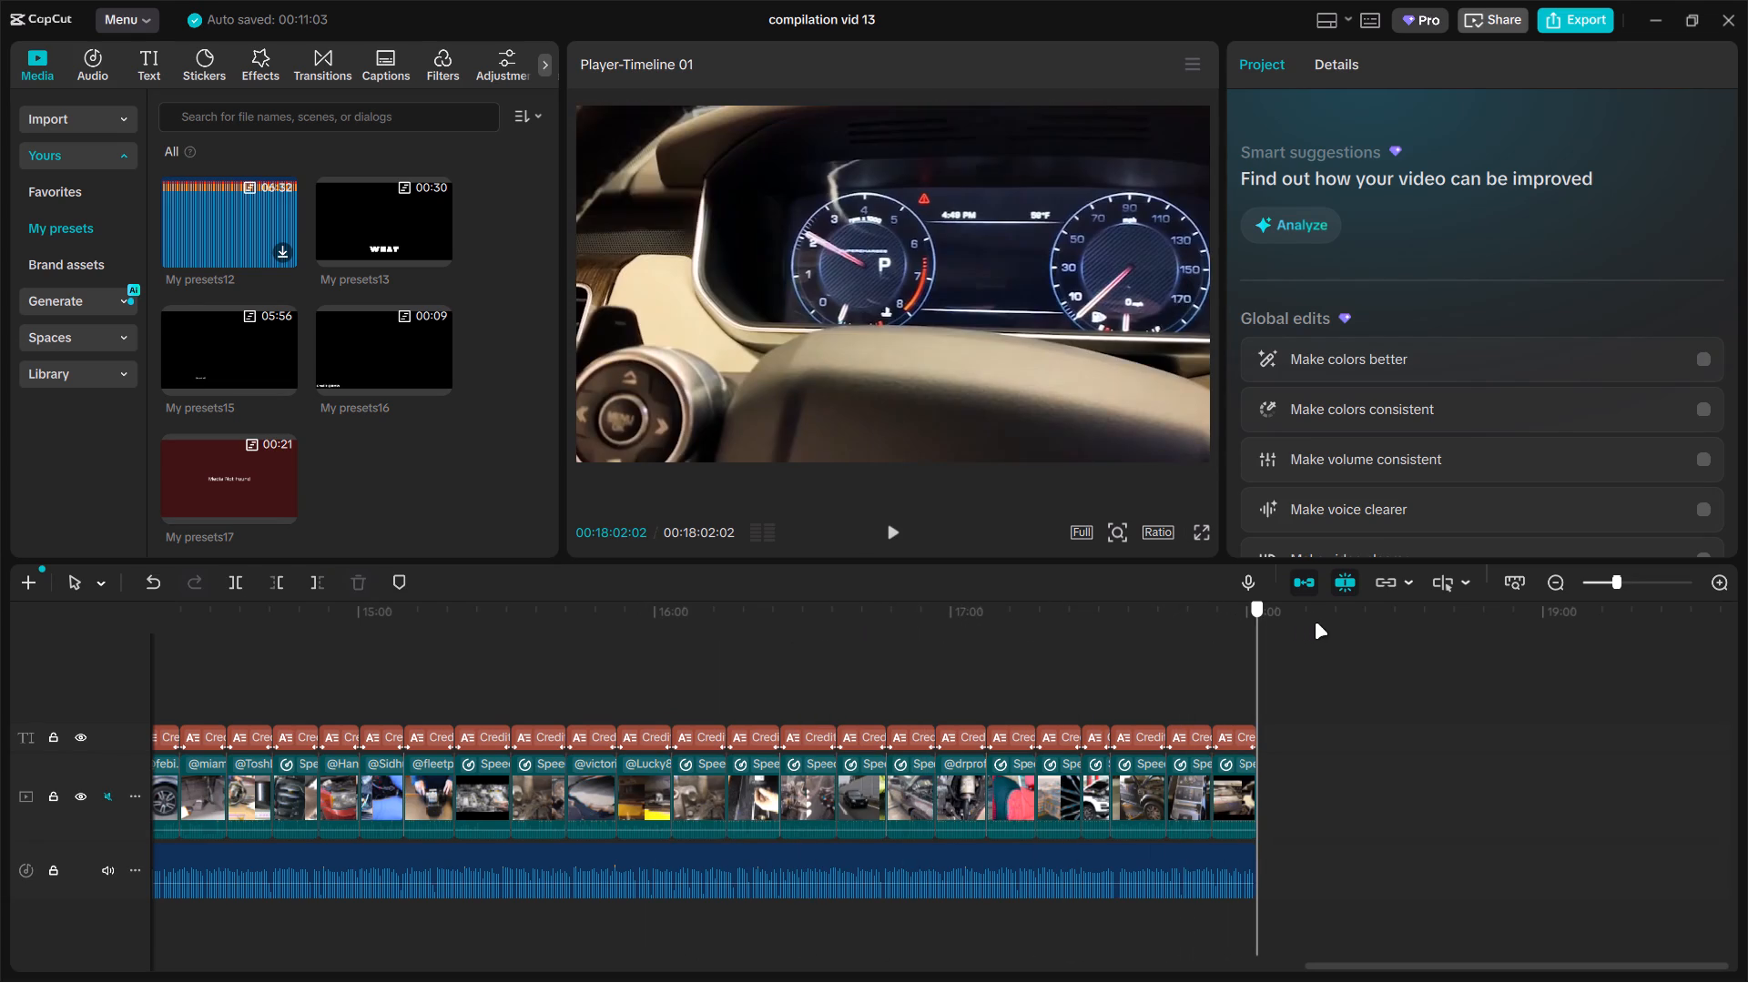
Scrub back from the video's end to its opening clips and forward to about 04:04, rechecking the credit captions and transitions.
{"action": "left_click_drag", "start_coordinate": [1315, 623], "coordinate": [799, 601]}
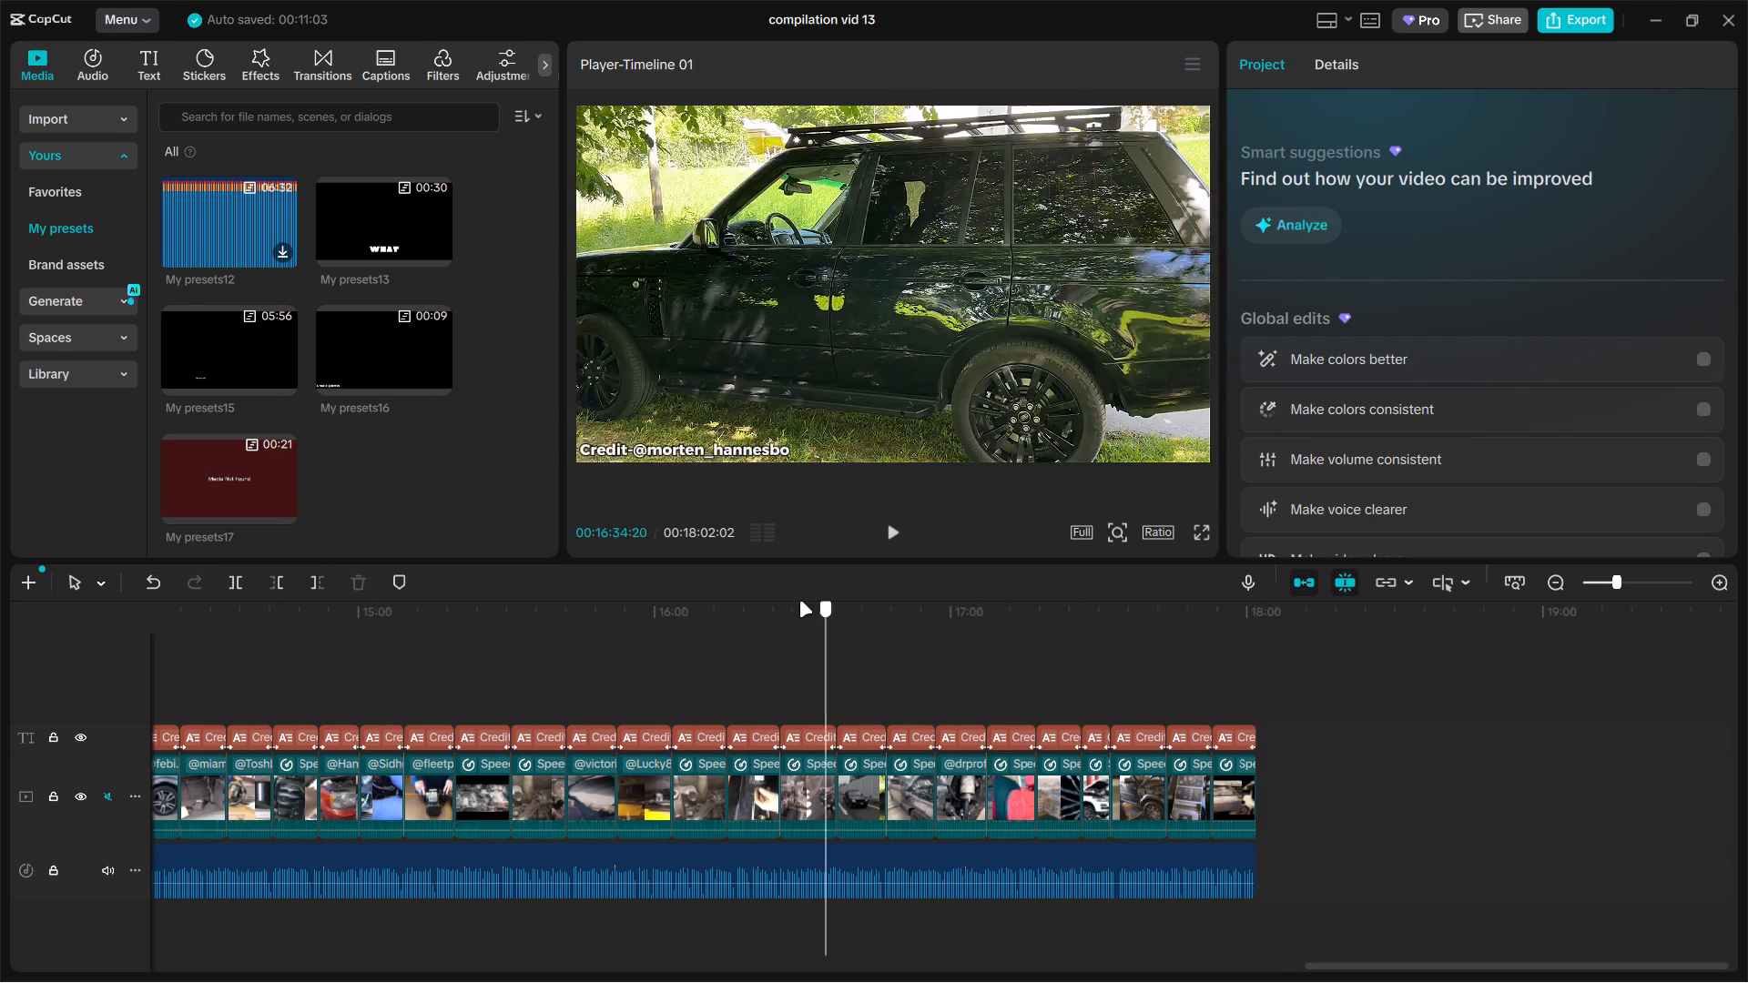
{"action": "left_click_drag", "start_coordinate": [799, 601], "coordinate": [243, 597]}
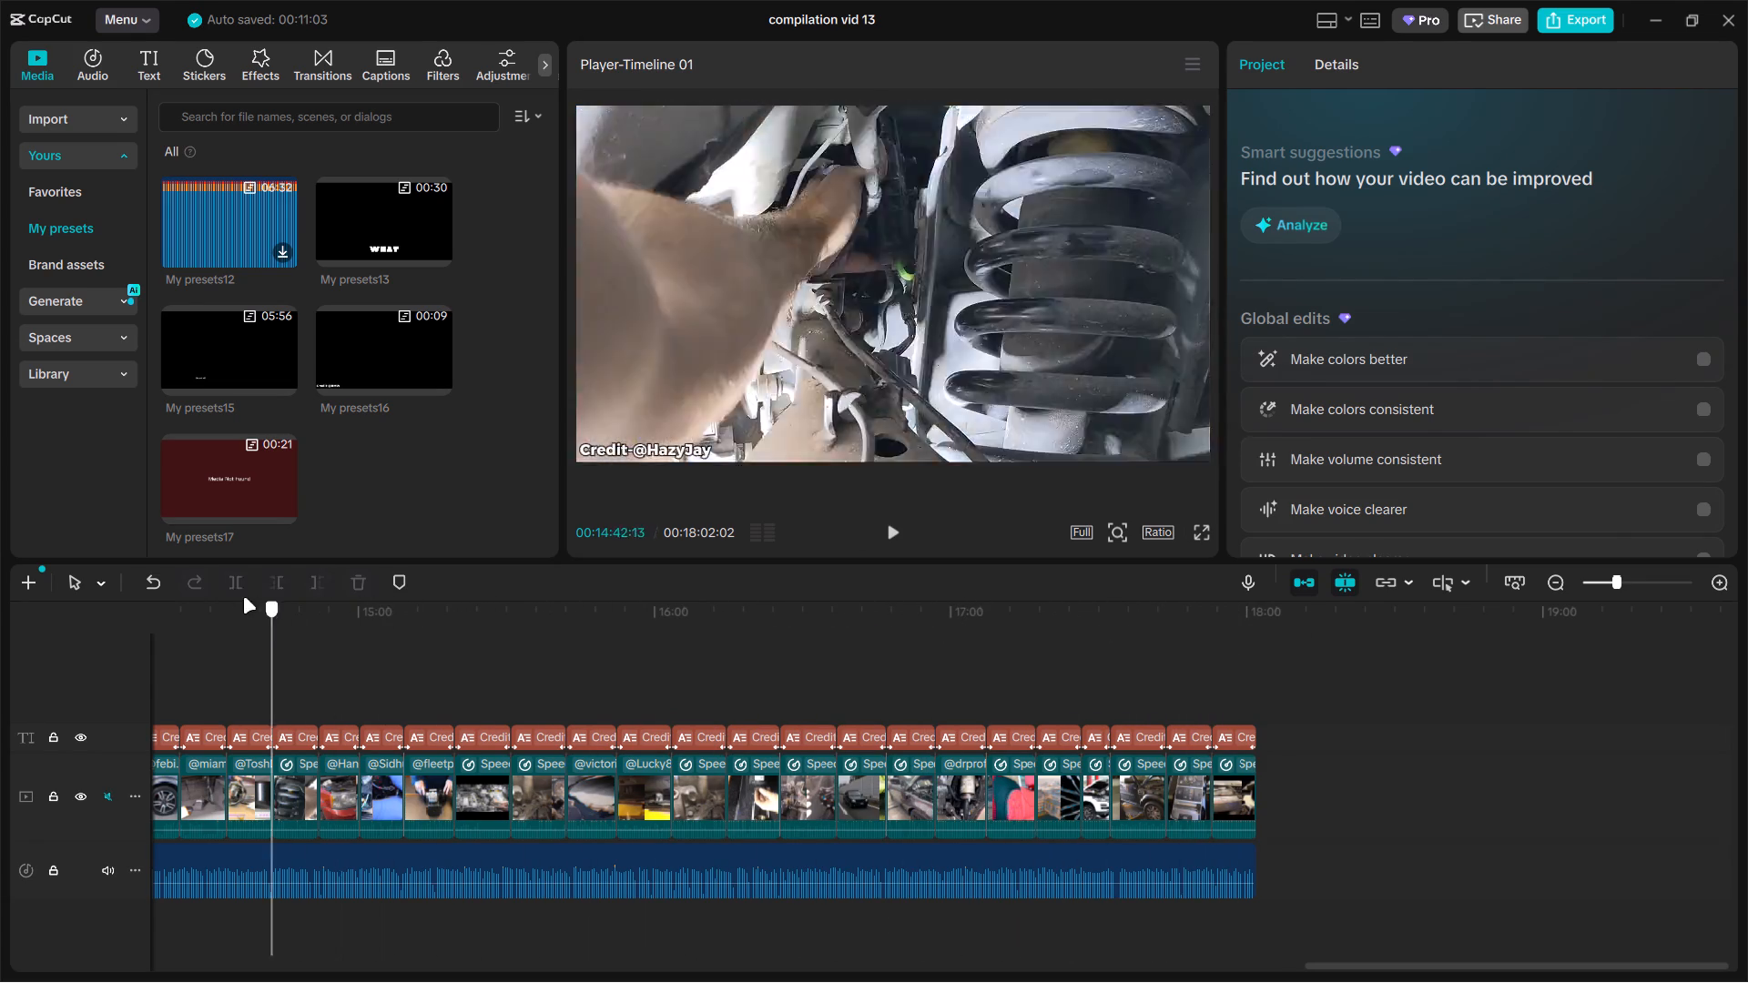
{"action": "left_click_drag", "start_coordinate": [243, 597], "coordinate": [159, 593]}
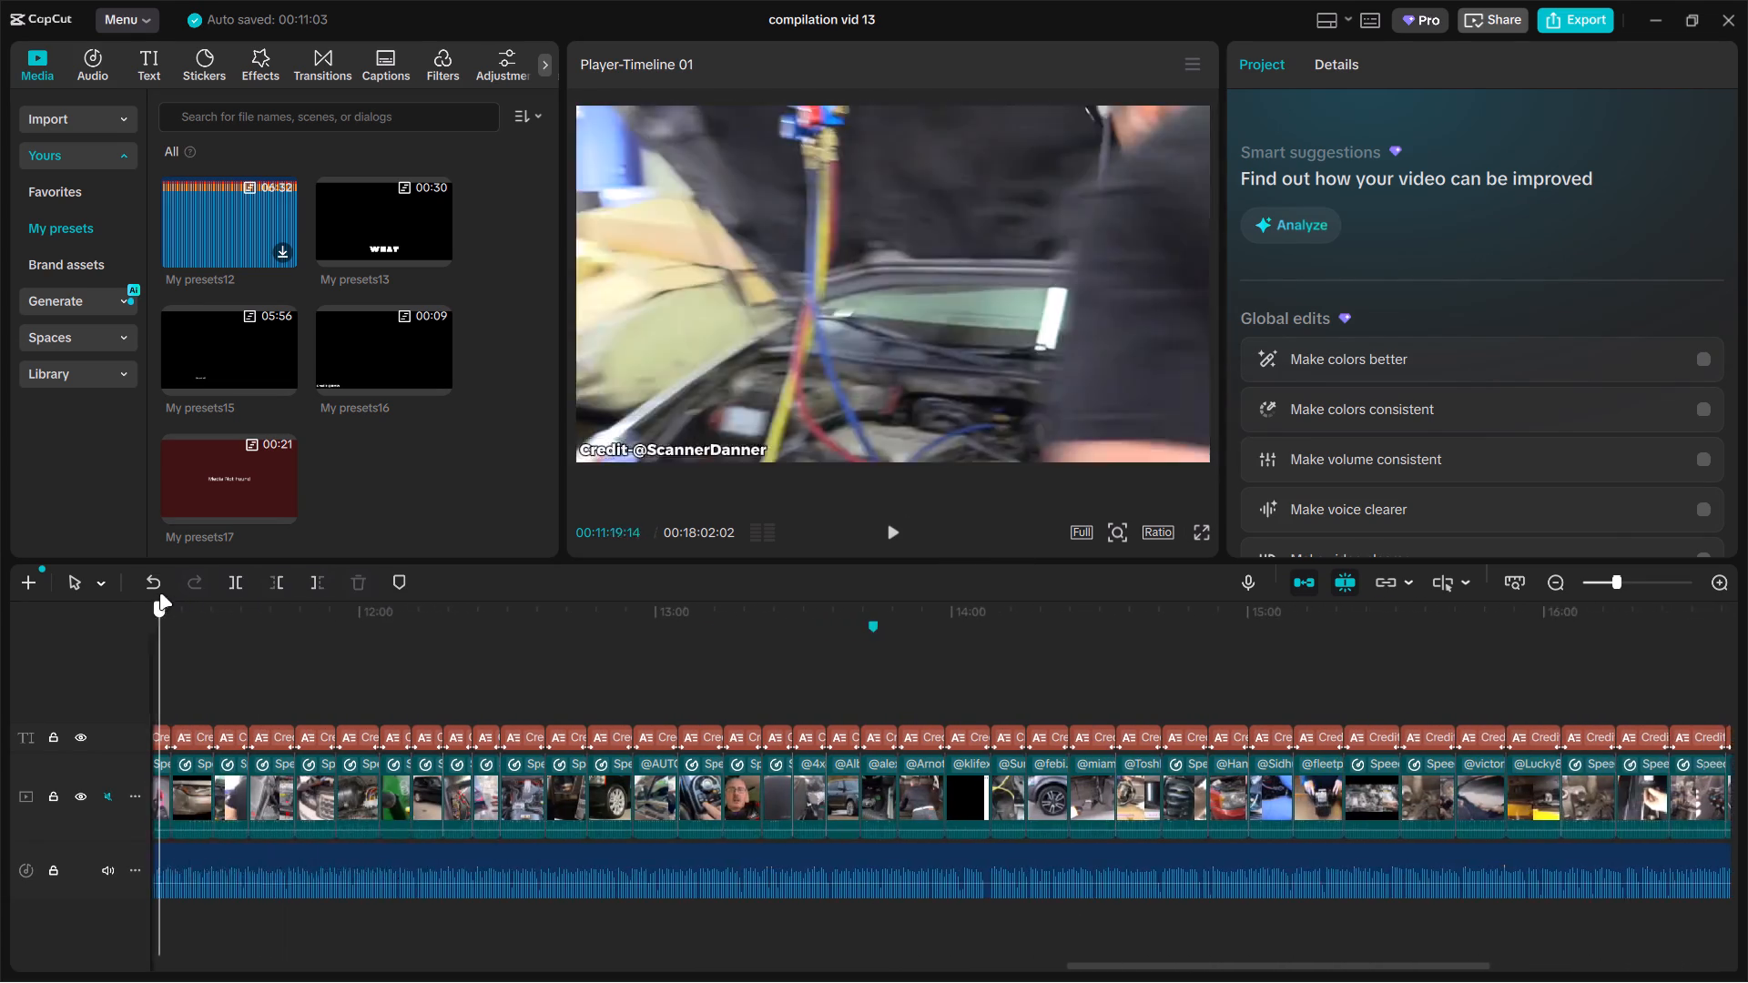
{"action": "left_click_drag", "start_coordinate": [159, 593], "coordinate": [219, 578]}
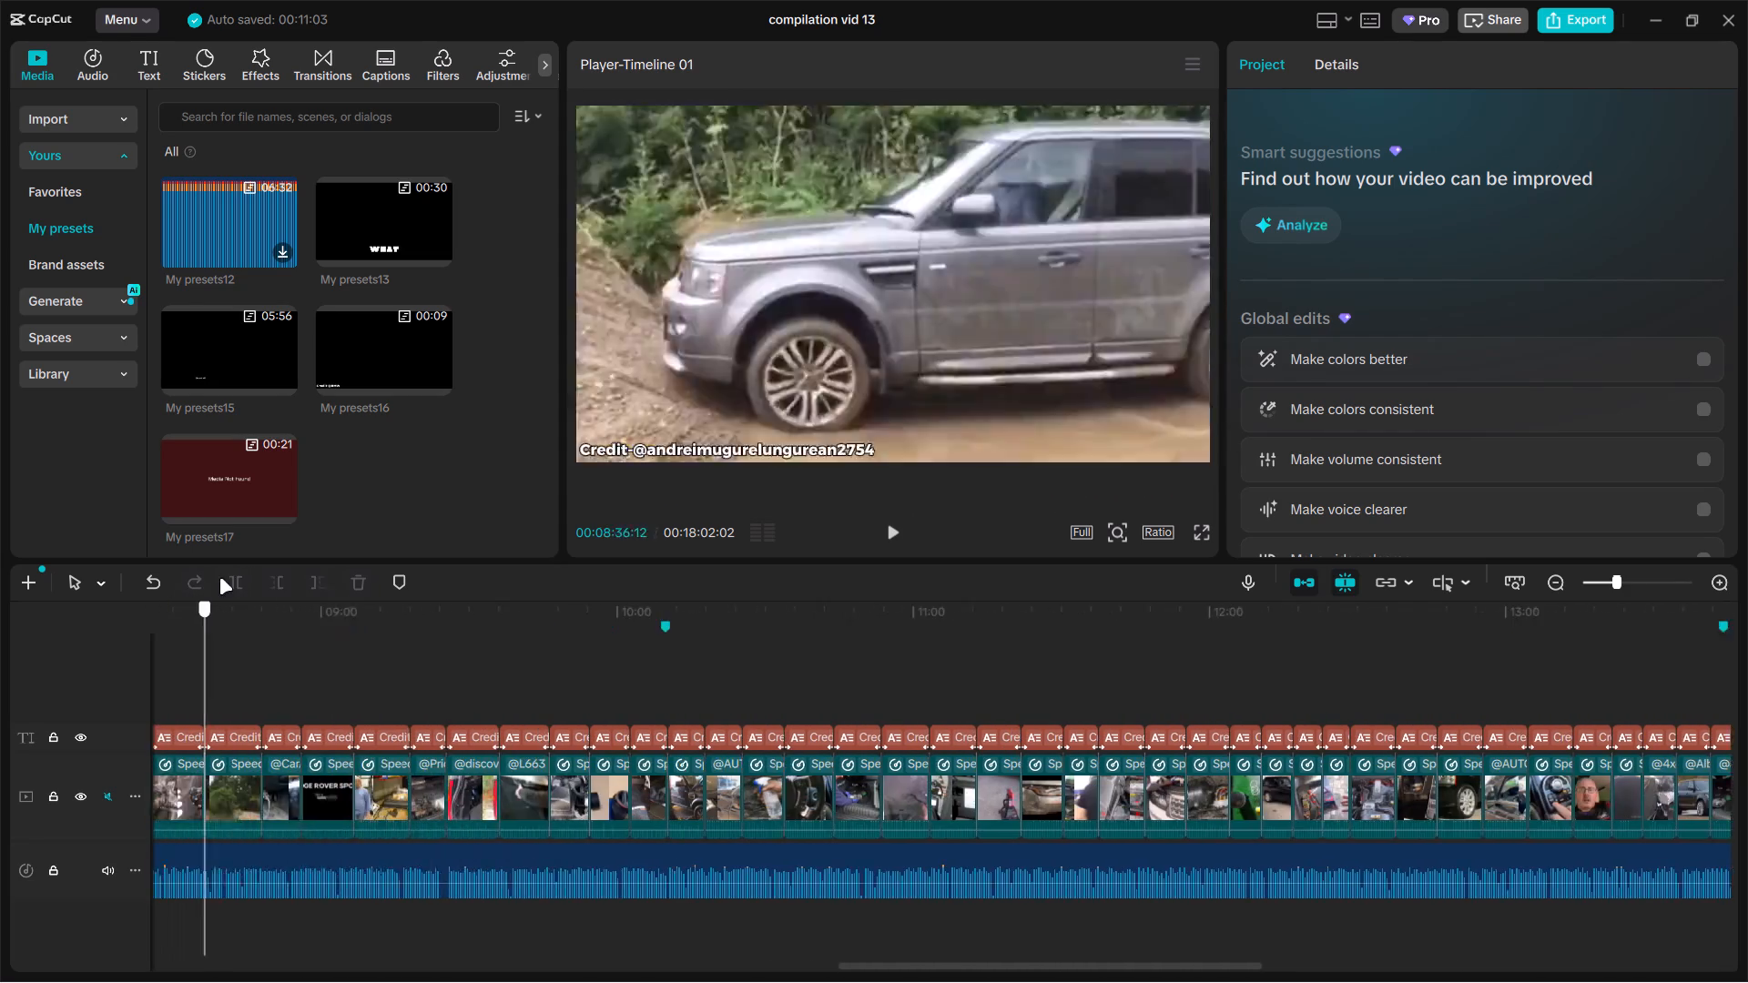
{"action": "left_click_drag", "start_coordinate": [219, 578], "coordinate": [248, 580]}
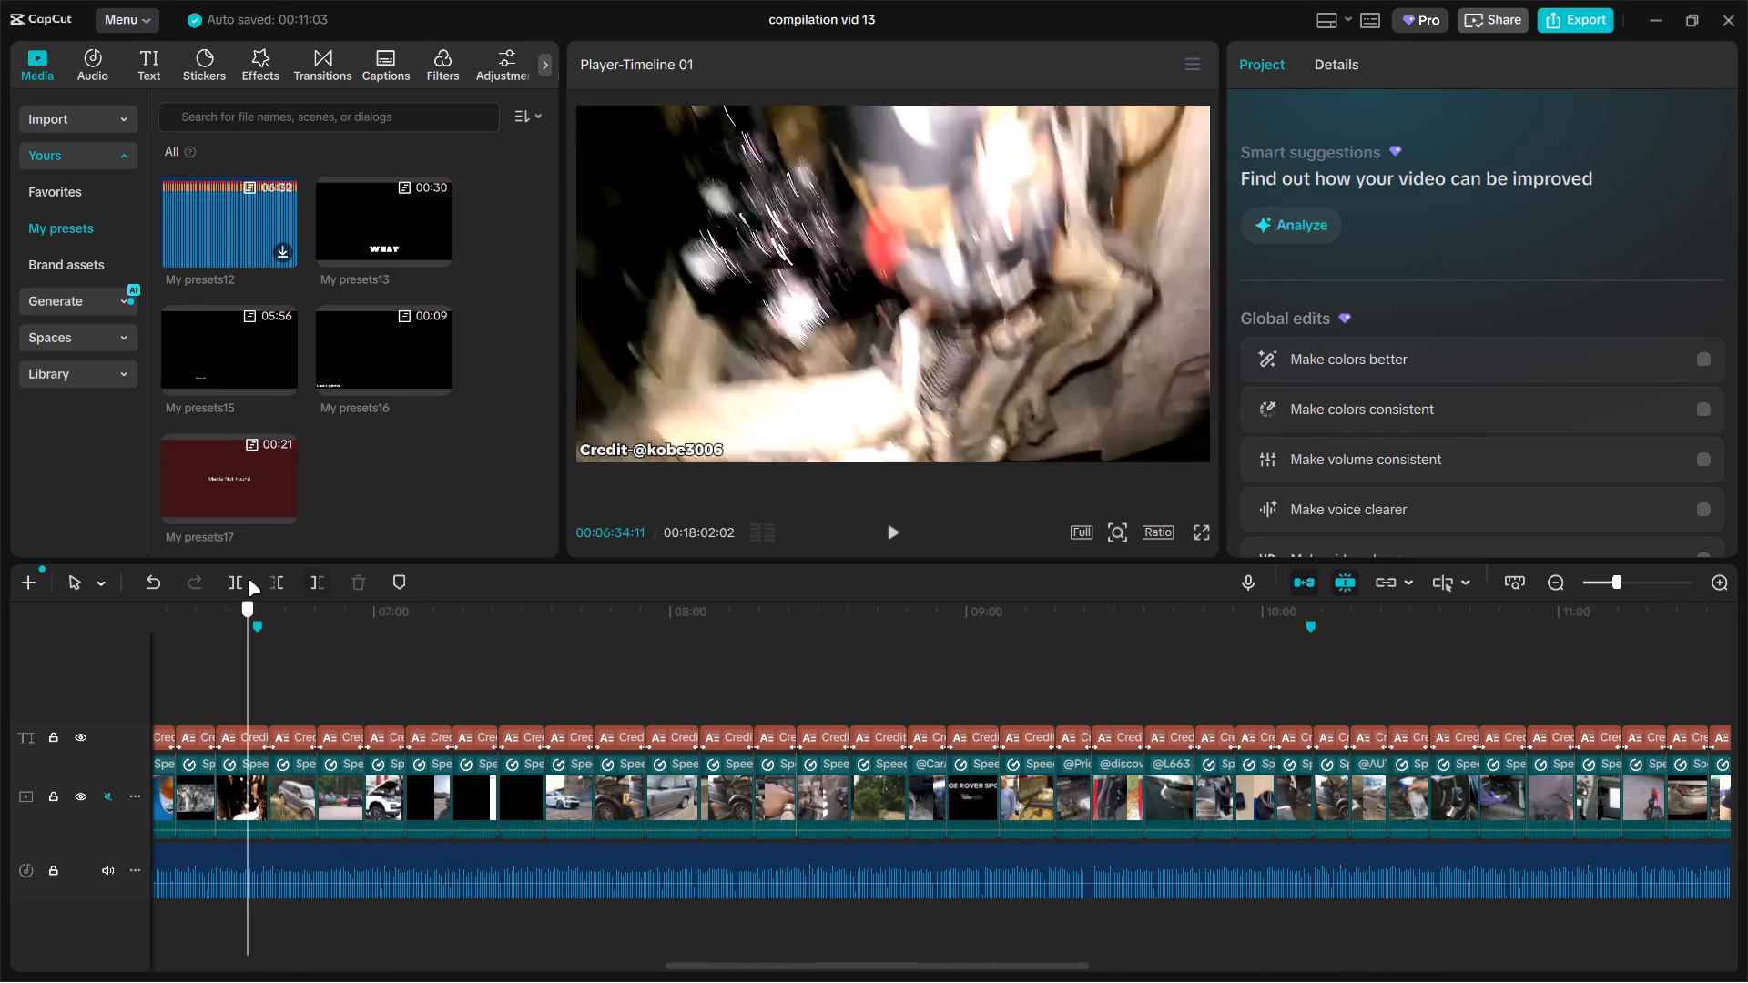
{"action": "left_click_drag", "start_coordinate": [248, 580], "coordinate": [218, 574]}
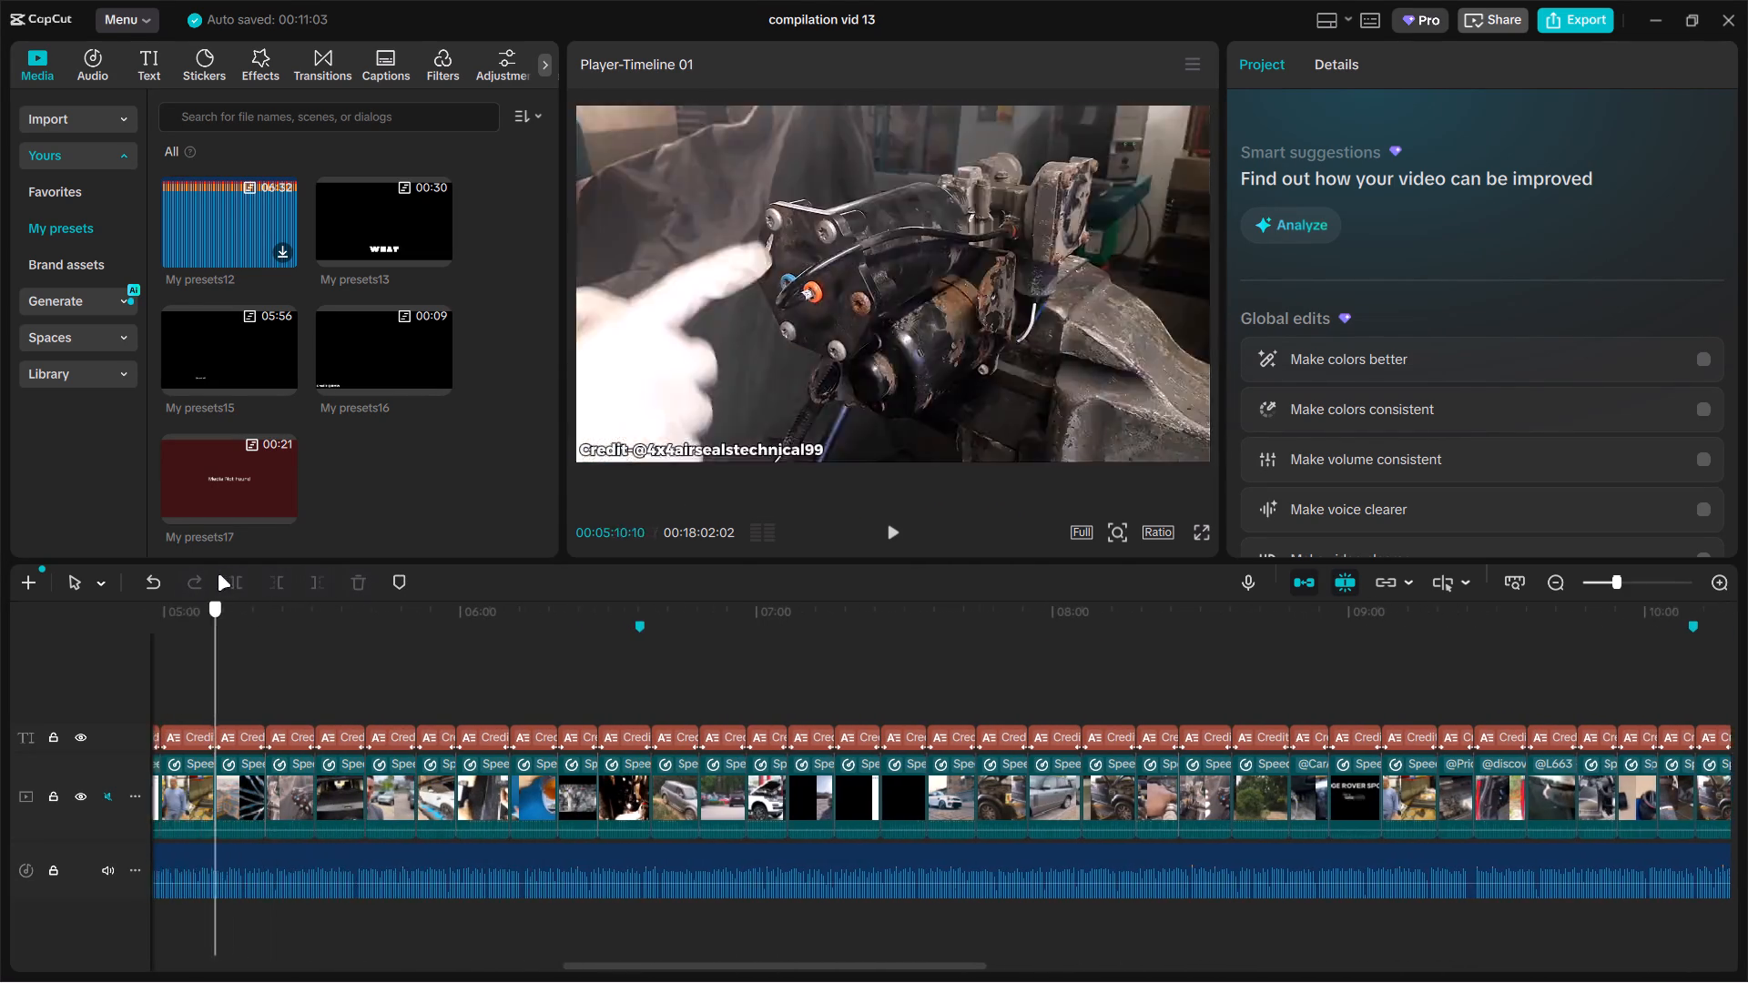
{"action": "left_click_drag", "start_coordinate": [218, 574], "coordinate": [333, 563]}
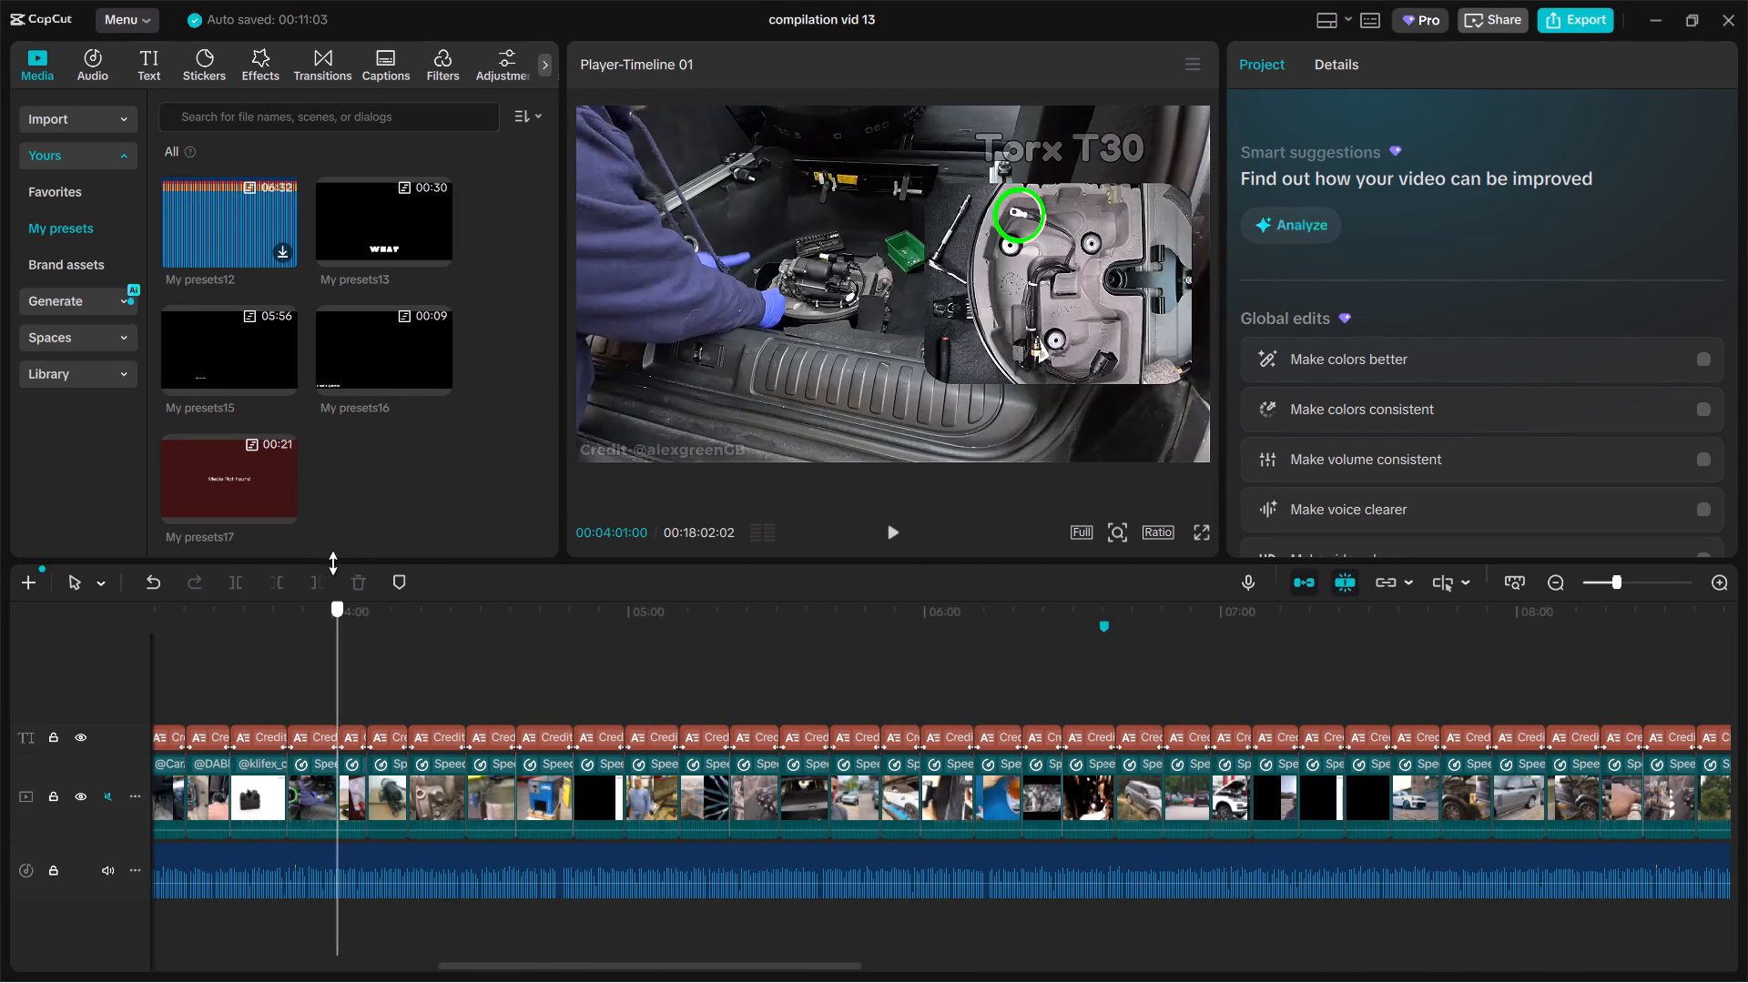
{"action": "left_click_drag", "start_coordinate": [333, 563], "coordinate": [308, 558]}
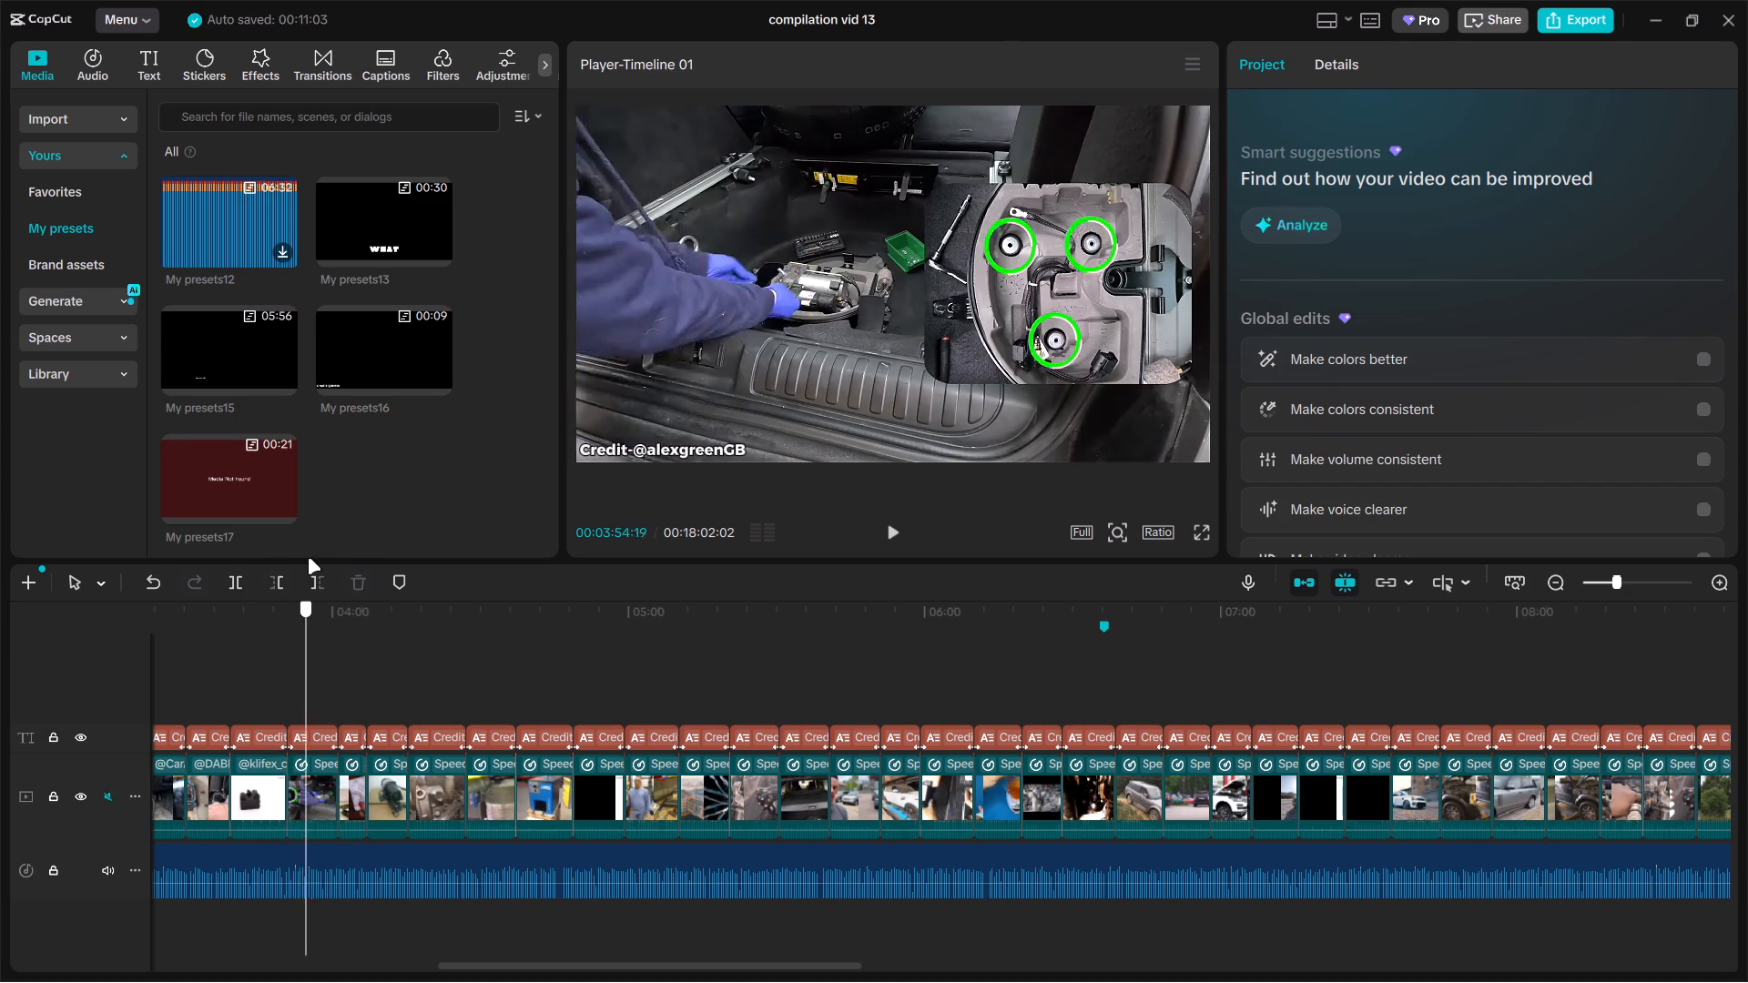
{"action": "left_click_drag", "start_coordinate": [308, 558], "coordinate": [438, 558]}
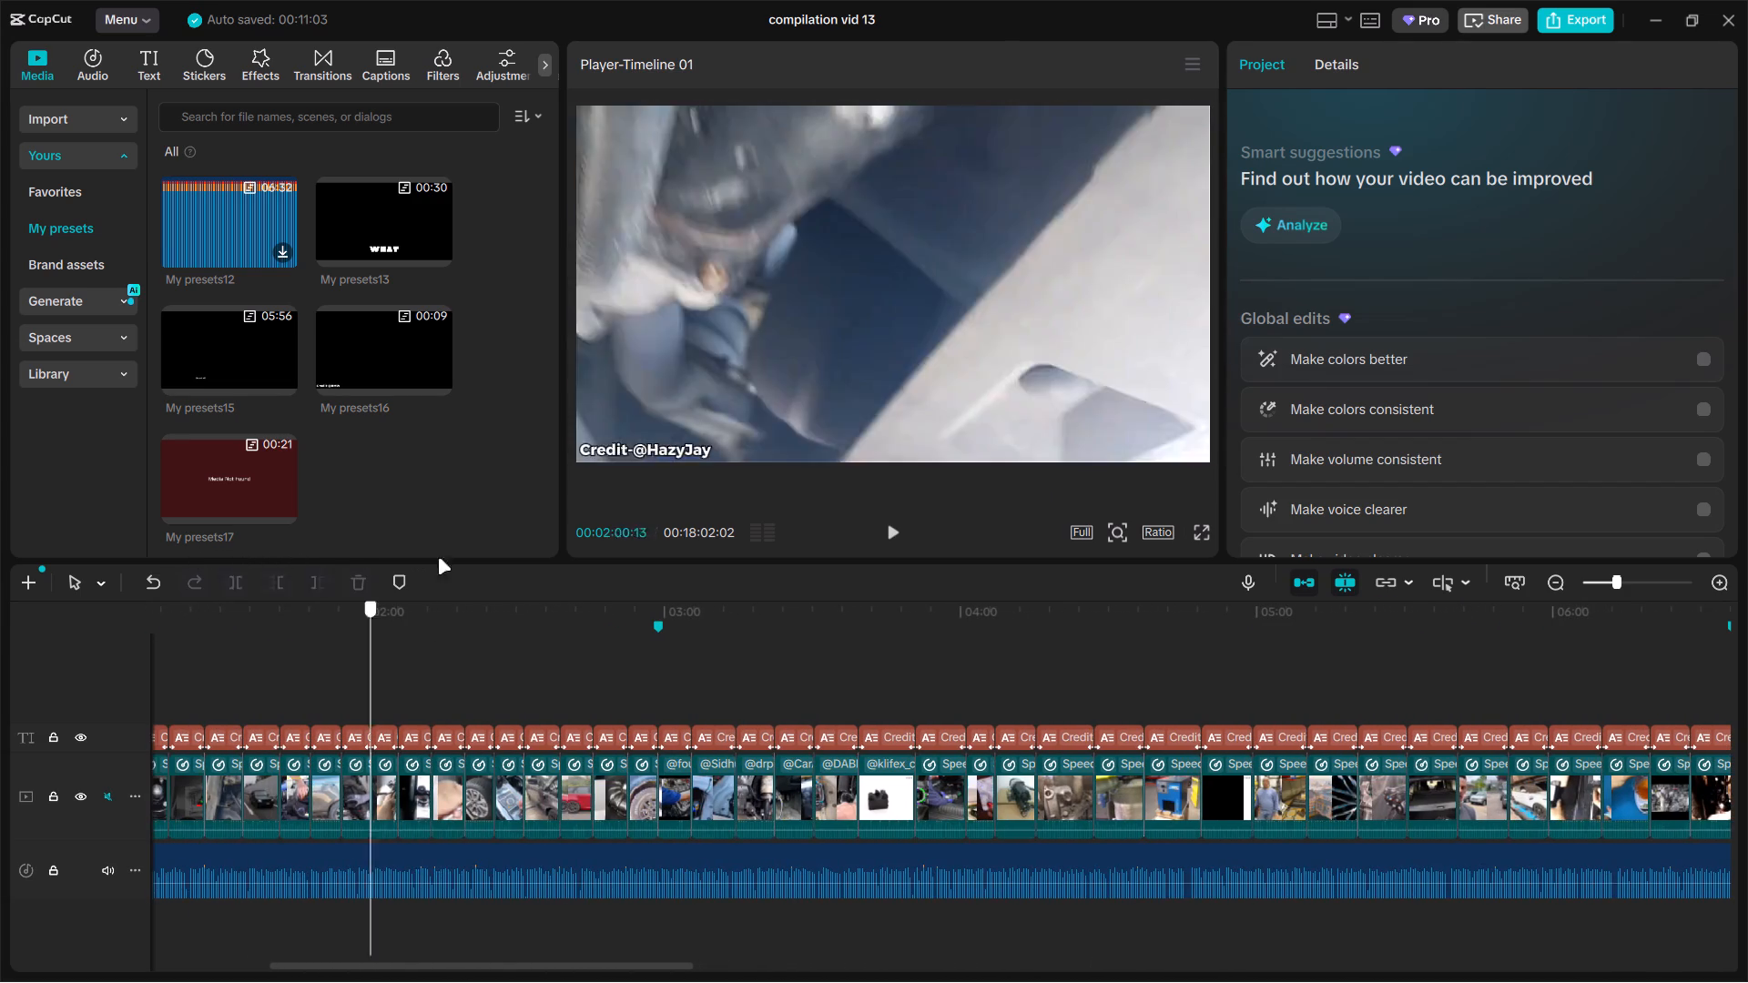
{"action": "left_click_drag", "start_coordinate": [438, 558], "coordinate": [451, 567]}
{"action": "left_click", "coordinate": [422, 565]}
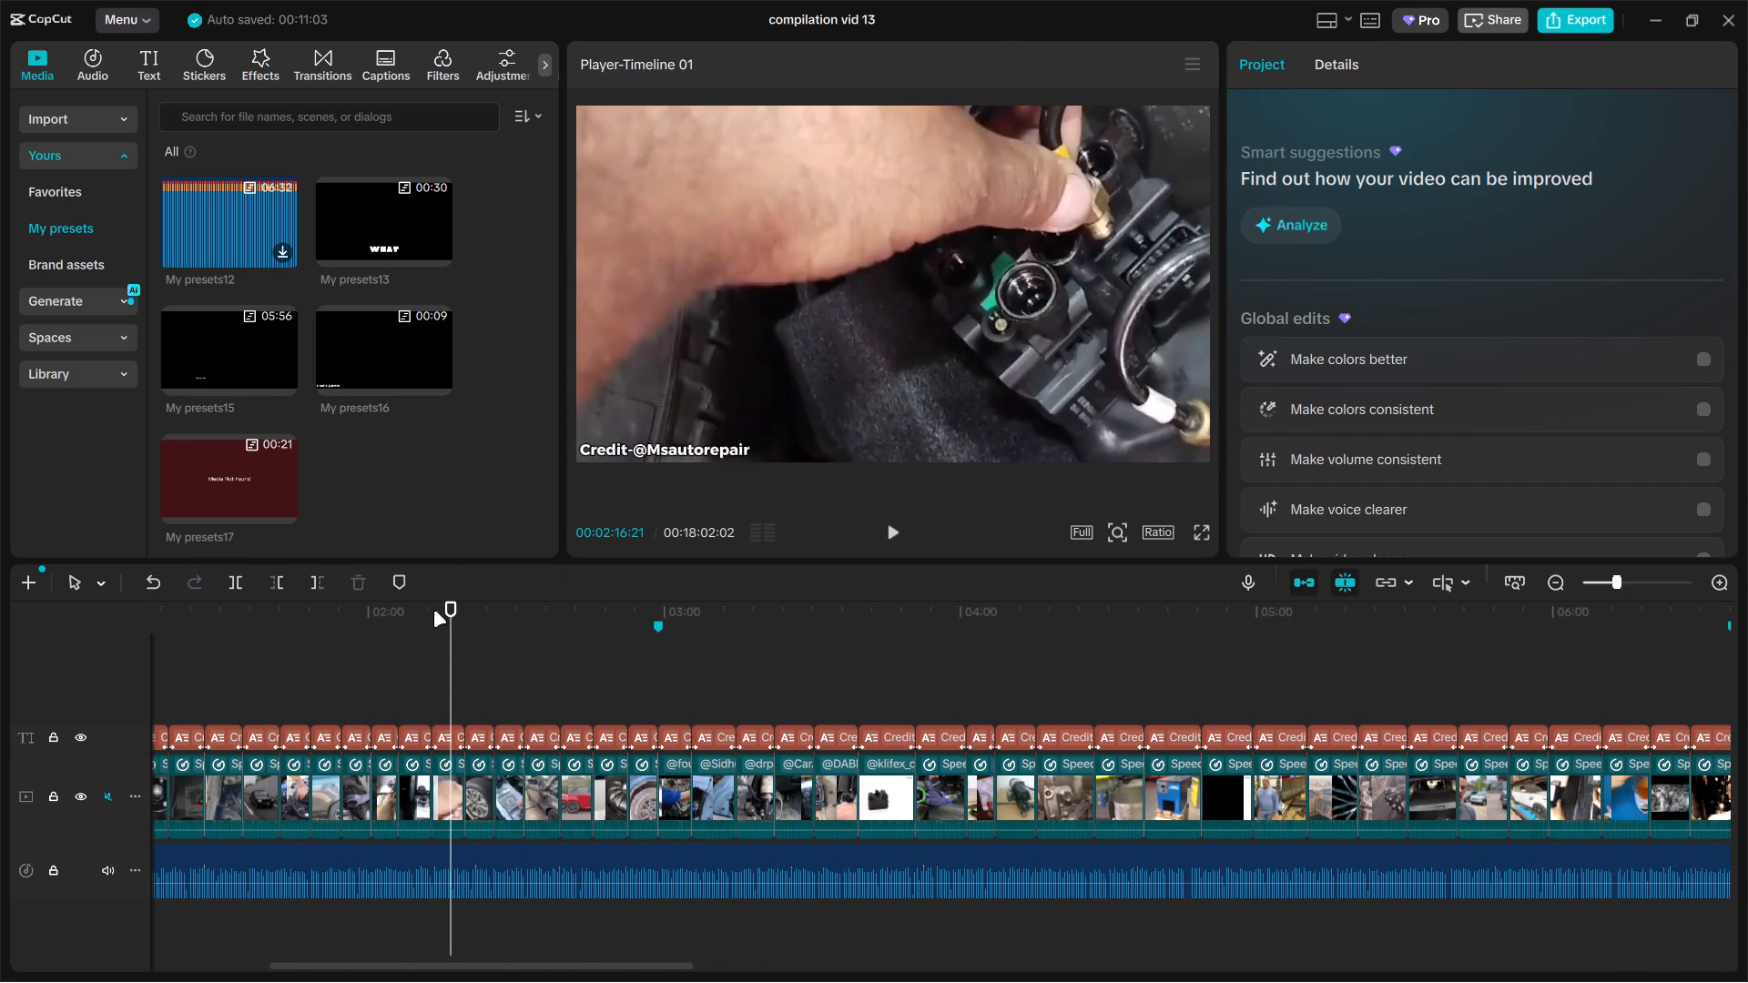
{"action": "left_click_drag", "start_coordinate": [442, 623], "coordinate": [298, 609]}
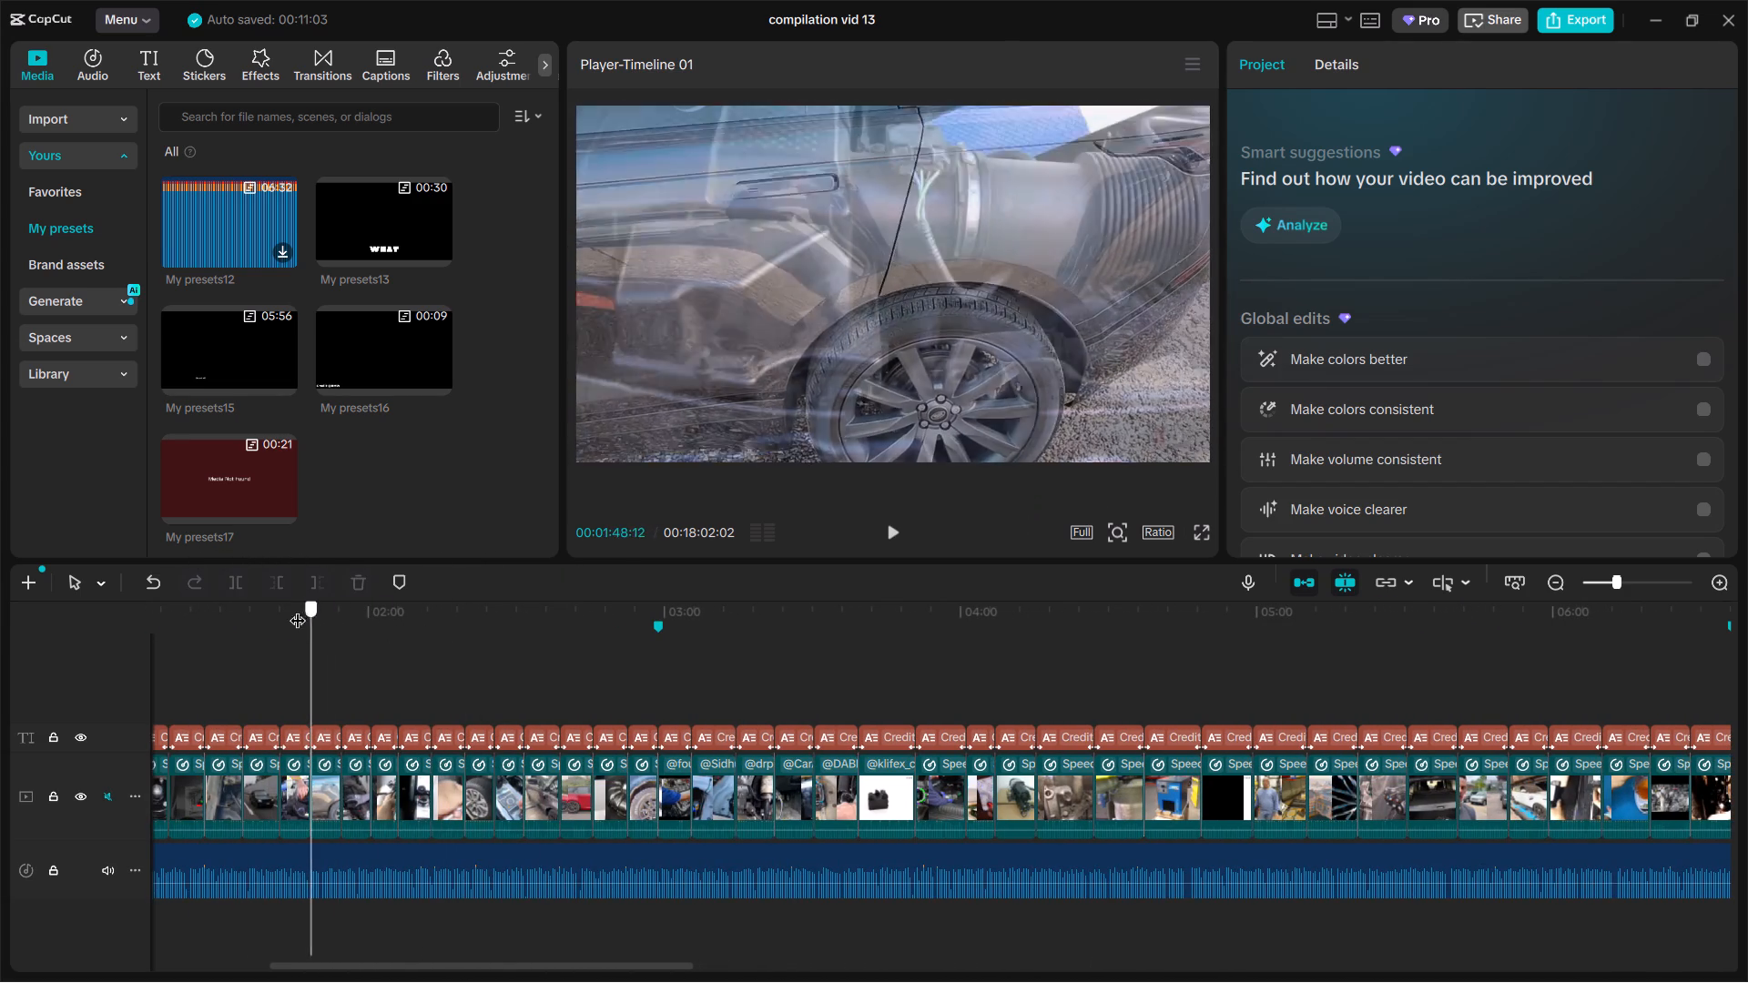
{"action": "left_click_drag", "start_coordinate": [298, 609], "coordinate": [189, 604]}
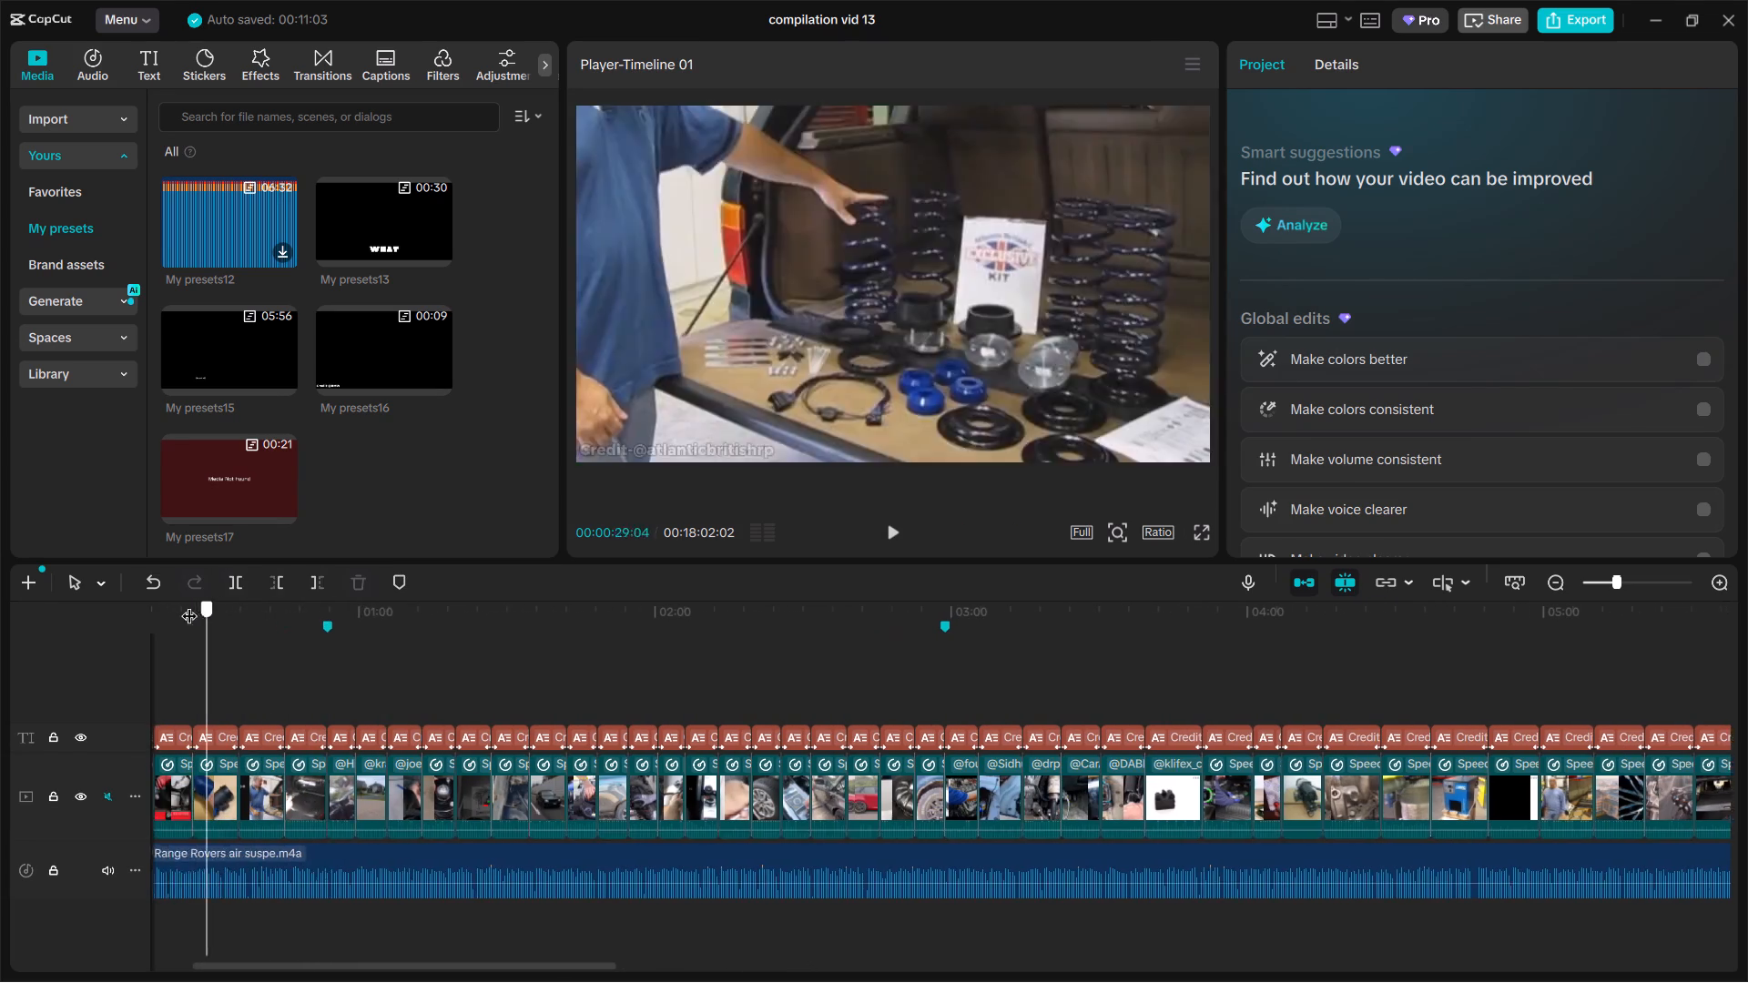
{"action": "left_click_drag", "start_coordinate": [189, 604], "coordinate": [341, 605]}
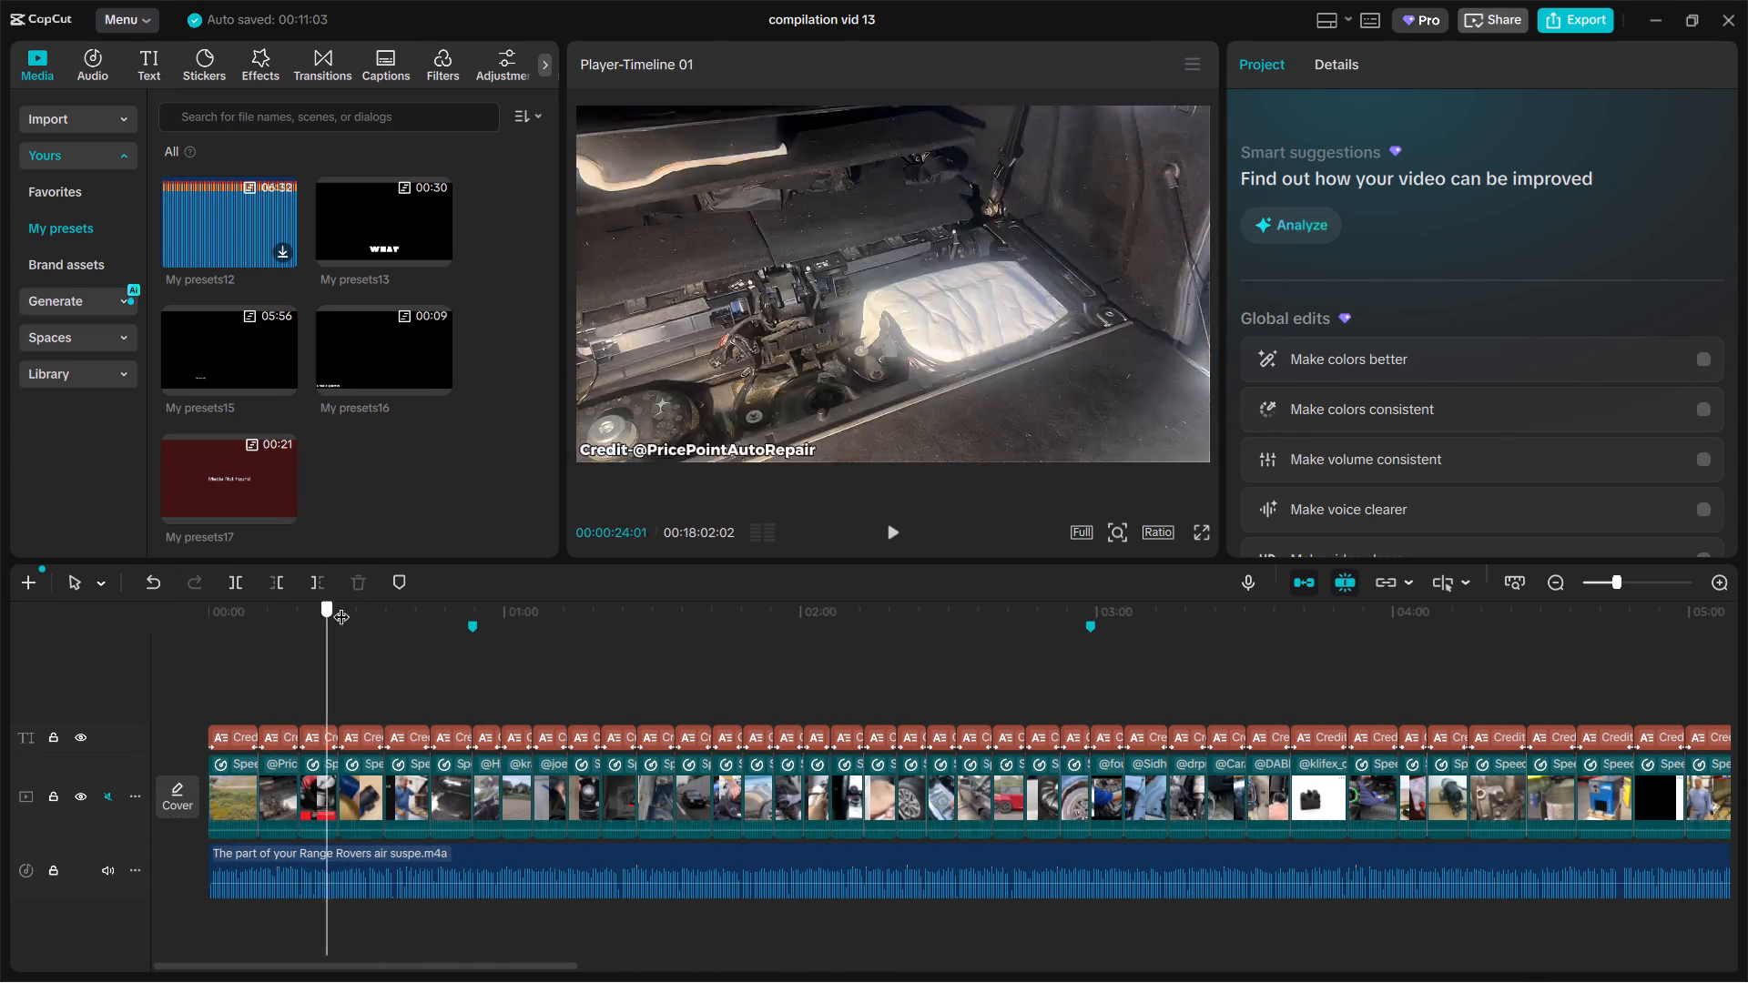
{"action": "left_click_drag", "start_coordinate": [341, 605], "coordinate": [991, 646]}
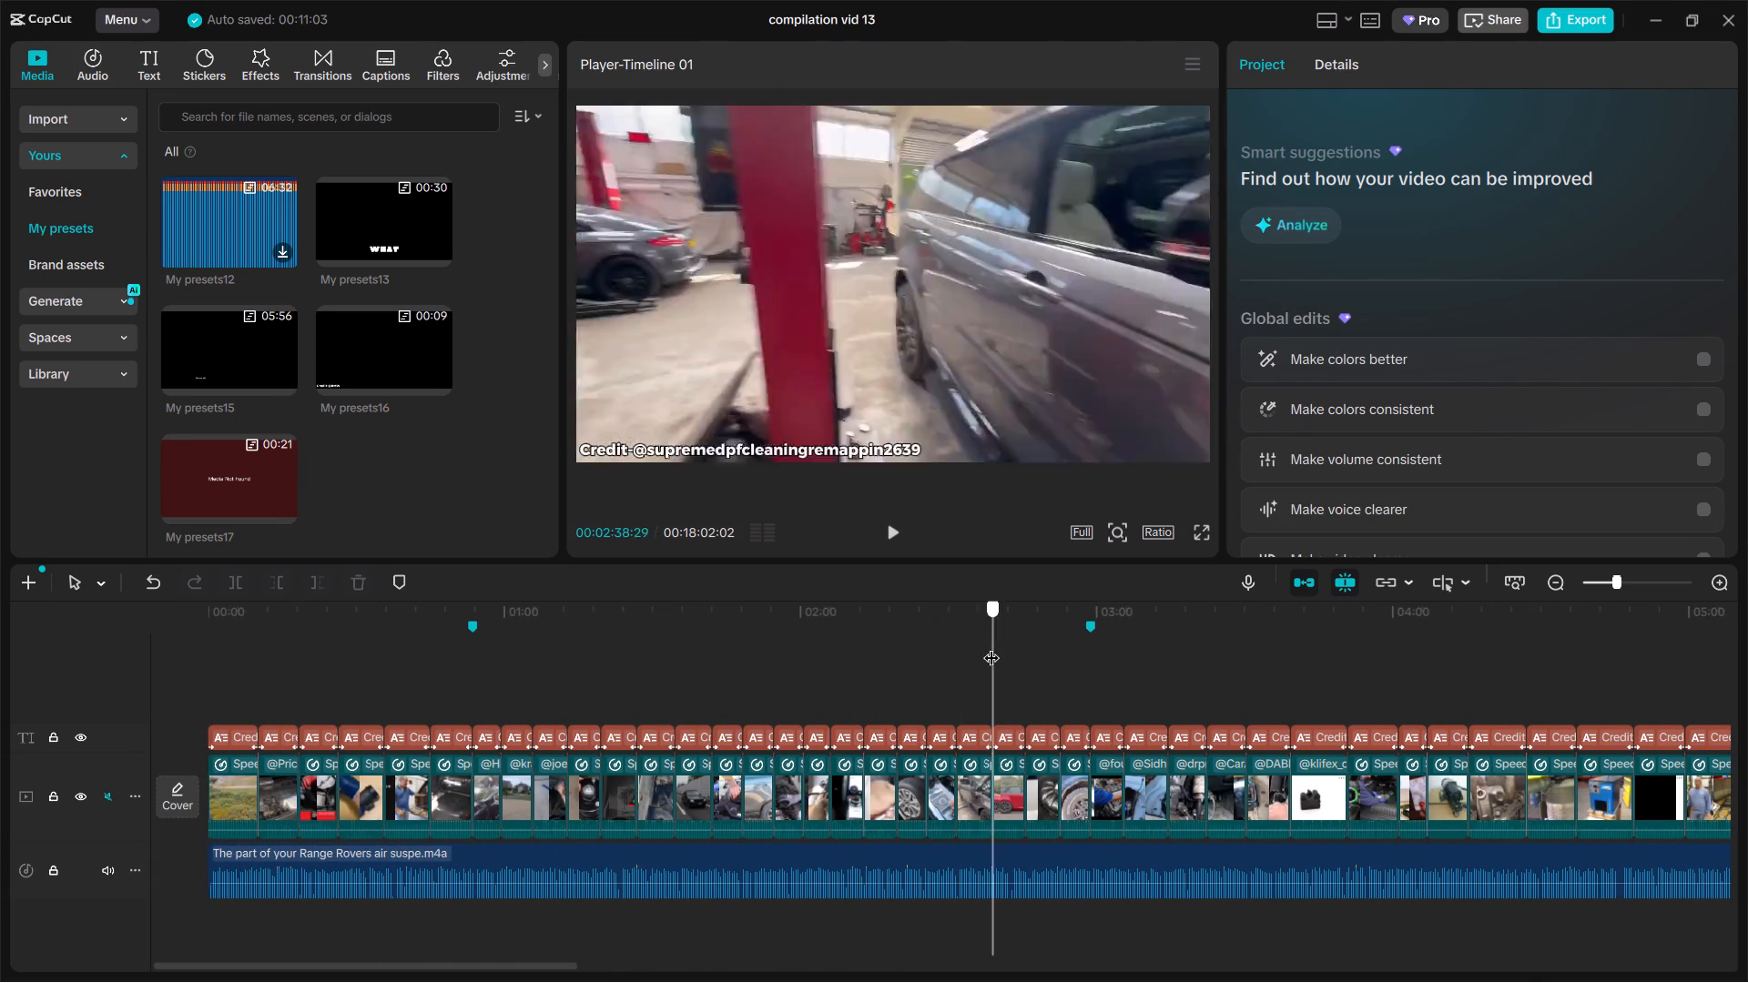
{"action": "left_click_drag", "start_coordinate": [991, 646], "coordinate": [1413, 682]}
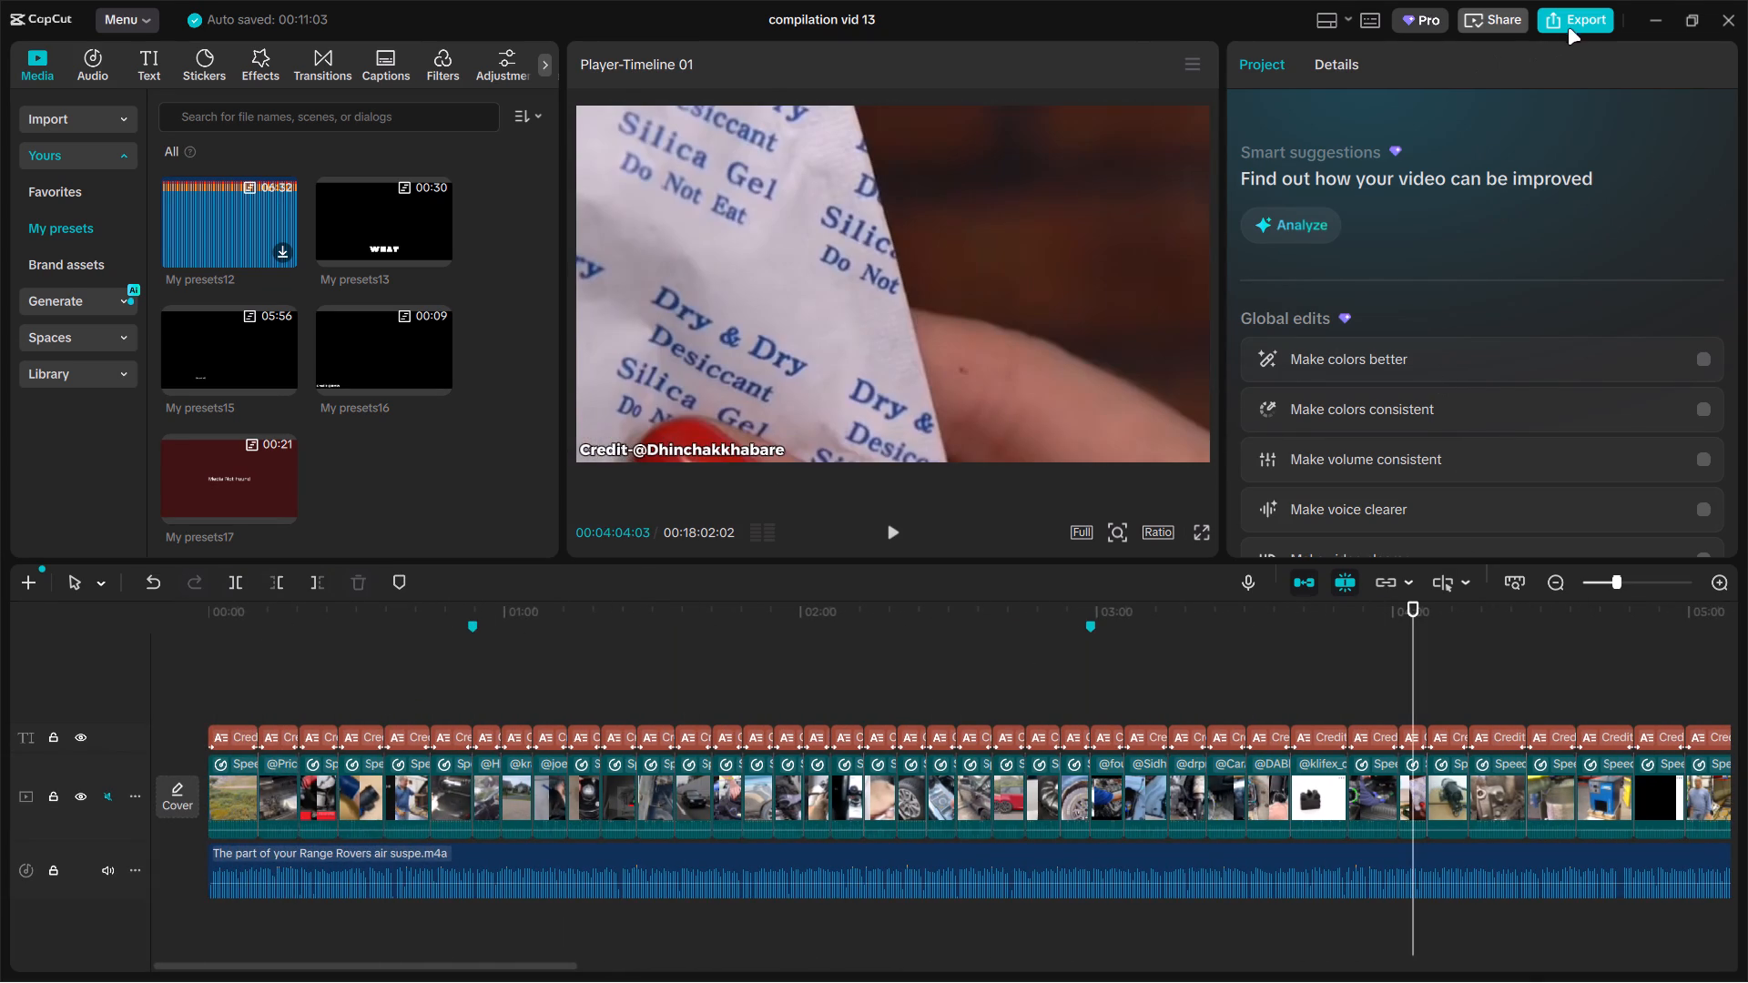
Export the timeline as compilation vid 13 in 1080P mp4 with the H.264 codec, recommended bit rate and 30fps.
{"action": "left_click", "coordinate": [1572, 26]}
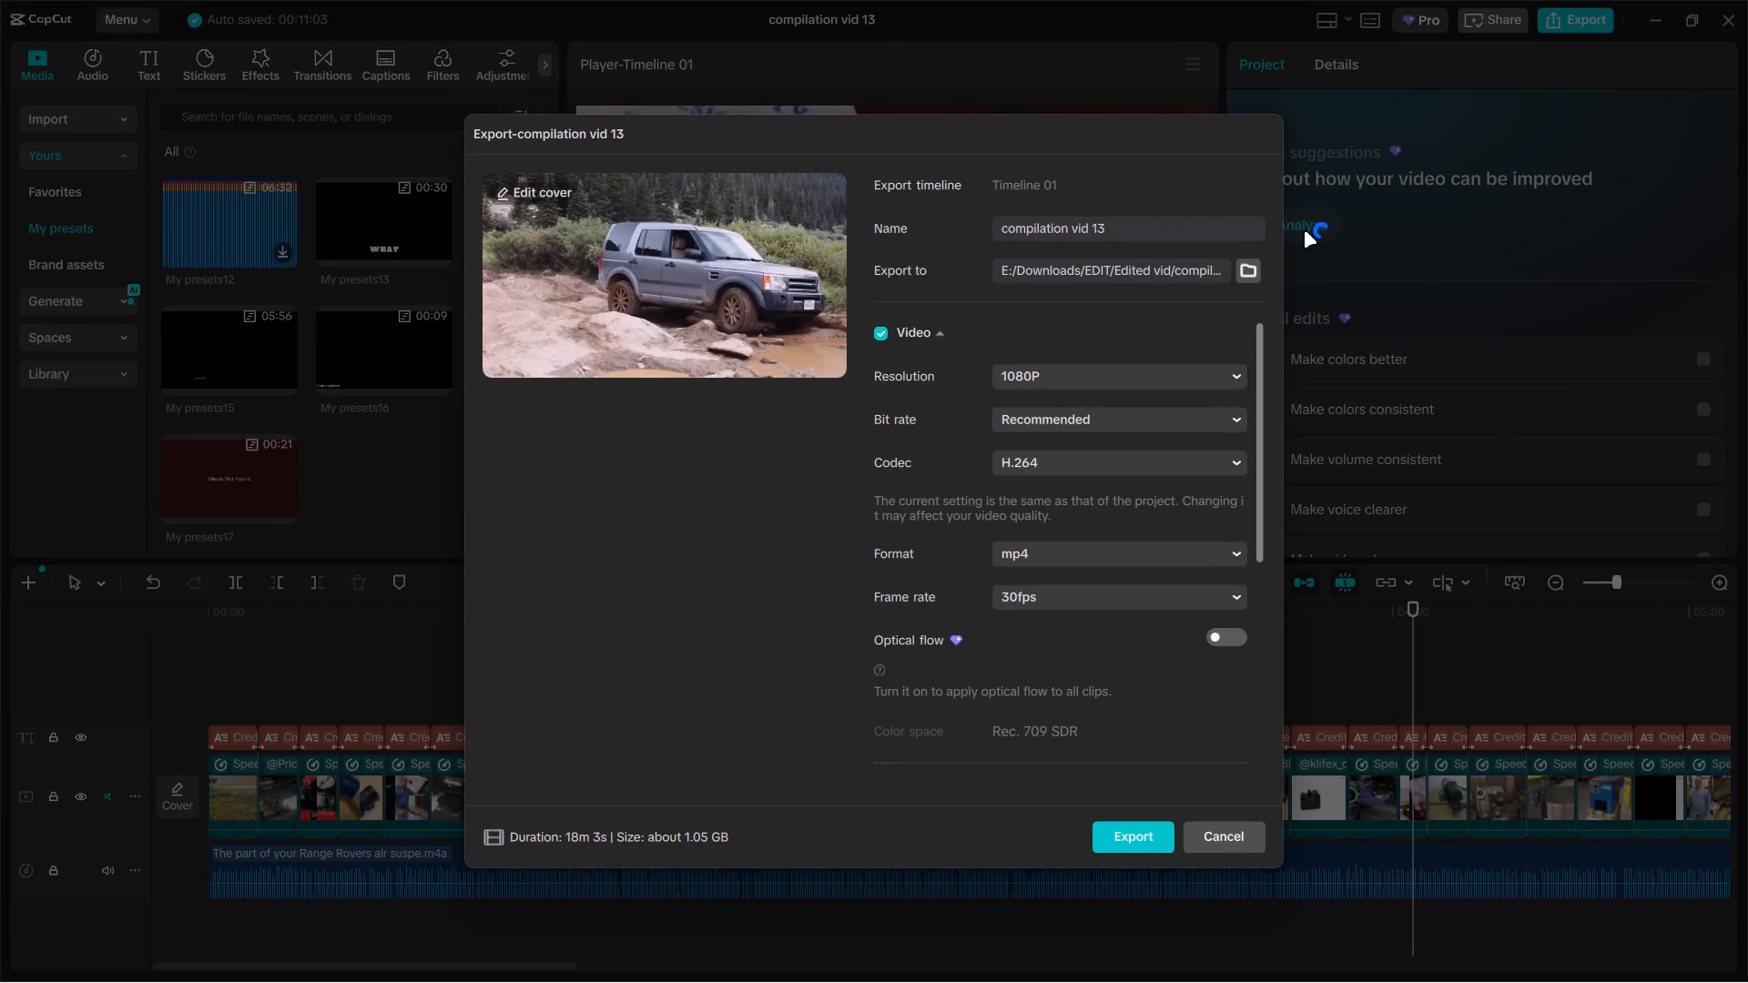
{"action": "left_click", "coordinate": [1138, 838]}
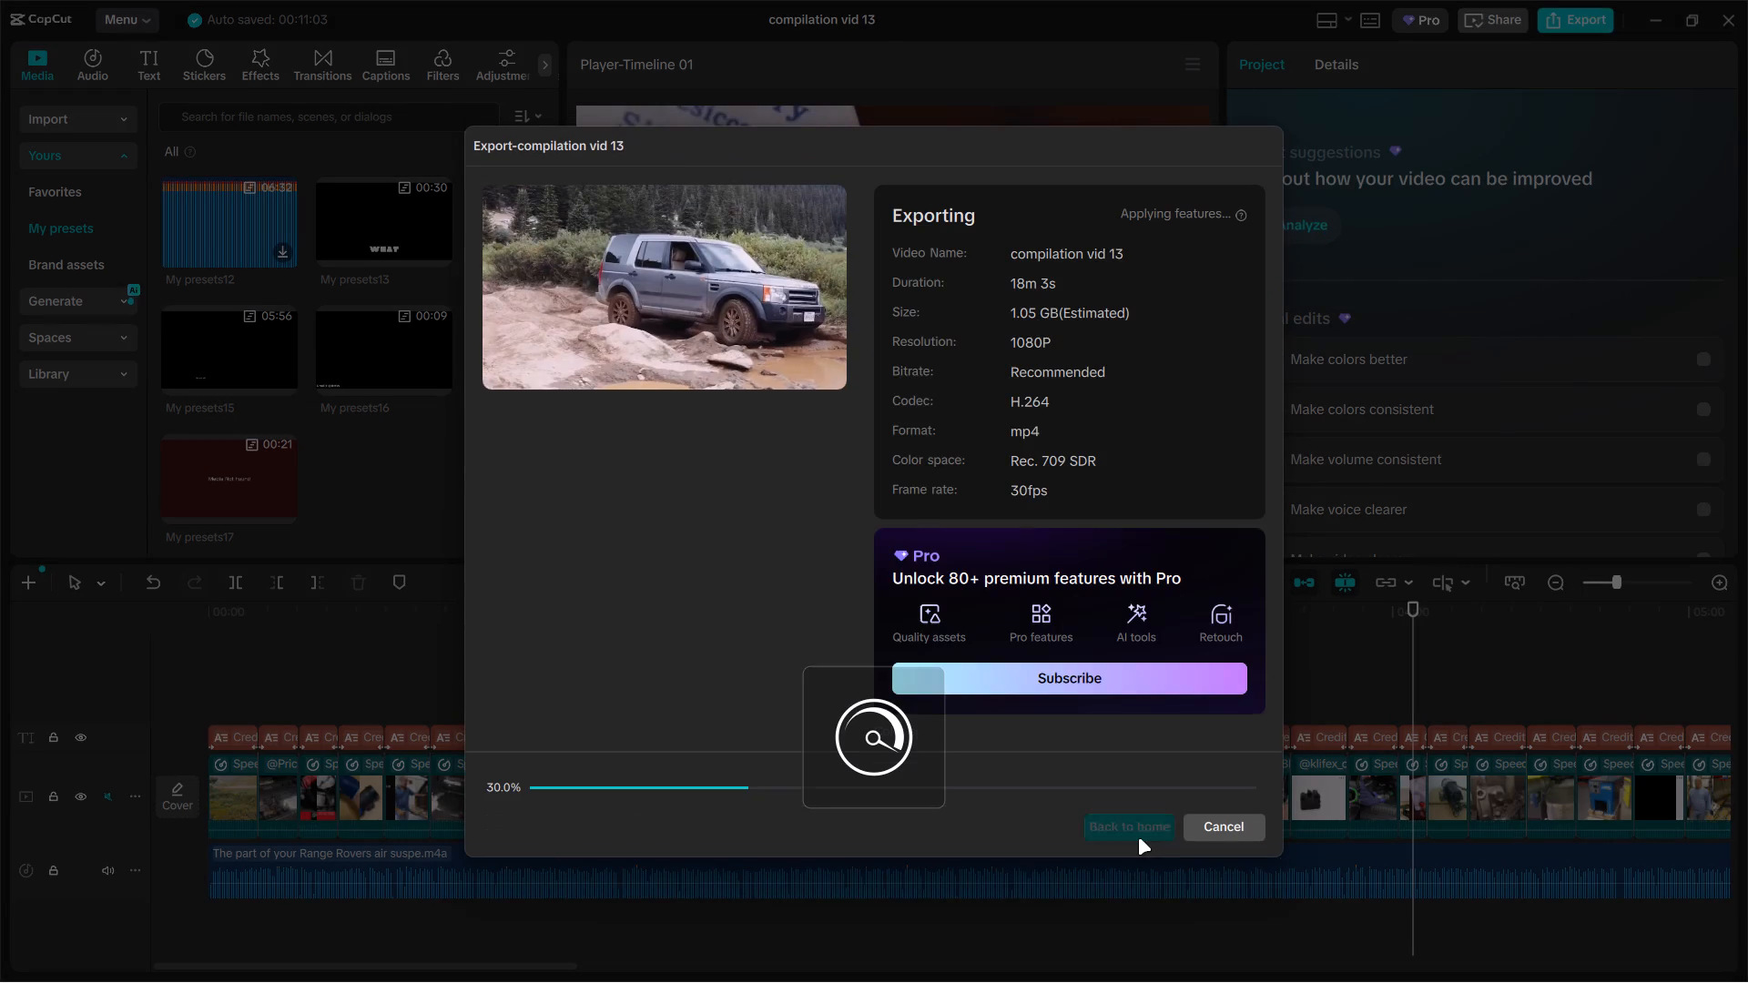
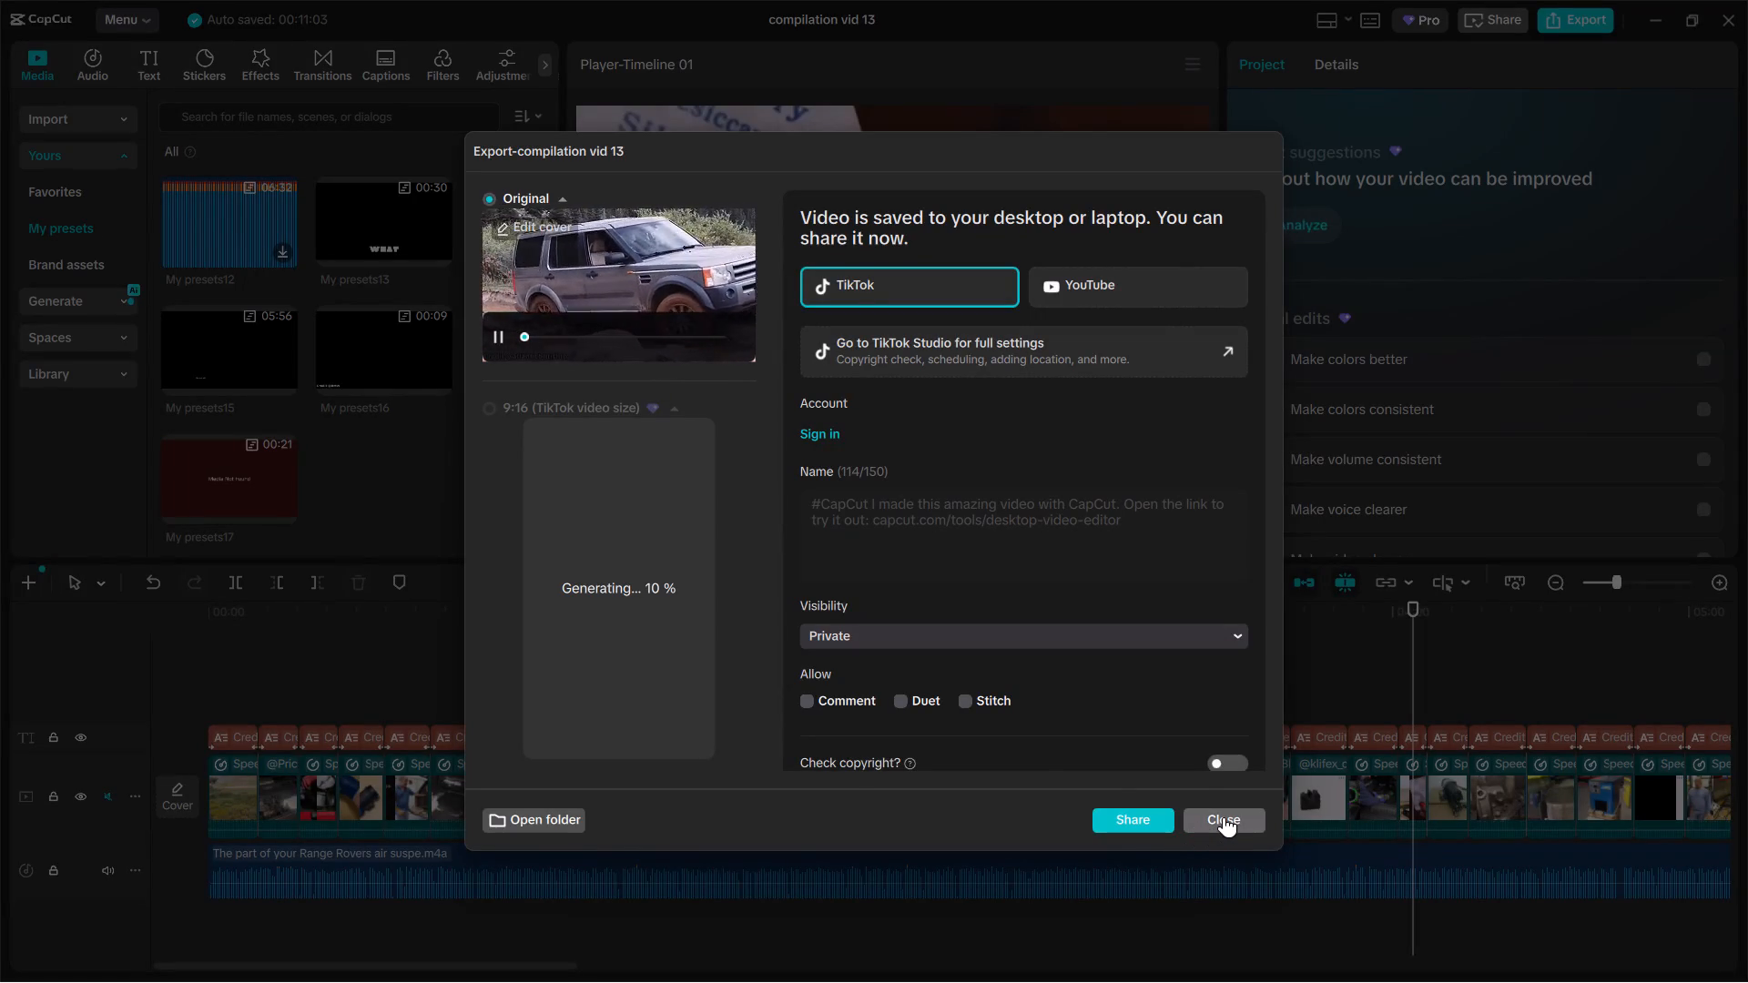
Dismiss the export window for compilation vid 13 without sharing the video, returning to the timeline.
{"action": "left_click", "coordinate": [1224, 817]}
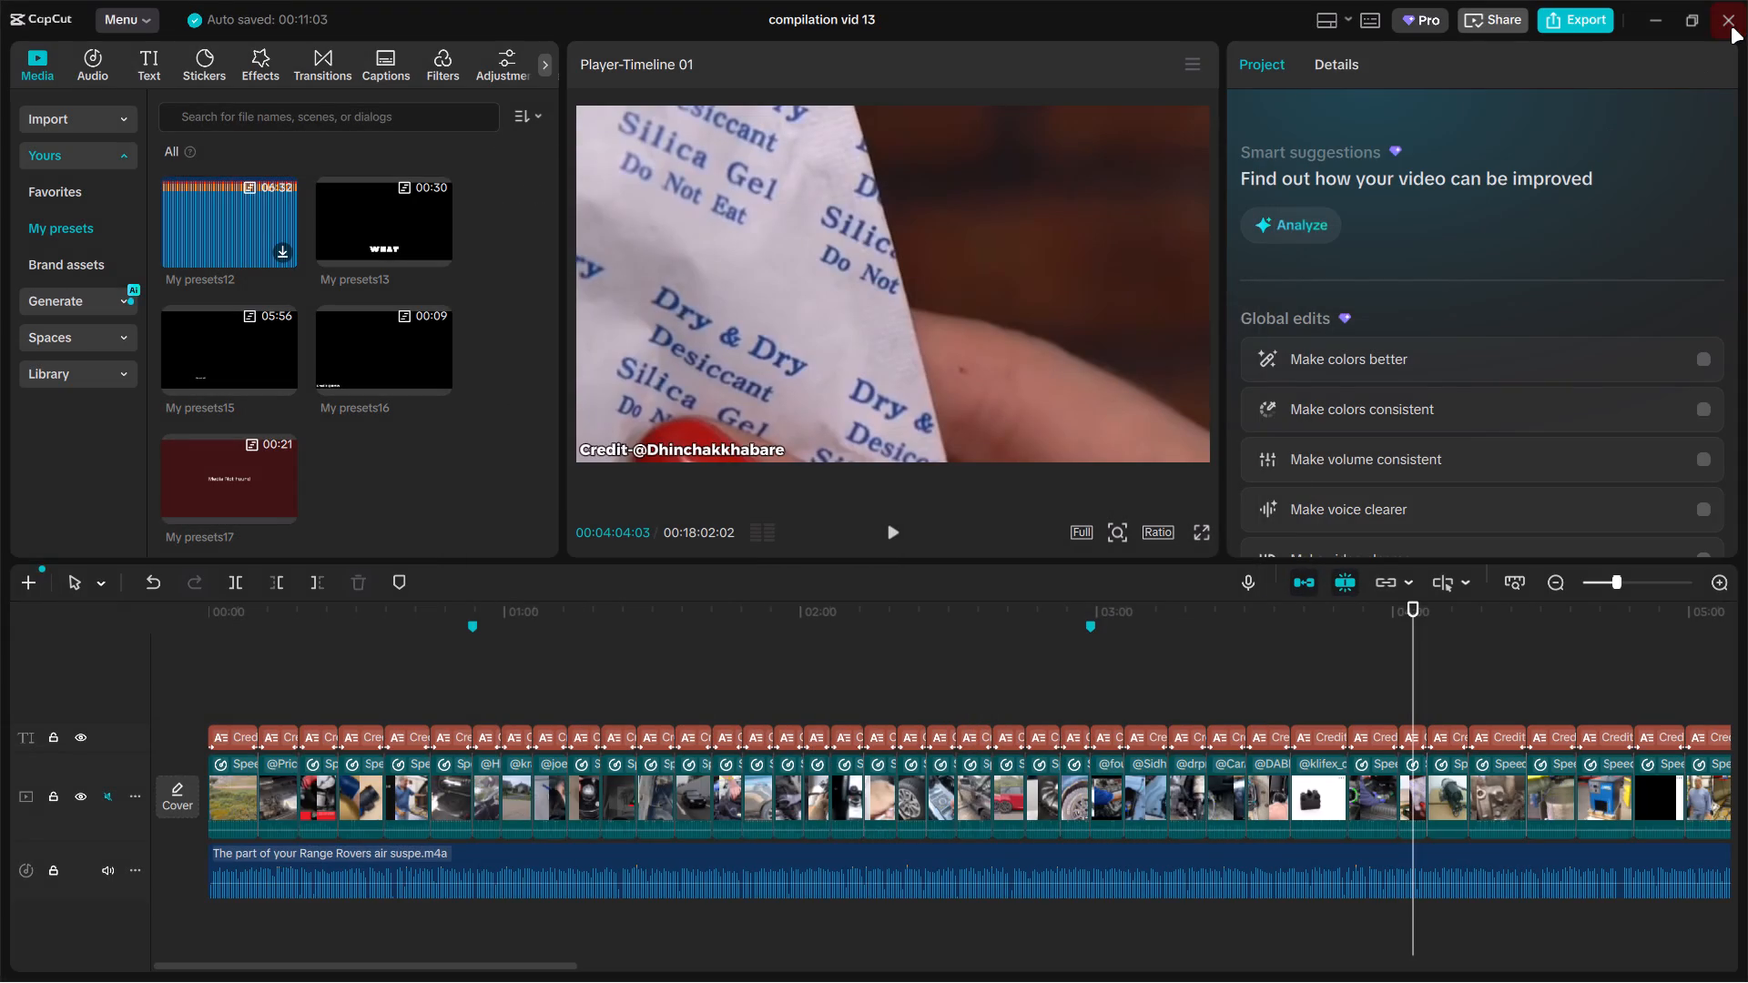